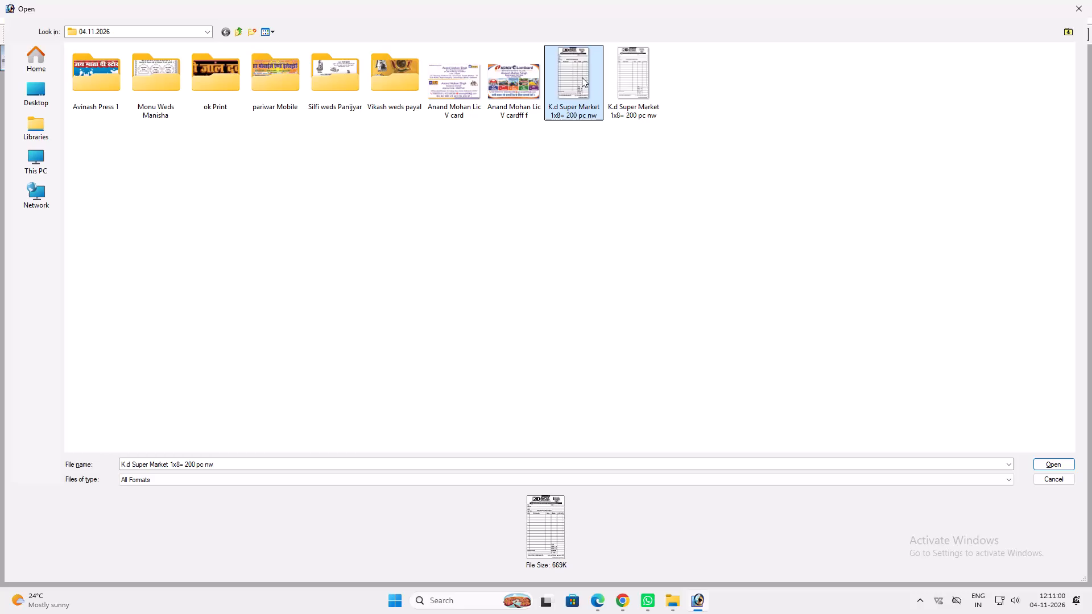
Move the Vikash weds payal and Monu Weds Manisha folders into the ok Print folder, leaving the file browser afterward.
{"action": "left_click", "coordinate": [395, 85]}
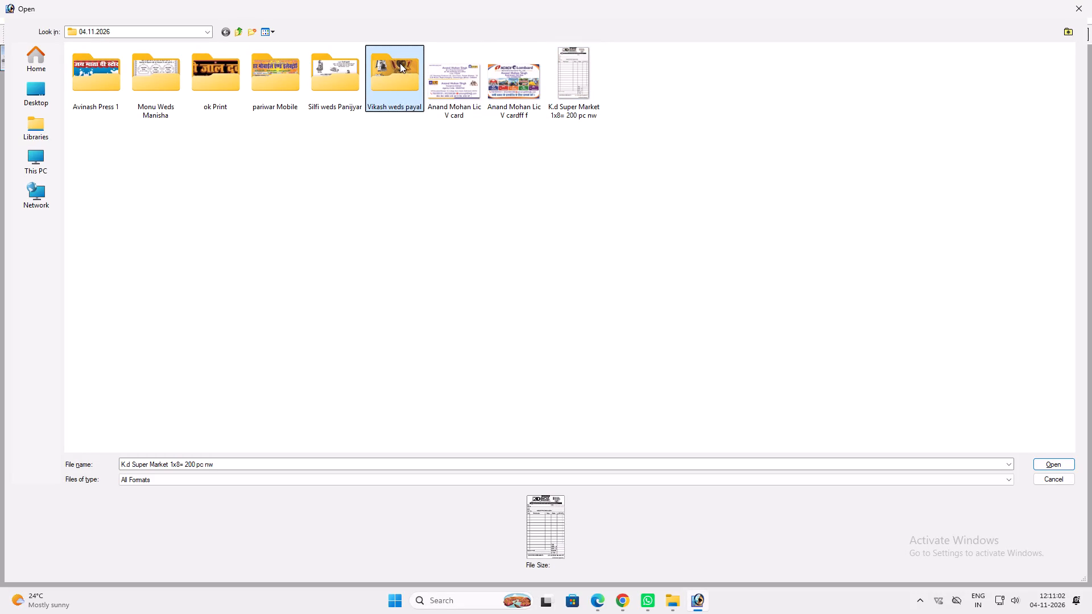
{"action": "left_click_drag", "start_coordinate": [400, 63], "coordinate": [209, 58]}
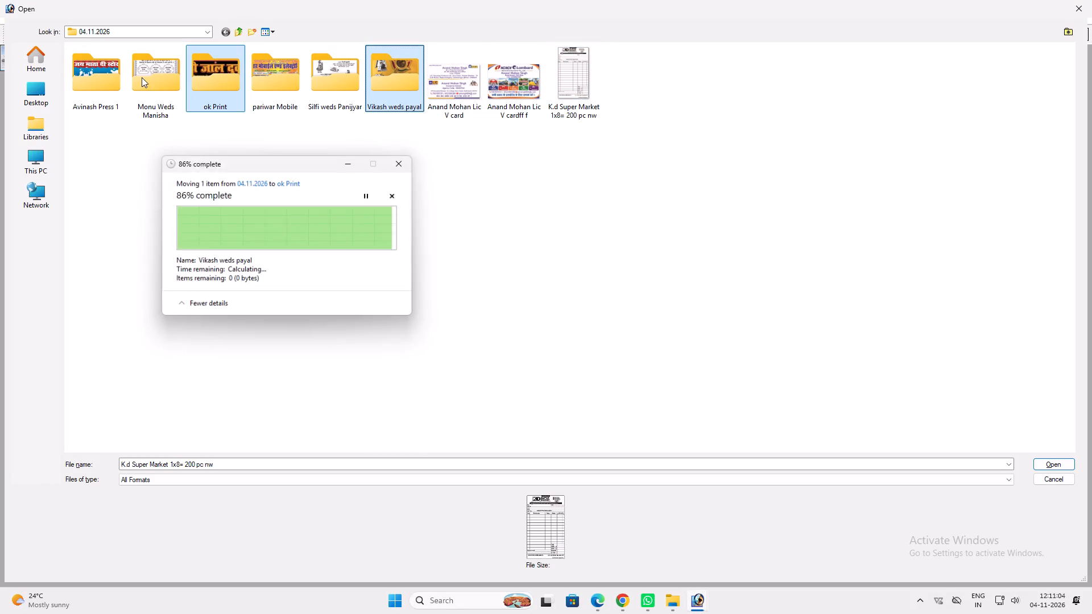
{"action": "left_click_drag", "start_coordinate": [142, 76], "coordinate": [213, 99]}
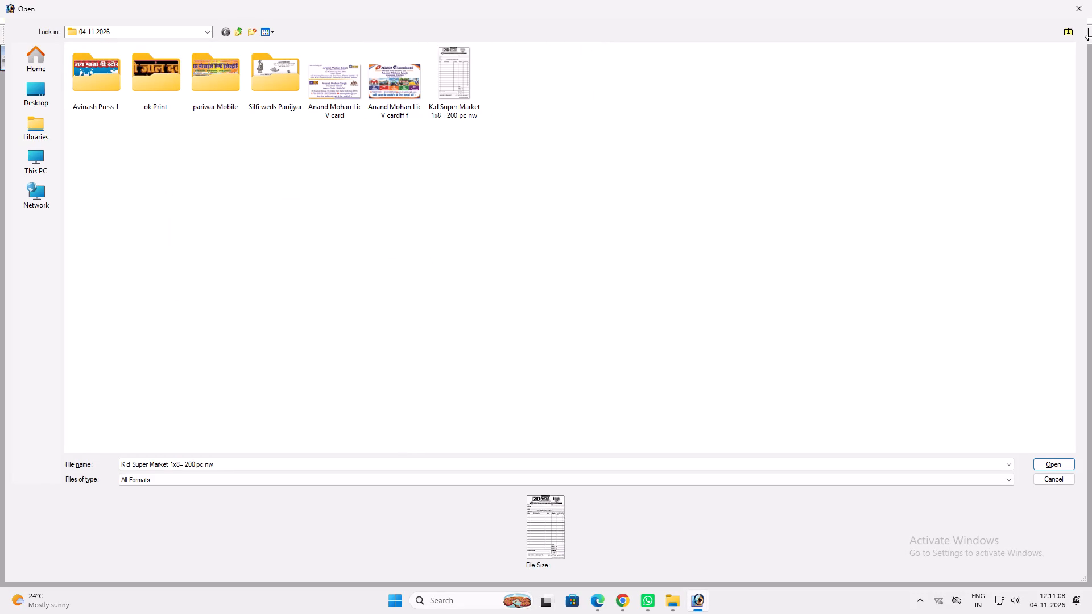
{"action": "left_click", "coordinate": [1089, 17]}
Create a new white document 40 inches wide and 5 inches high at 72 pixels/inch in CMYK Color mode.
{"action": "key", "text": "ctrl+n"}
{"action": "key", "text": "Tab"}
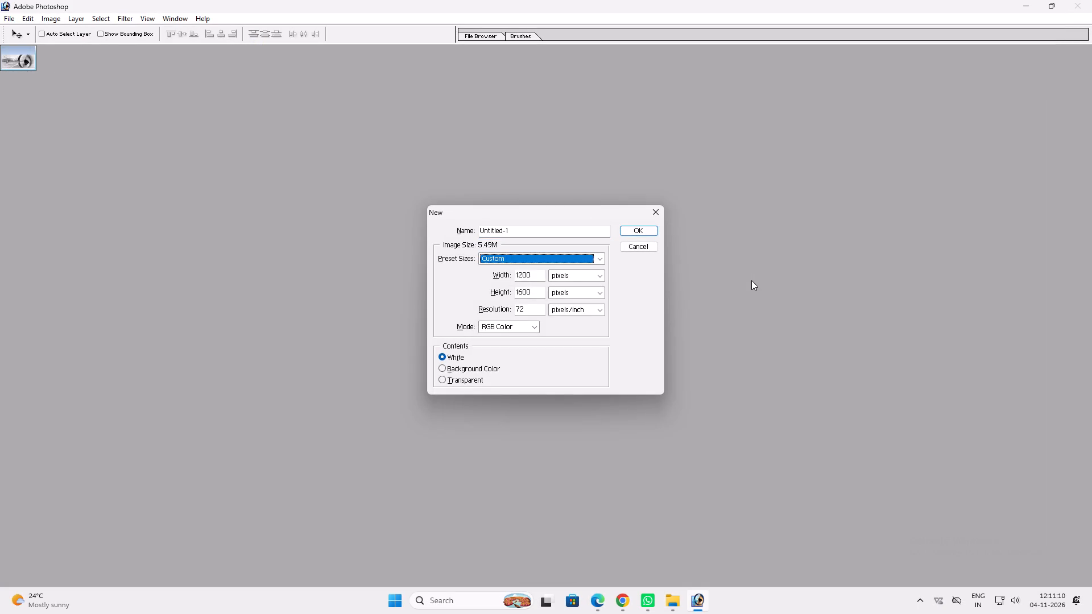
{"action": "key", "text": "Tab"}
{"action": "type", "text": "53"}
{"action": "key", "text": "Tab"}
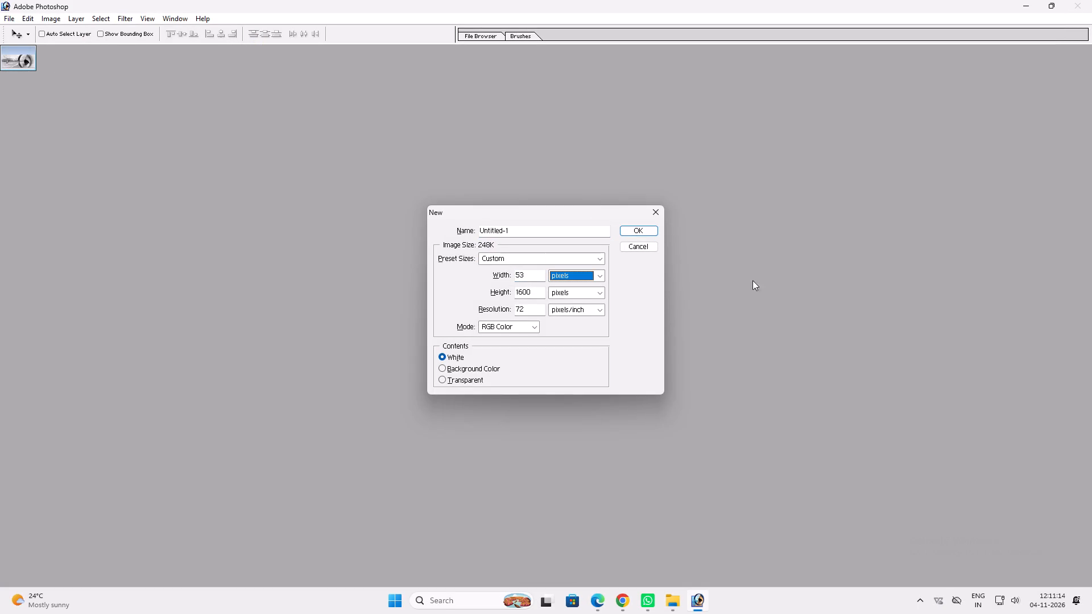
{"action": "key", "text": "Down"}
{"action": "key", "text": "Tab"}
{"action": "type", "text": "40"}
{"action": "key", "text": "Tab"}
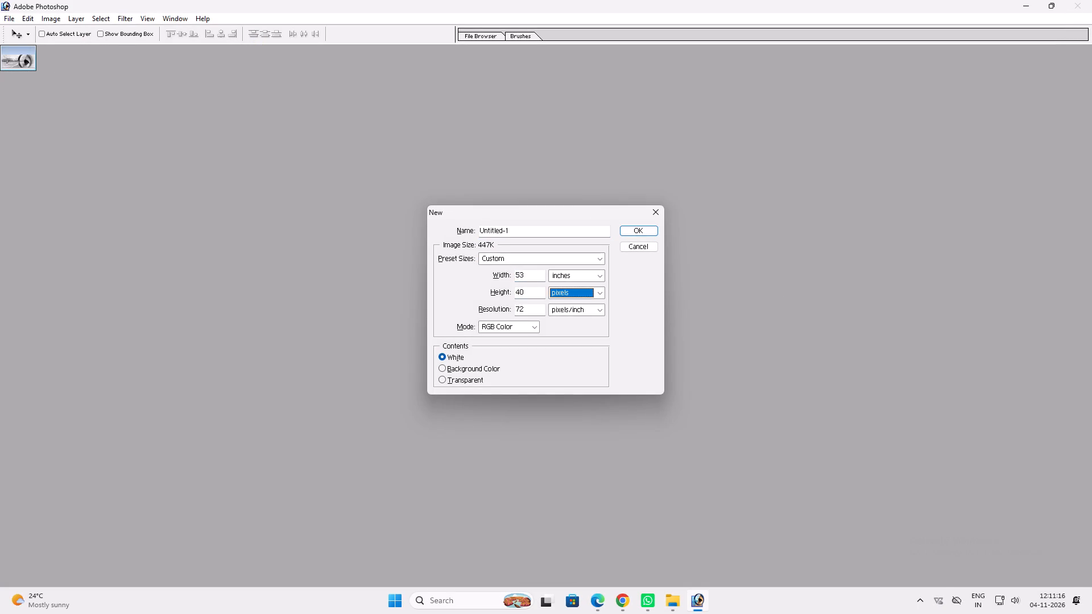
{"action": "key", "text": "Down"}
{"action": "key", "text": "Tab"}
{"action": "key", "text": "Tab"}
{"action": "key", "text": "Tab"}
{"action": "key", "text": "Right"}
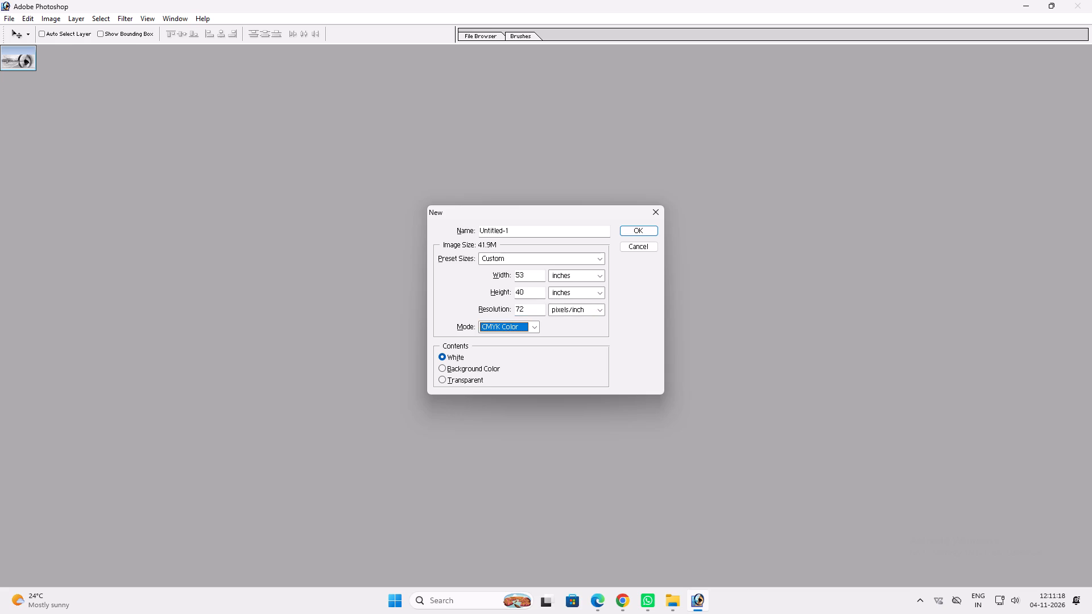
{"action": "key", "text": "shift+Tab"}
{"action": "key", "text": "shift+Tab"}
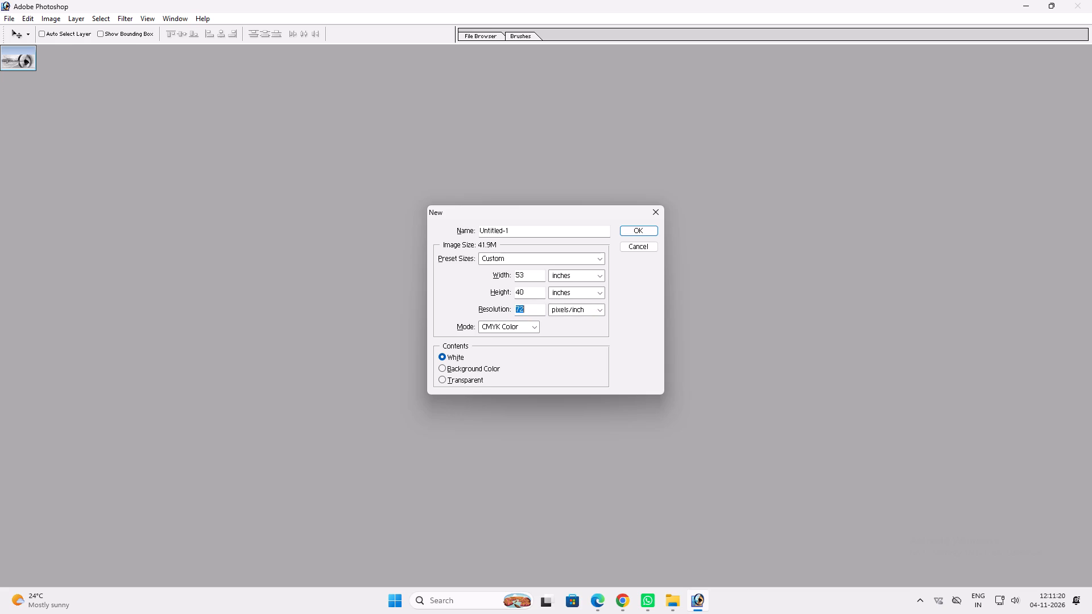
{"action": "key", "text": "shift+Tab"}
{"action": "key", "text": "shift+Tab"}
{"action": "key", "text": "shift+Tab"}
{"action": "key", "text": "shift+Tab"}
{"action": "type", "text": "40"}
{"action": "key", "text": "Tab"}
{"action": "key", "text": "Tab"}
{"action": "key", "text": "5"}
{"action": "key", "text": "Return"}
{"action": "key", "text": "3"}
Resize the image to a height of 53 inches and fit the whole canvas on screen.
{"action": "key", "text": "alt+i"}
{"action": "key", "text": "alt+i"}
{"action": "key", "text": "Tab"}
{"action": "key", "text": "Tab"}
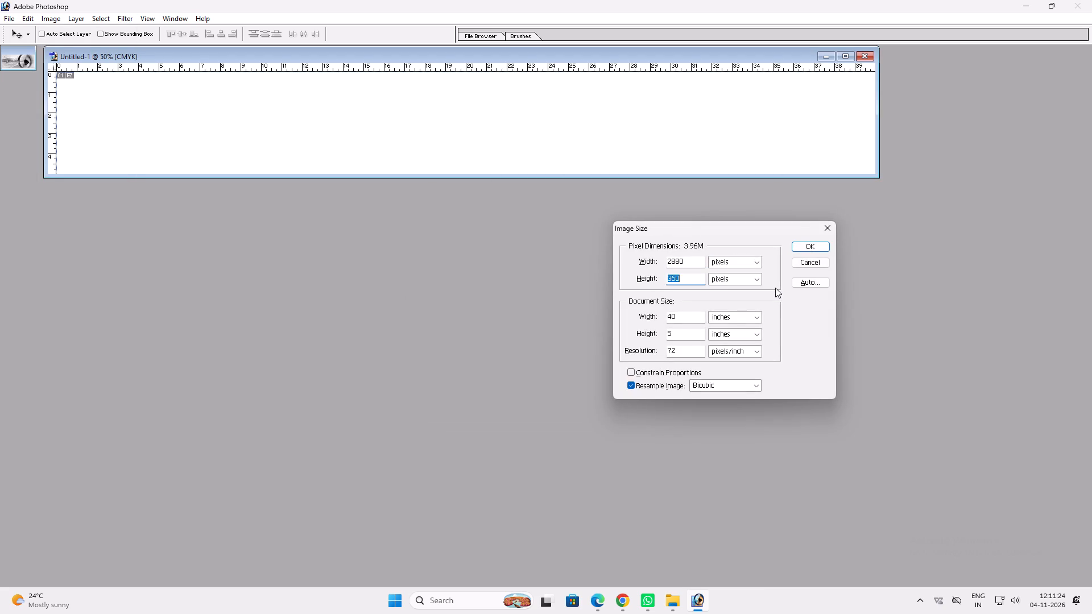
{"action": "key", "text": "Tab"}
{"action": "key", "text": "Tab"}
{"action": "key", "text": "Tab"}
{"action": "key", "text": "Tab"}
{"action": "type", "text": "53"}
{"action": "key", "text": "Return"}
{"action": "key", "text": "ctrl+0"}
{"action": "key", "text": "f"}
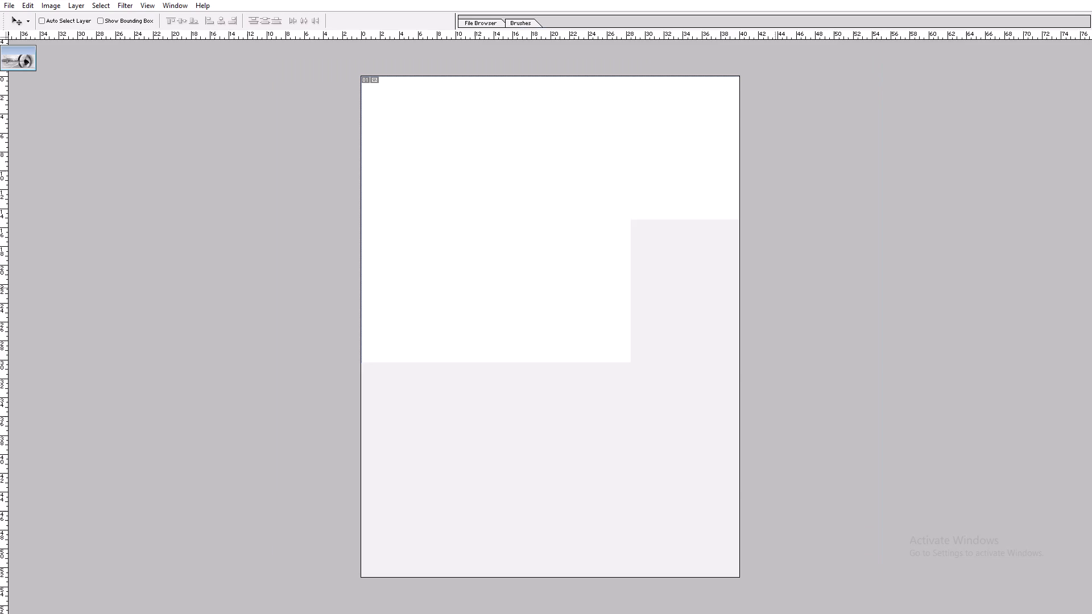
{"action": "key", "text": "alt+i"}
{"action": "key", "text": "alt+i"}
{"action": "key", "text": "ctrl+0"}
{"action": "type", "text": "fff"}
{"action": "left_click", "coordinate": [805, 244]}
Paste the photo of the jewellery shop banner and enlarge it to about 30 inches wide.
{"action": "key", "text": "ctrl+v"}
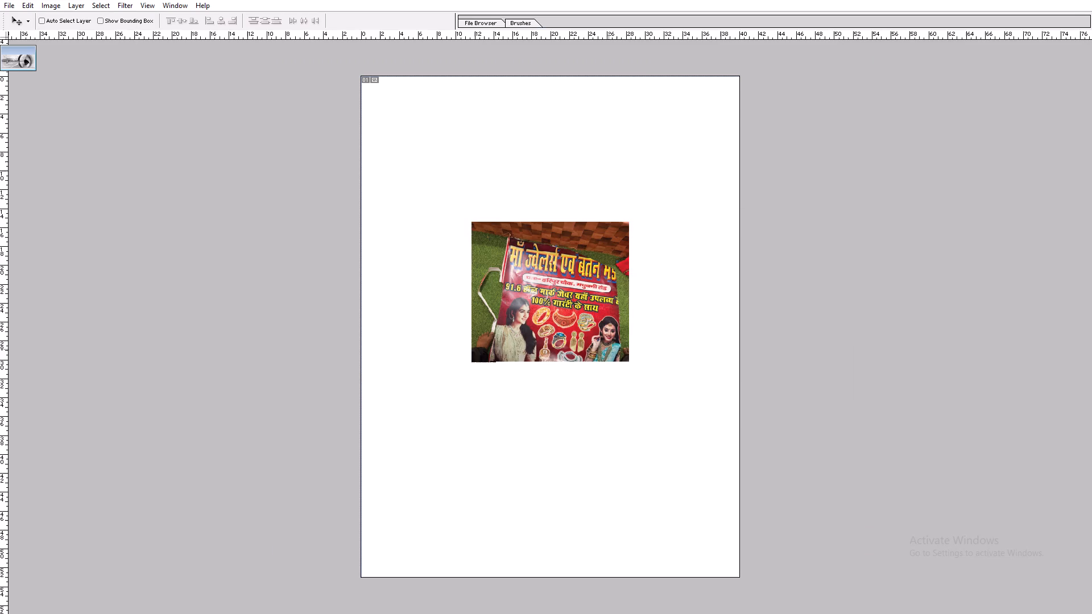
{"action": "key", "text": "ctrl+t"}
{"action": "left_click_drag", "start_coordinate": [626, 217], "coordinate": [689, 129], "text": "alt+shift"}
{"action": "key", "text": "Return"}
{"action": "key", "text": "v"}
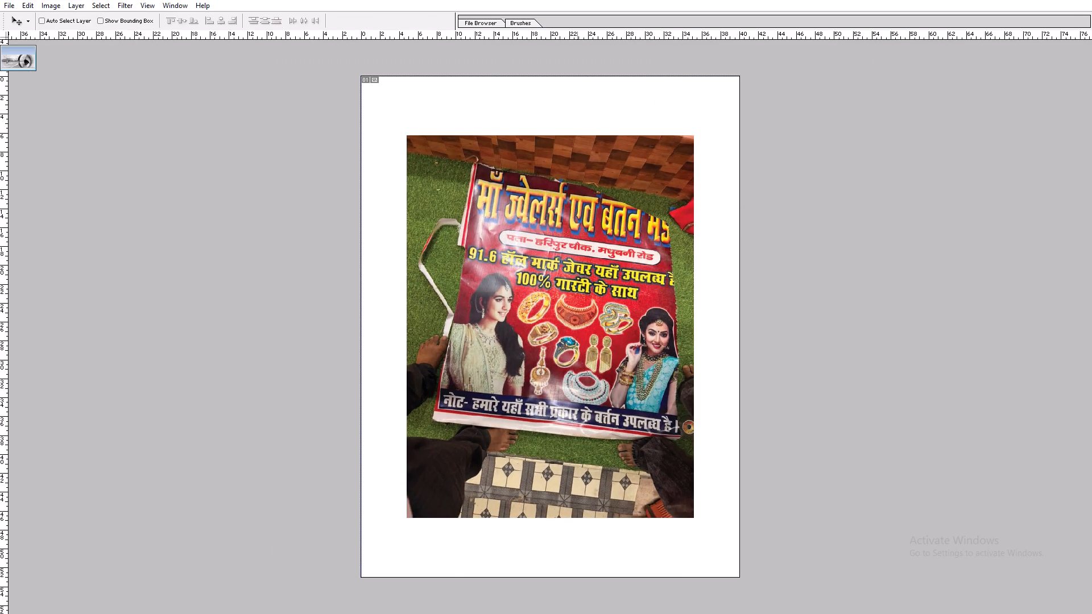
Open the Ankit Jwelers 6x5 = 1 pc Str file from the ok Print folder inside 03.11.2026.
{"action": "key", "text": "ctrl+plus"}
{"action": "key", "text": "space"}
{"action": "right_click", "coordinate": [512, 298]}
{"action": "left_click_drag", "start_coordinate": [522, 304], "coordinate": [532, 305]}
{"action": "key", "text": "v"}
{"action": "key", "text": "v"}
{"action": "key", "text": "f"}
{"action": "key", "text": "f"}
{"action": "key", "text": "f"}
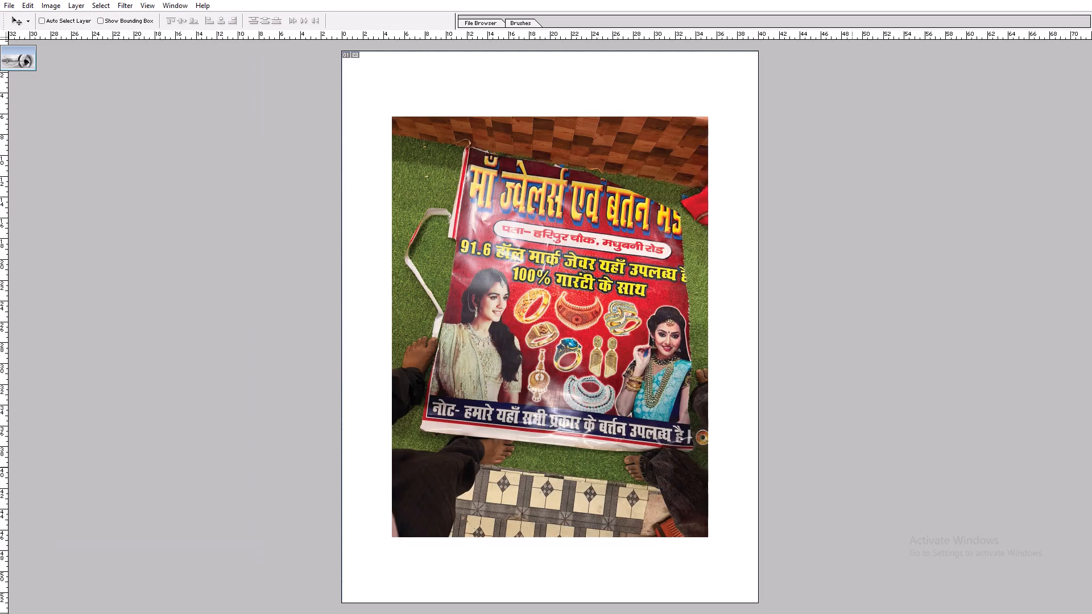
{"action": "key", "text": "f"}
{"action": "key", "text": "f"}
{"action": "double_click", "coordinate": [939, 295]}
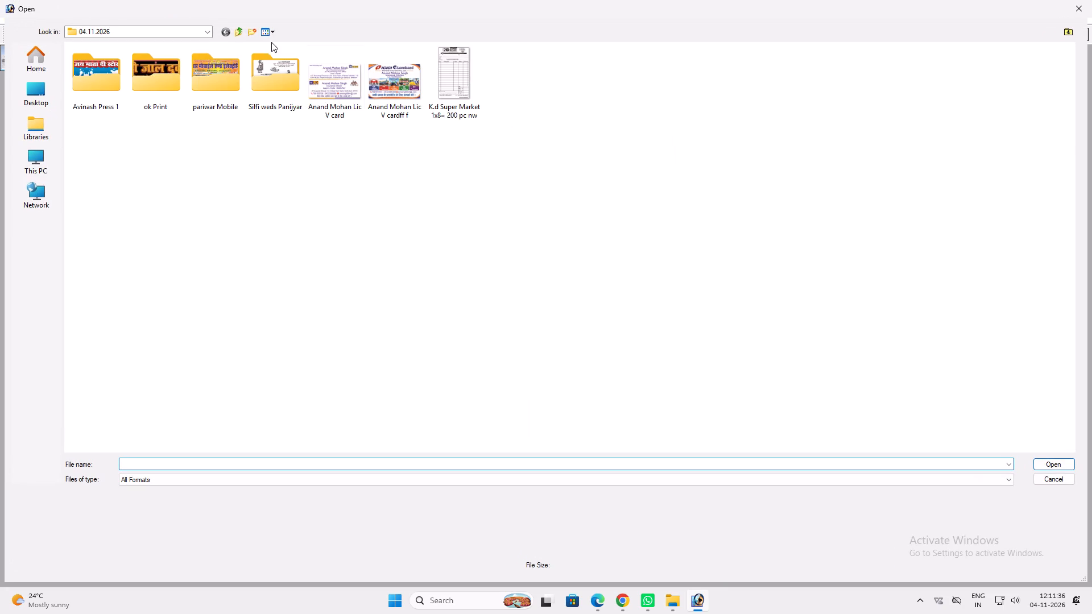
{"action": "left_click", "coordinate": [241, 29]}
{"action": "double_click", "coordinate": [223, 82]}
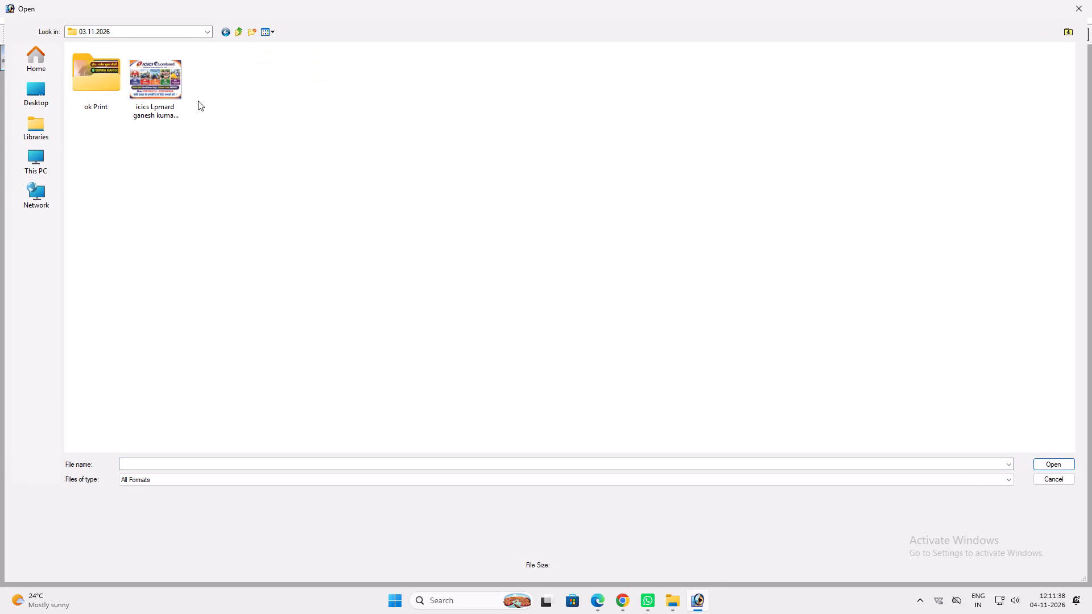
{"action": "double_click", "coordinate": [96, 74]}
{"action": "left_click", "coordinate": [808, 99]}
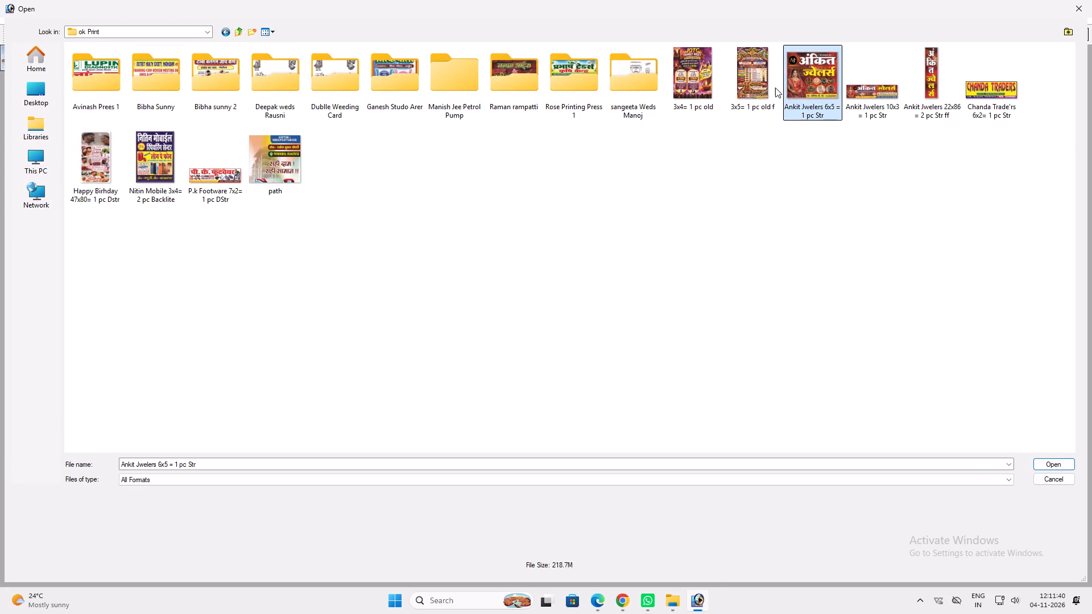
{"action": "key", "text": "Return"}
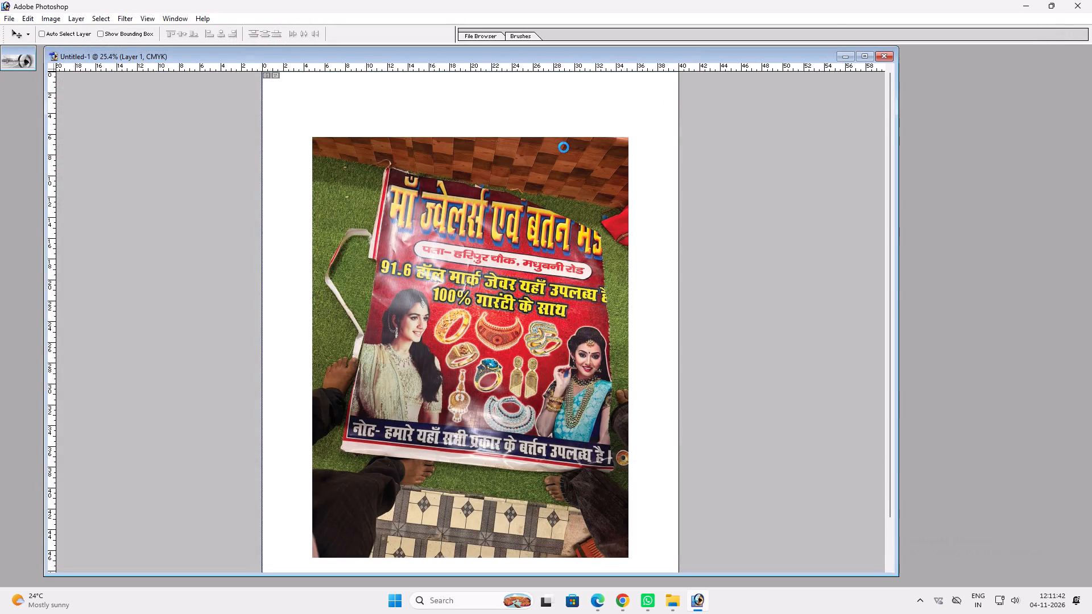
Copy the blurred gold jewellery image from the Ankit Jwelers banner into Untitled-1 and place it over the canvas's upper part.
{"action": "key", "text": "v"}
{"action": "right_click", "coordinate": [386, 215]}
{"action": "left_click", "coordinate": [400, 222]}
{"action": "left_click_drag", "start_coordinate": [401, 223], "coordinate": [400, 193]}
{"action": "key", "text": "ctrl+z"}
{"action": "left_click_drag", "start_coordinate": [389, 210], "coordinate": [581, 216]}
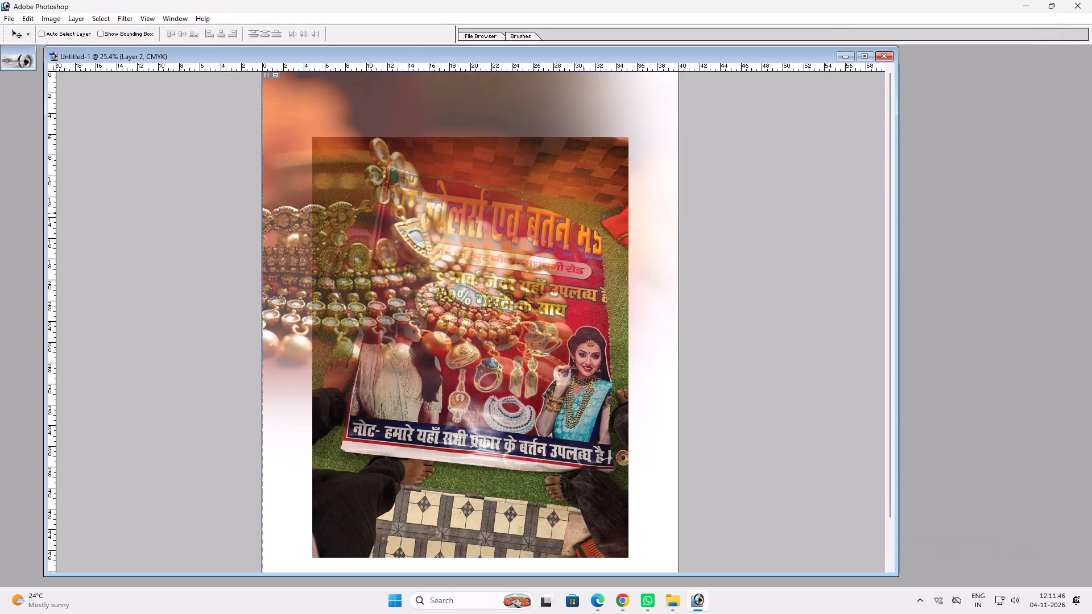
{"action": "left_click_drag", "start_coordinate": [565, 223], "coordinate": [598, 199]}
Copy the red patterned background from the Ankit Jwelers banner into Untitled-1 and position it to cover the whole canvas.
{"action": "key", "text": "f"}
{"action": "key", "text": "f"}
{"action": "key", "text": "f"}
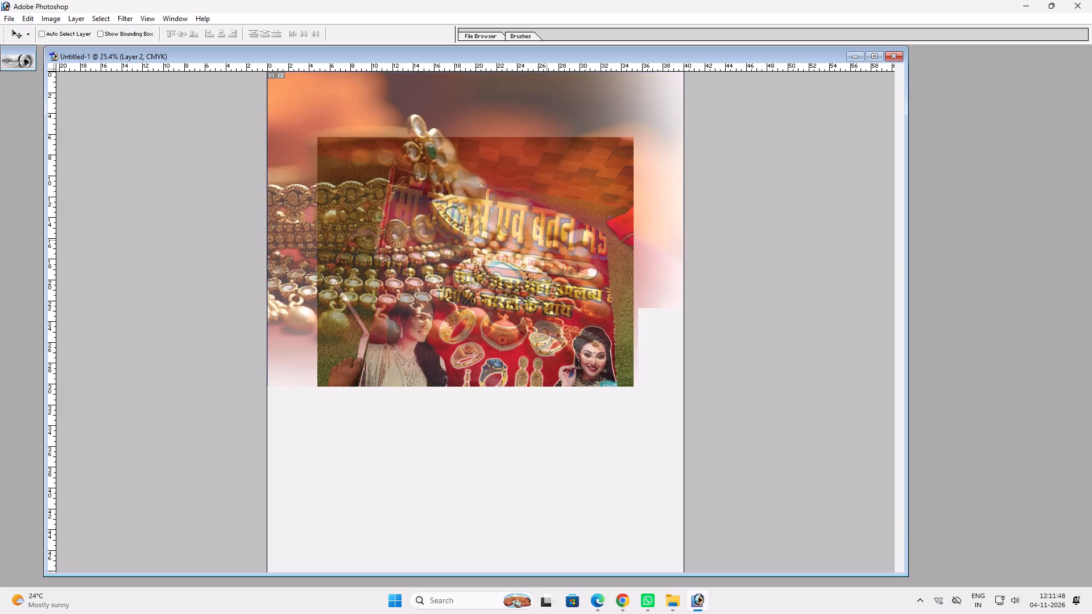
{"action": "type", "text": "fff"}
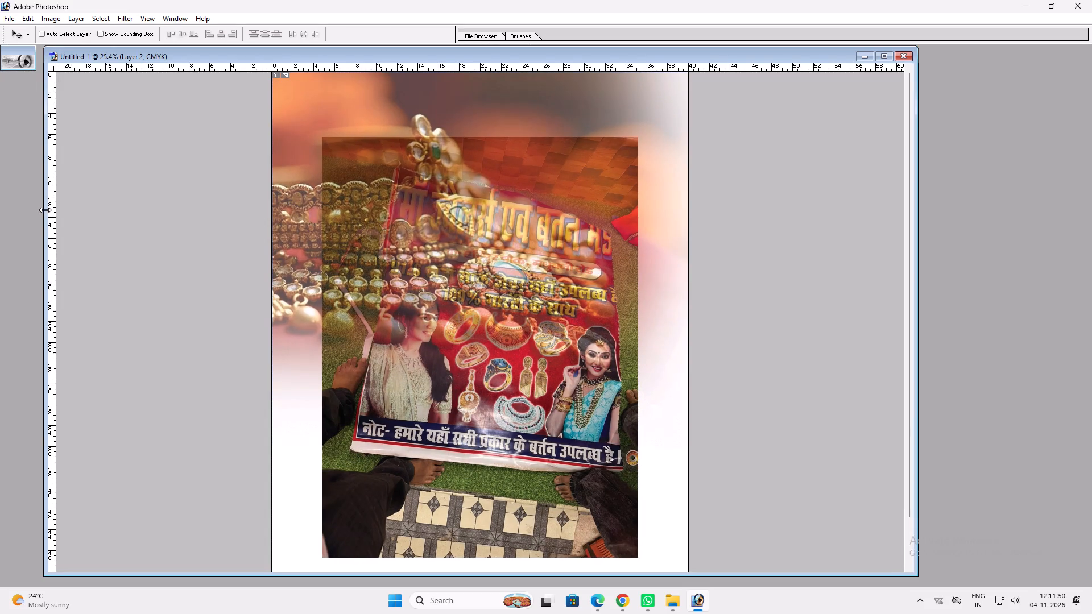
{"action": "left_click_drag", "start_coordinate": [45, 210], "coordinate": [630, 180]}
{"action": "left_click", "coordinate": [382, 215]}
{"action": "left_click", "coordinate": [461, 217], "text": "ctrl"}
{"action": "left_click_drag", "start_coordinate": [440, 219], "coordinate": [706, 211]}
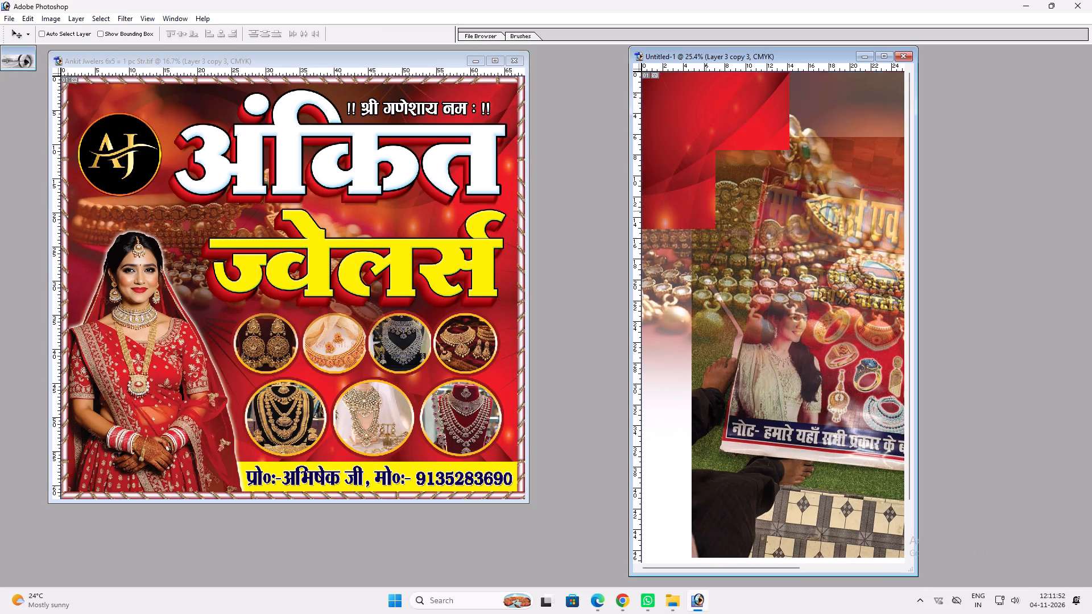
{"action": "double_click", "coordinate": [700, 60]}
{"action": "left_click_drag", "start_coordinate": [621, 249], "coordinate": [627, 270]}
{"action": "key", "text": "space"}
{"action": "right_click_drag", "start_coordinate": [581, 264], "coordinate": [598, 265]}
{"action": "left_click", "coordinate": [614, 270]}
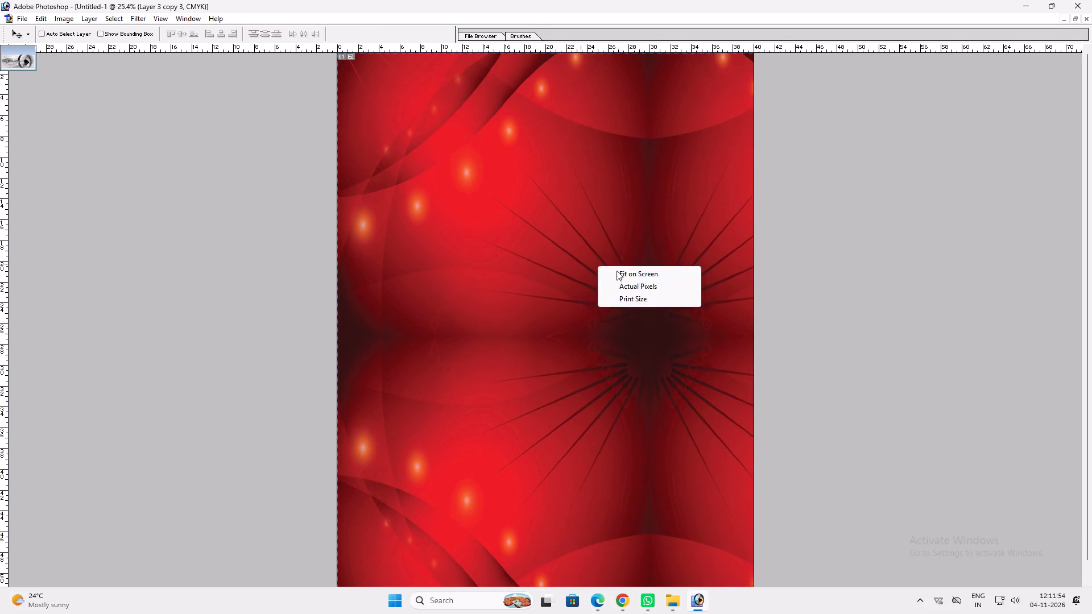
{"action": "left_click_drag", "start_coordinate": [618, 271], "coordinate": [589, 258]}
Send the red background layer to the back, behind the jewellery image and the banner photo.
{"action": "key", "text": "ctrl+shift+bracketleft"}
{"action": "key", "text": "ctrl+bracketright"}
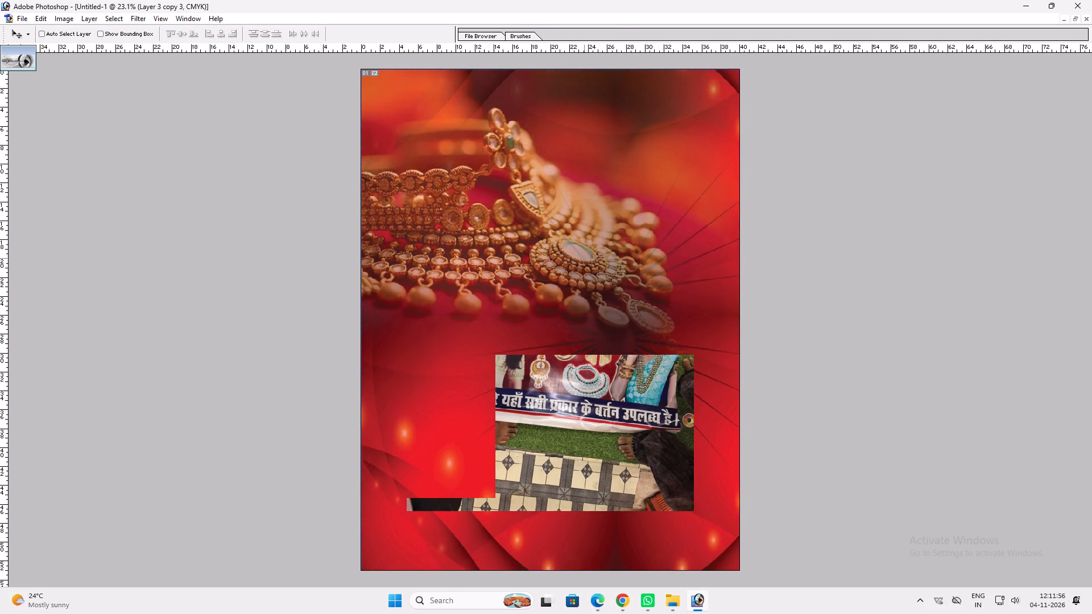
{"action": "type", "text": "vv"}
{"action": "key", "text": "ctrl+z"}
Bring the banner photo layer to the front and move it down to the canvas's bottom edge.
{"action": "left_click", "coordinate": [597, 371], "text": "ctrl"}
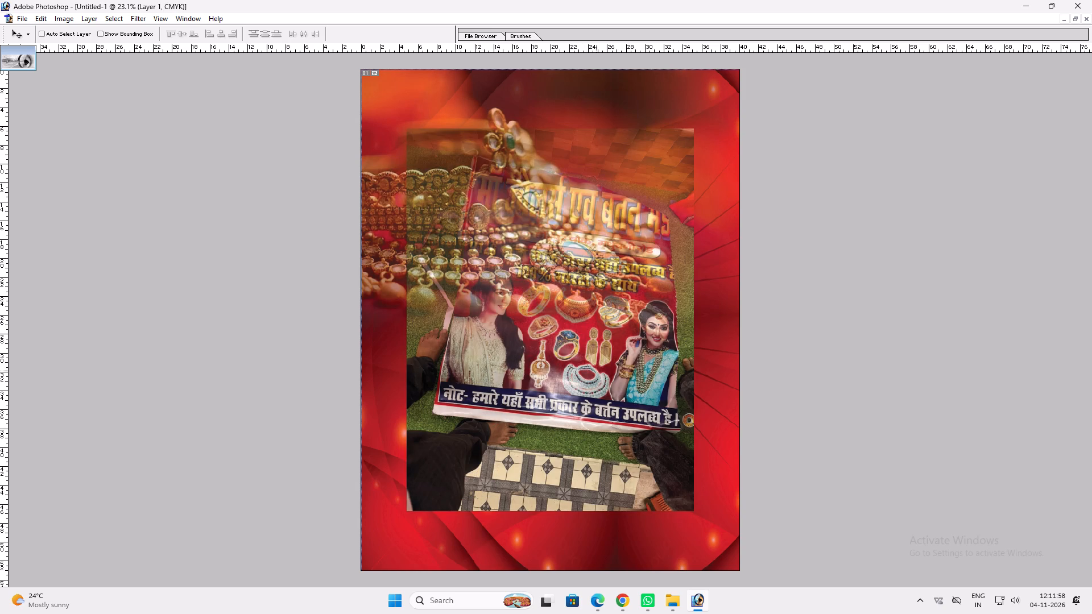
{"action": "key", "text": "ctrl+shift+bracketright"}
{"action": "key", "text": "v"}
{"action": "left_click_drag", "start_coordinate": [551, 317], "coordinate": [555, 455]}
Copy the rope-pattern border strip from the Ankit Jwelers banner into Untitled-1 and align it to the canvas's top-left corner.
{"action": "type", "text": "fff"}
{"action": "left_click", "coordinate": [241, 219]}
{"action": "key", "text": "v"}
{"action": "left_click", "coordinate": [398, 81], "text": "ctrl"}
{"action": "left_click_drag", "start_coordinate": [396, 81], "coordinate": [738, 95]}
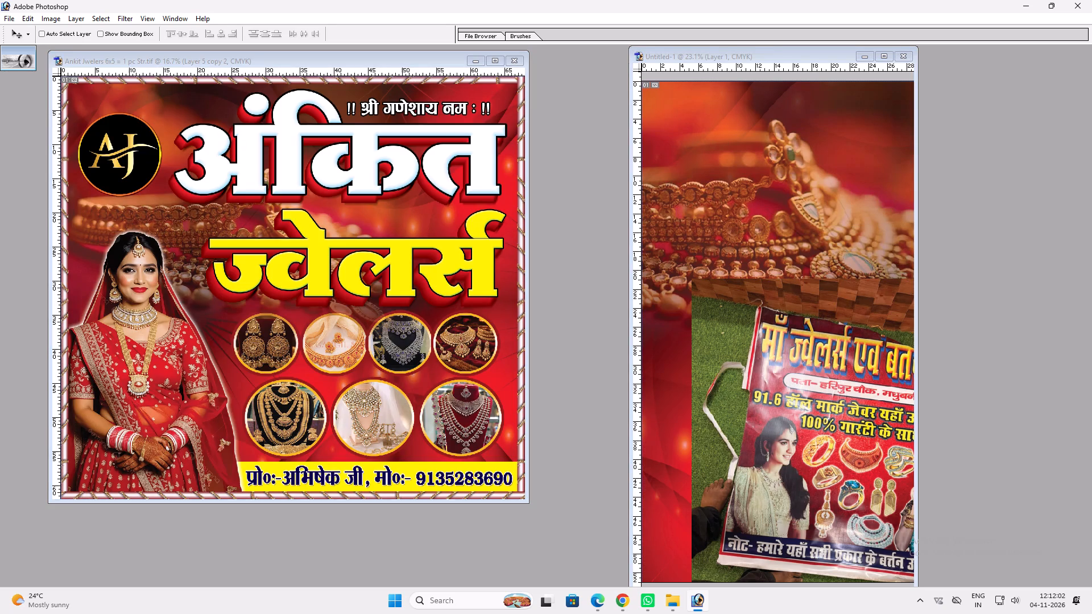
{"action": "double_click", "coordinate": [730, 61]}
{"action": "key", "text": "v"}
{"action": "left_click_drag", "start_coordinate": [570, 151], "coordinate": [630, 148]}
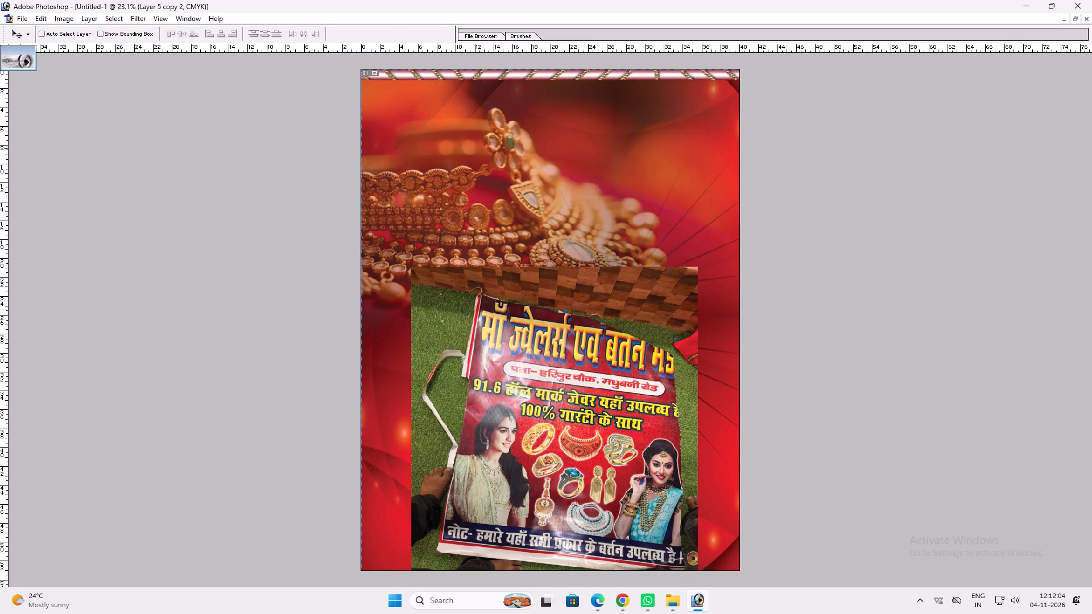
{"action": "key", "text": "ctrl+a"}
{"action": "left_click", "coordinate": [210, 39]}
{"action": "left_click", "coordinate": [164, 31]}
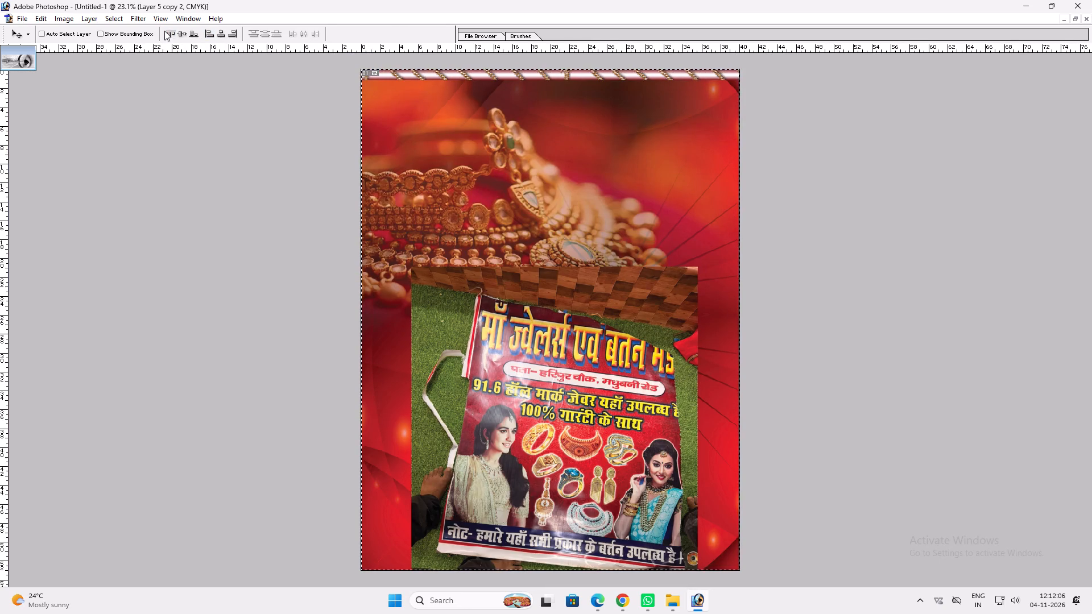
{"action": "key", "text": "ctrl+d"}
Scale the border strip along the top edge proportionally to about 70%.
{"action": "scroll", "coordinate": [541, 189], "scroll_direction": "up", "scroll_amount": 5, "text": "ctrl"}
{"action": "key", "text": "ctrl+t"}
{"action": "scroll", "coordinate": [1052, 183], "scroll_direction": "up", "scroll_amount": 1, "text": "shift"}
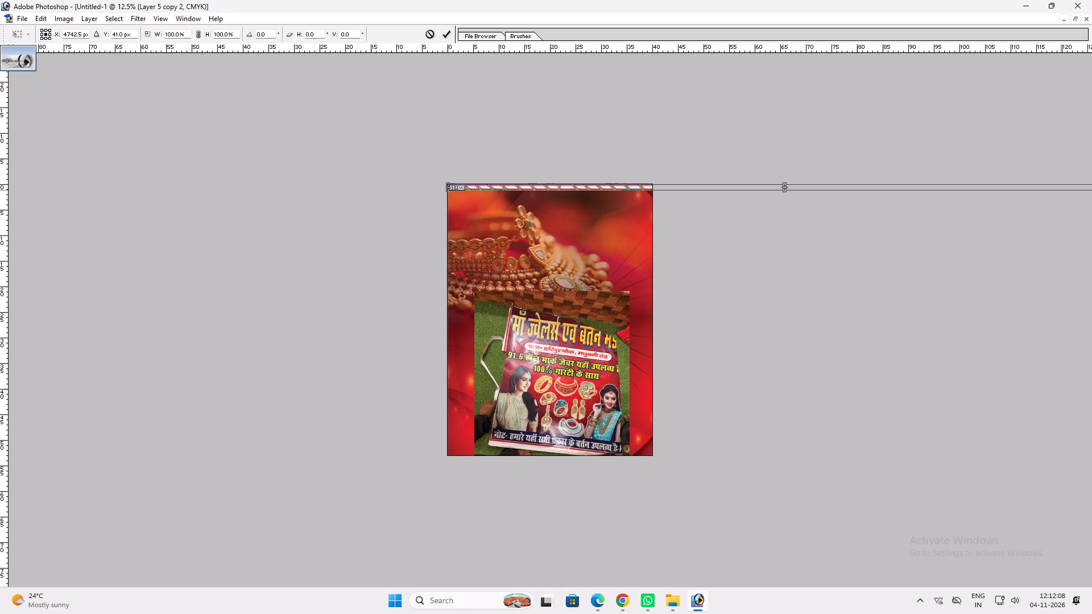
{"action": "scroll", "coordinate": [1058, 190], "scroll_direction": "up", "scroll_amount": 2, "text": "shift"}
{"action": "left_click_drag", "start_coordinate": [836, 259], "coordinate": [732, 265], "text": "shift"}
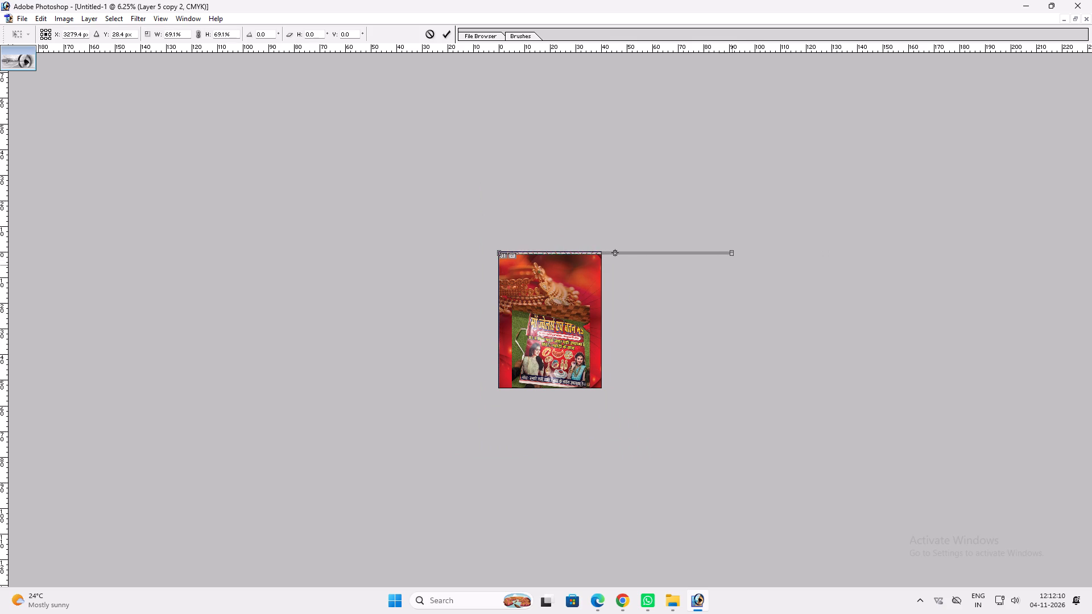
{"action": "left_click_drag", "start_coordinate": [732, 265], "coordinate": [734, 265], "text": "shift"}
{"action": "key", "text": "Return"}
Duplicate the border strip, rotate the copy 90 degrees, and place vertical strips along the canvas's left and right edges.
{"action": "key", "text": "ctrl+0"}
{"action": "key", "text": "v"}
{"action": "left_click_drag", "start_coordinate": [570, 78], "coordinate": [561, 151], "text": "alt+shift"}
{"action": "key", "text": "ctrl+t"}
{"action": "right_click", "coordinate": [568, 147], "text": "ctrl"}
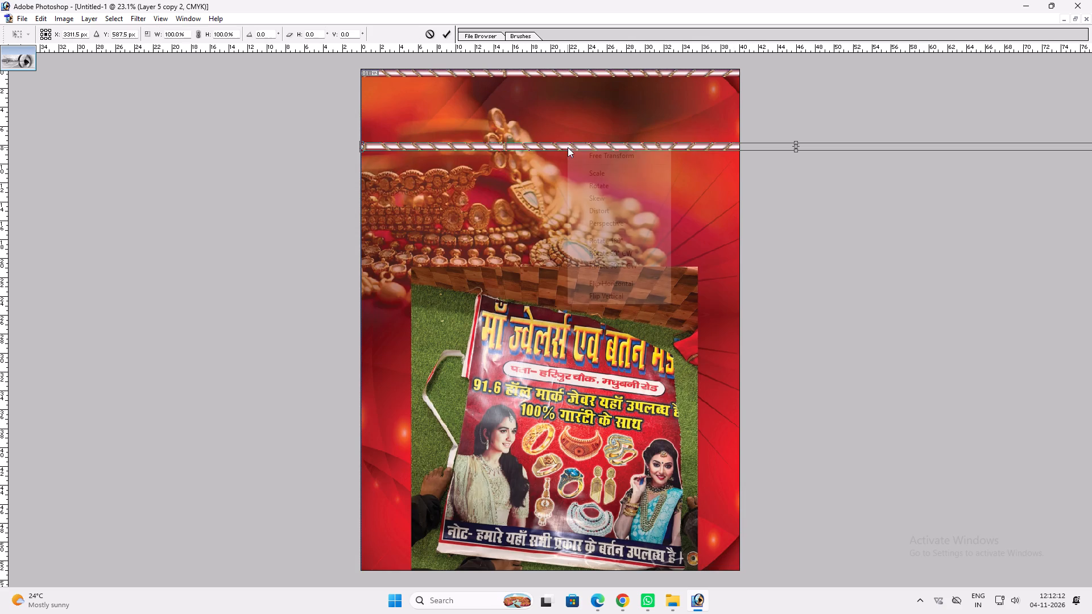
{"action": "left_click", "coordinate": [619, 261]}
{"action": "key", "text": "Return"}
{"action": "key", "text": "v"}
{"action": "left_click_drag", "start_coordinate": [721, 282], "coordinate": [416, 333]}
{"action": "left_click_drag", "start_coordinate": [569, 304], "coordinate": [444, 307]}
{"action": "left_click_drag", "start_coordinate": [371, 335], "coordinate": [741, 342], "text": "alt+shift"}
Duplicate the top border strip and place the copy along the canvas's bottom edge.
{"action": "left_click", "coordinate": [643, 74], "text": "ctrl"}
{"action": "left_click_drag", "start_coordinate": [640, 72], "coordinate": [694, 552], "text": "alt"}
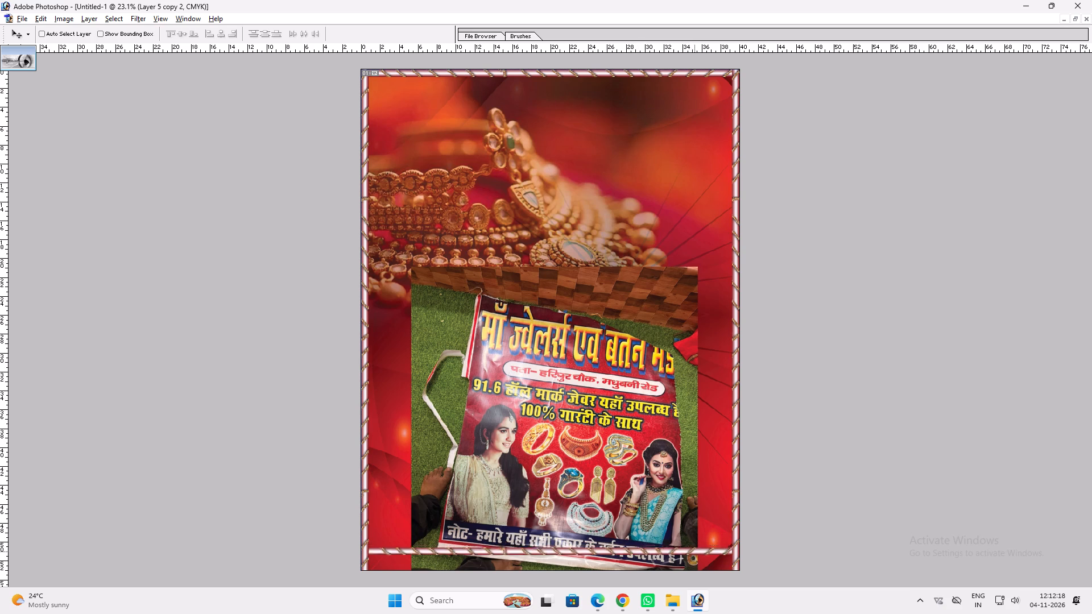
{"action": "left_click_drag", "start_coordinate": [694, 552], "coordinate": [698, 567], "text": "alt"}
{"action": "key", "text": "ctrl+0"}
{"action": "key", "text": "v"}
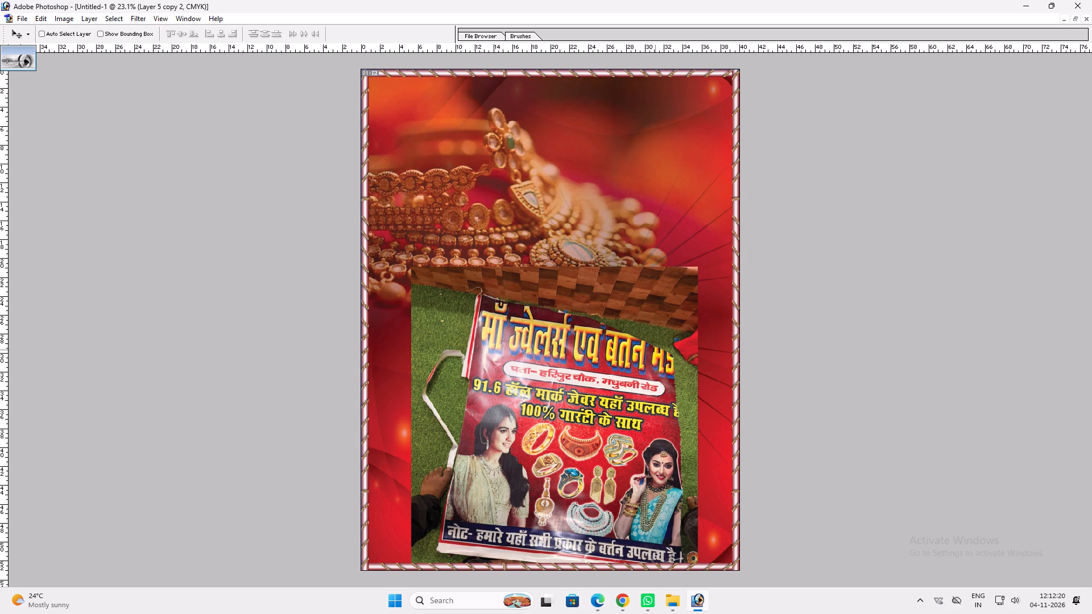
Copy the white title text अंकित from the Ankit Jwelers banner into the upper part of Untitled-1.
{"action": "key", "text": "ctrl+plus"}
{"action": "type", "text": "ff"}
{"action": "key", "text": "f"}
{"action": "left_click", "coordinate": [257, 237]}
{"action": "key", "text": "v"}
{"action": "right_click", "coordinate": [284, 164]}
{"action": "left_click", "coordinate": [290, 173]}
{"action": "right_click", "coordinate": [278, 157], "text": "ctrl+shift"}
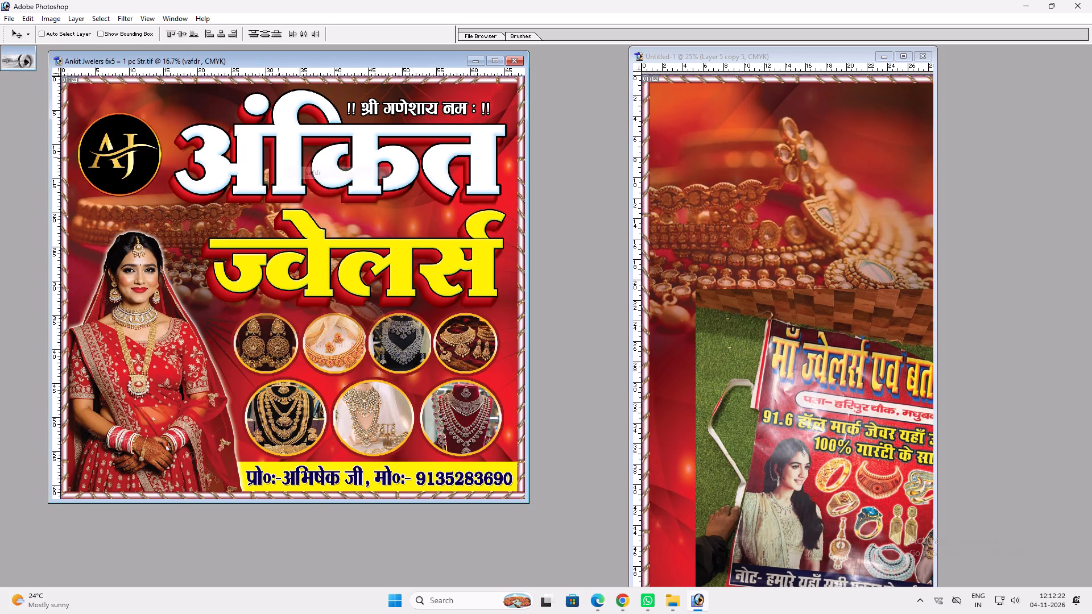
{"action": "left_click", "coordinate": [278, 159], "text": "ctrl+shift"}
{"action": "left_click_drag", "start_coordinate": [283, 163], "coordinate": [733, 179]}
{"action": "key", "text": "f"}
{"action": "key", "text": "f"}
{"action": "key", "text": "f"}
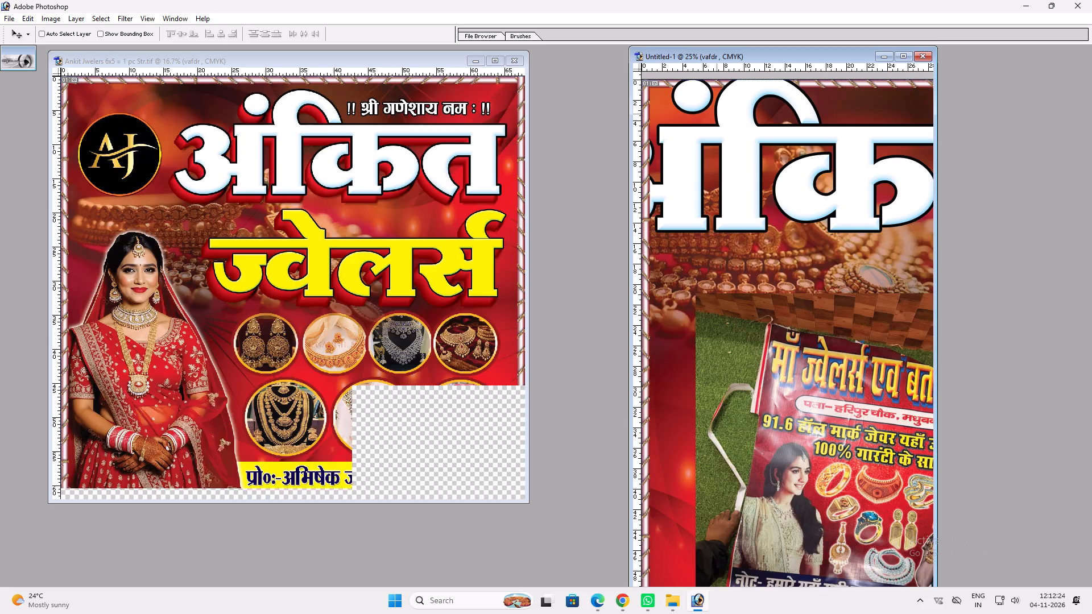
Scale the अंकित title down proportionally so it fits inside the border in the canvas's upper part.
{"action": "key", "text": "f"}
{"action": "key", "text": "f"}
{"action": "scroll", "coordinate": [686, 127], "scroll_direction": "up", "scroll_amount": 3}
{"action": "key", "text": "ctrl+t"}
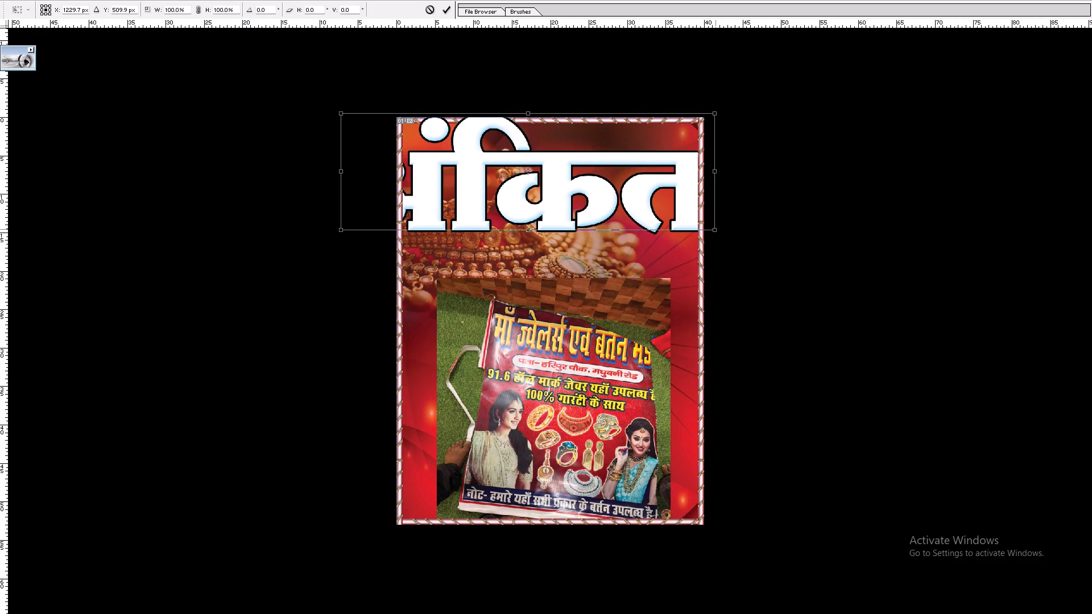
{"action": "left_click_drag", "start_coordinate": [715, 229], "coordinate": [652, 208], "text": "alt+shift"}
{"action": "key", "text": "Return"}
{"action": "key", "text": "ctrl+0"}
{"action": "key", "text": "v"}
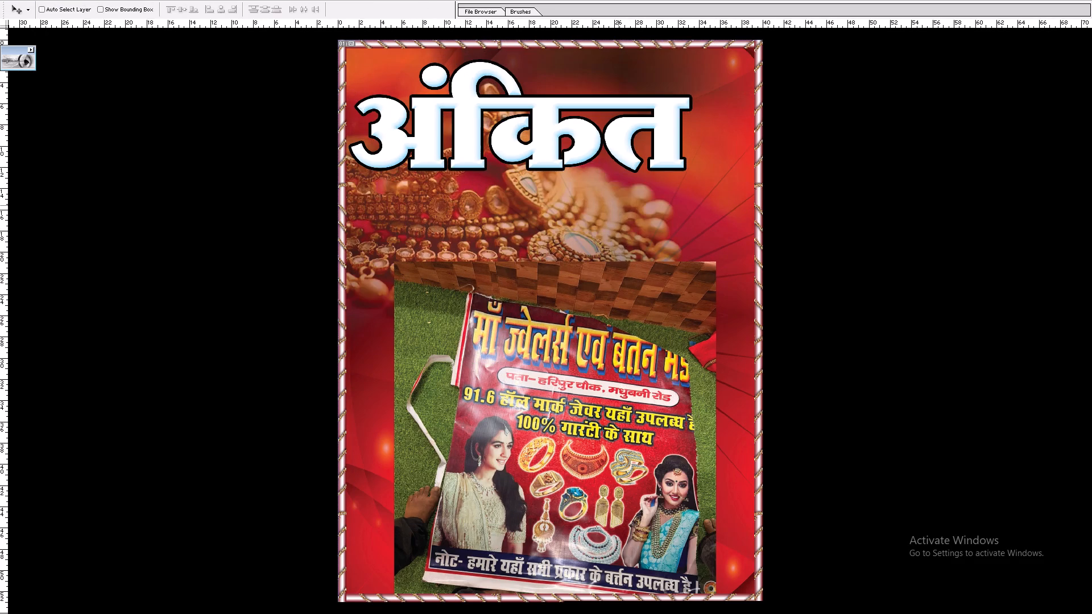
Reduce the size of the black Stroke in the अंकित title's layer style.
{"action": "key", "text": "alt+l"}
{"action": "key", "text": "alt+y"}
{"action": "key", "text": "k"}
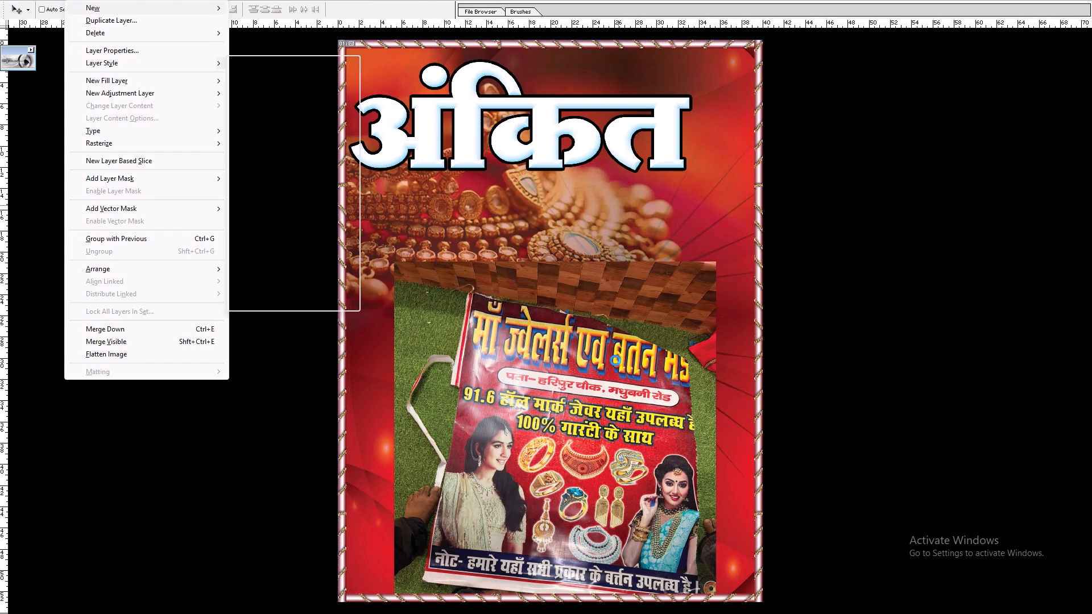
{"action": "scroll", "coordinate": [644, 472], "scroll_direction": "down", "scroll_amount": 5}
{"action": "key", "text": "Return"}
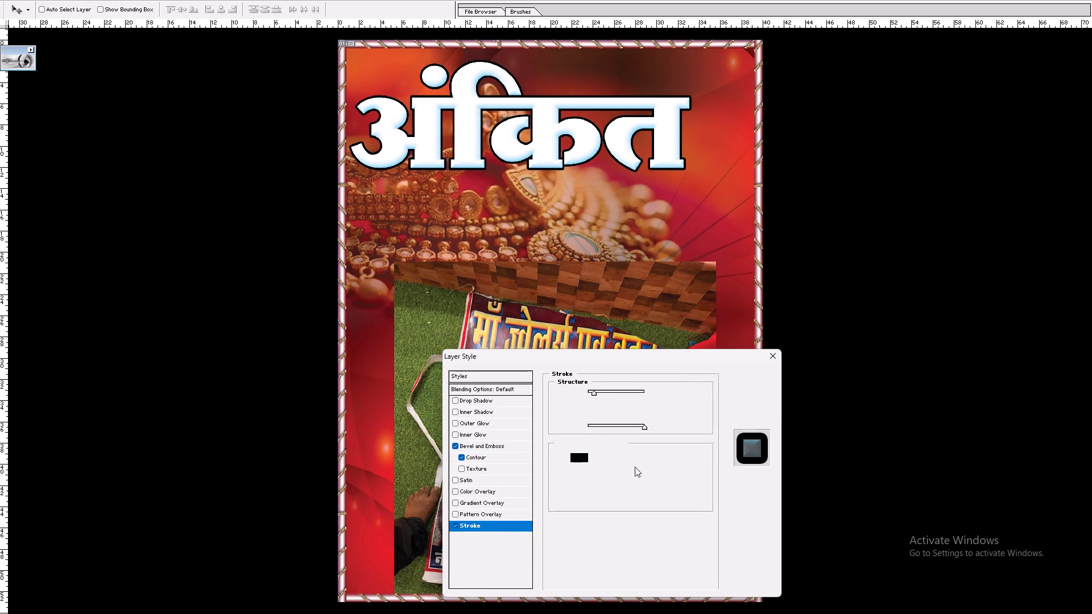
Replace the title text अंकित with माँ ज्वेलर्स in the same RAJ 52 font.
{"action": "key", "text": "t"}
{"action": "left_click", "coordinate": [504, 153]}
{"action": "left_click", "coordinate": [502, 152]}
{"action": "key", "text": "ctrl+a"}
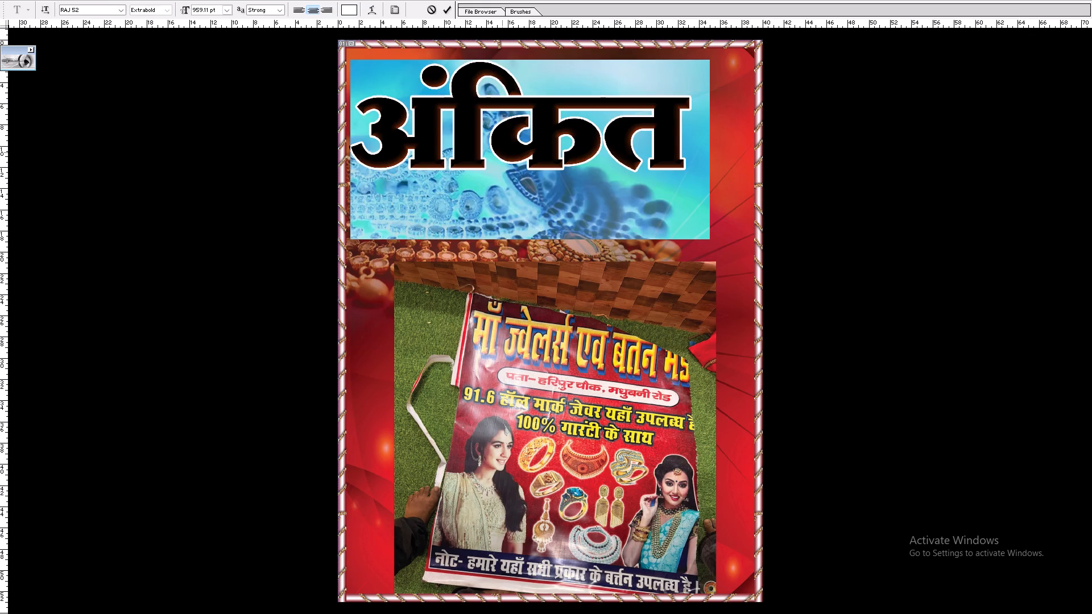
{"action": "key", "text": "e"}
{"action": "key", "text": "k"}
{"action": "key", "text": "alt+0"}
{"action": "key", "text": "alt+1"}
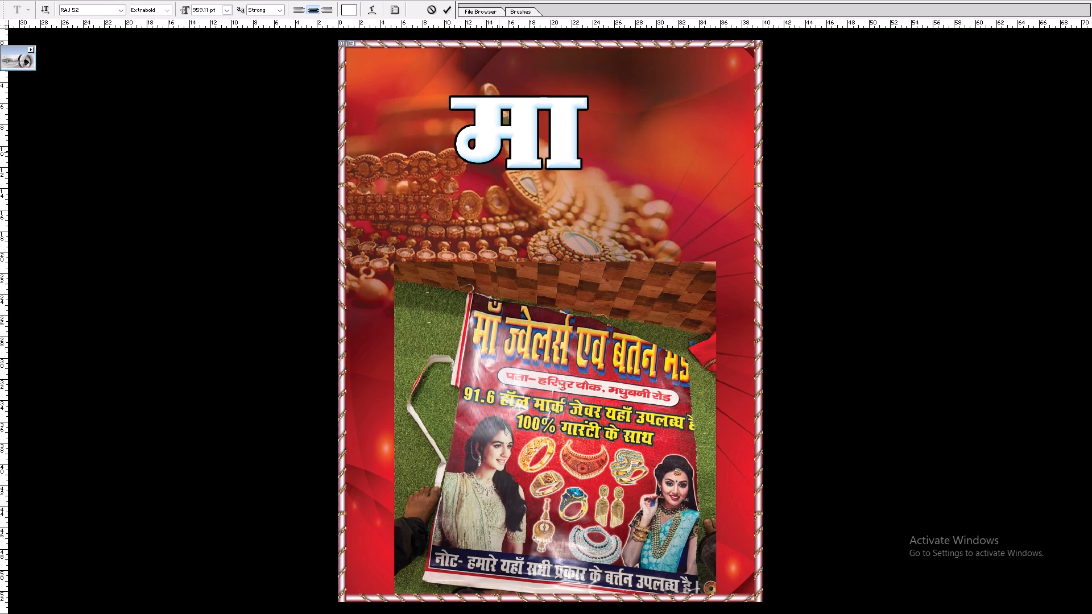
{"action": "key", "text": "alt+1"}
{"action": "key", "text": "alt+0"}
{"action": "key", "text": "alt+0"}
{"action": "key", "text": "alt+0"}
{"action": "key", "text": "alt+1"}
{"action": "key", "text": "alt+0"}
{"action": "key", "text": "alt+1"}
{"action": "key", "text": "alt+6"}
{"action": "key", "text": "alt+1"}
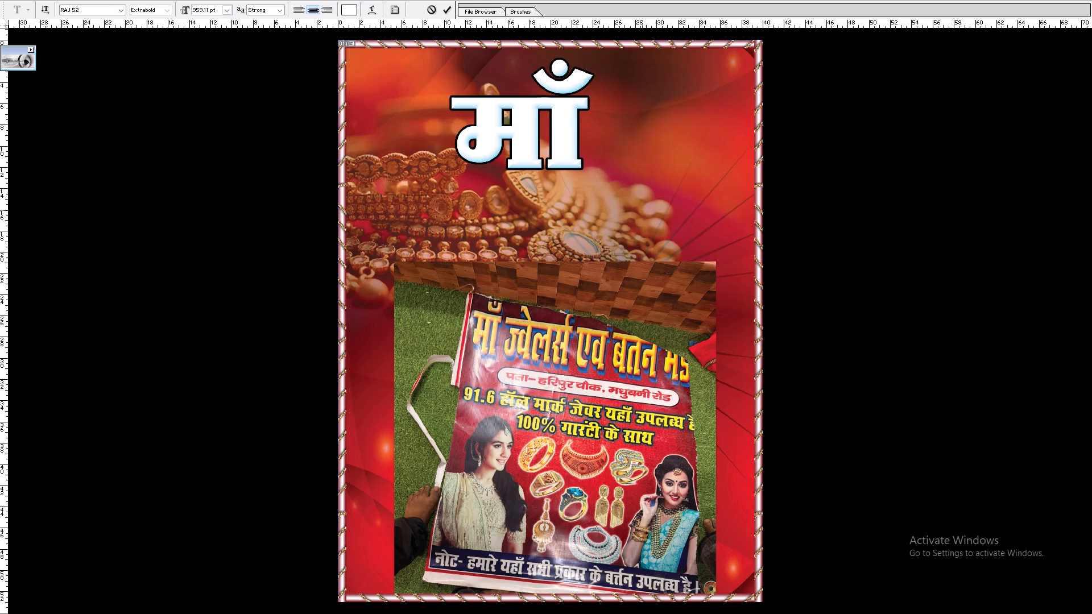
{"action": "left_click_drag", "start_coordinate": [644, 192], "coordinate": [591, 190]}
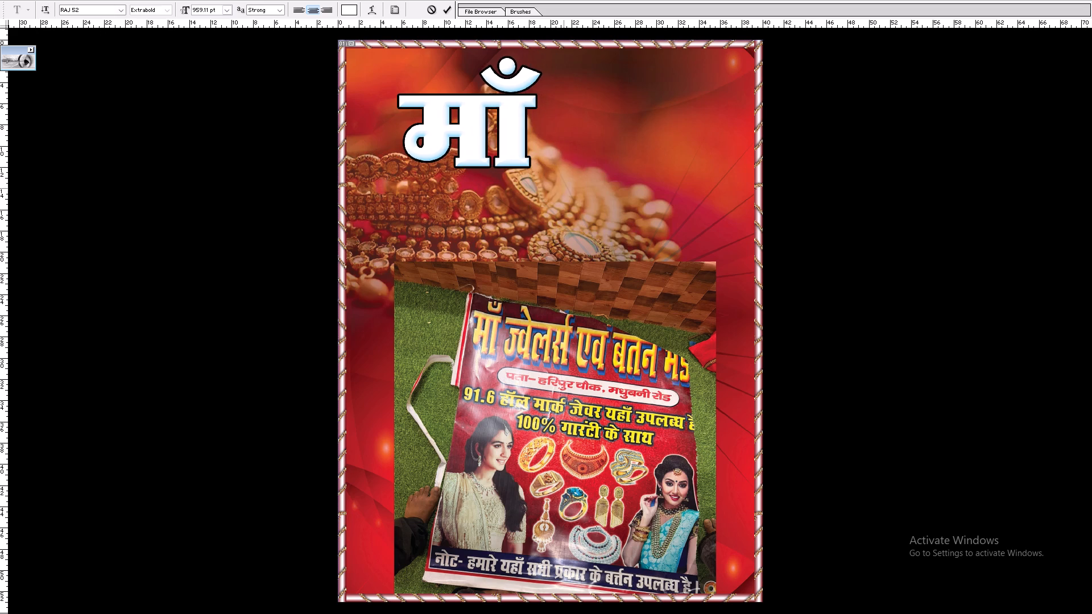
{"action": "key", "text": "space"}
{"action": "type", "text": "Tos"}
{"action": "type", "text": "ylZ"}
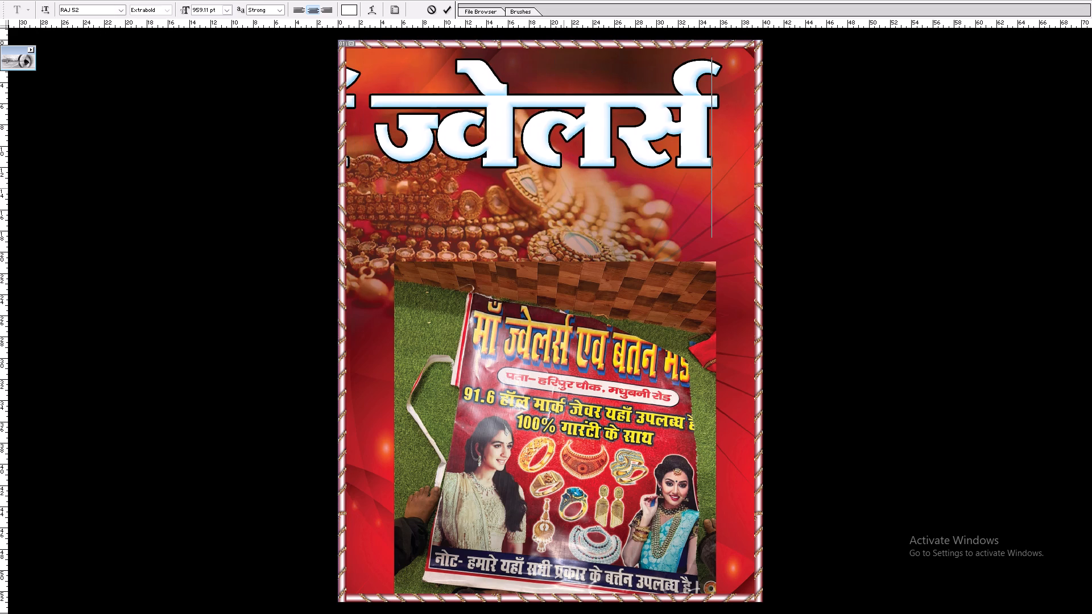
{"action": "key", "text": "Return"}
Scale the माँ ज्वेलर्स title down and position it between the side borders near the canvas's top edge.
{"action": "key", "text": "v"}
{"action": "key", "text": "ctrl+t"}
{"action": "left_click_drag", "start_coordinate": [722, 107], "coordinate": [675, 105], "text": "alt+shift"}
{"action": "key", "text": "shift+Return"}
{"action": "key", "text": "v"}
{"action": "key", "text": "v"}
{"action": "left_click_drag", "start_coordinate": [619, 117], "coordinate": [672, 117]}
{"action": "key", "text": "ctrl+t"}
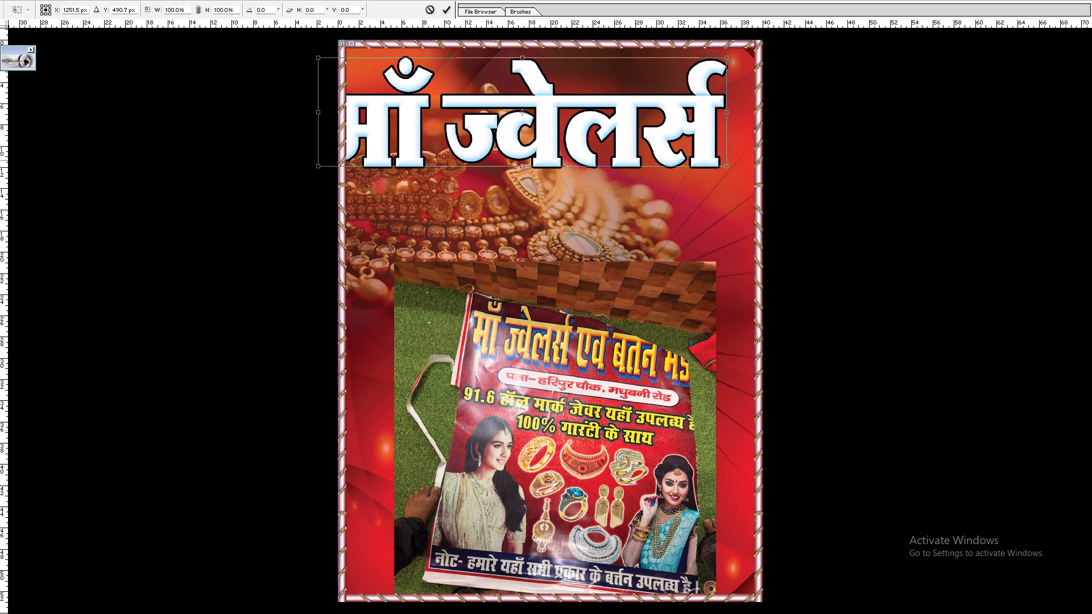
{"action": "left_click_drag", "start_coordinate": [315, 163], "coordinate": [351, 157], "text": "shift"}
{"action": "left_click_drag", "start_coordinate": [355, 157], "coordinate": [361, 157], "text": "shift"}
{"action": "left_click_drag", "start_coordinate": [419, 151], "coordinate": [441, 144], "text": "shift"}
{"action": "key", "text": "shift+Return"}
{"action": "key", "text": "v"}
{"action": "left_click", "coordinate": [437, 143]}
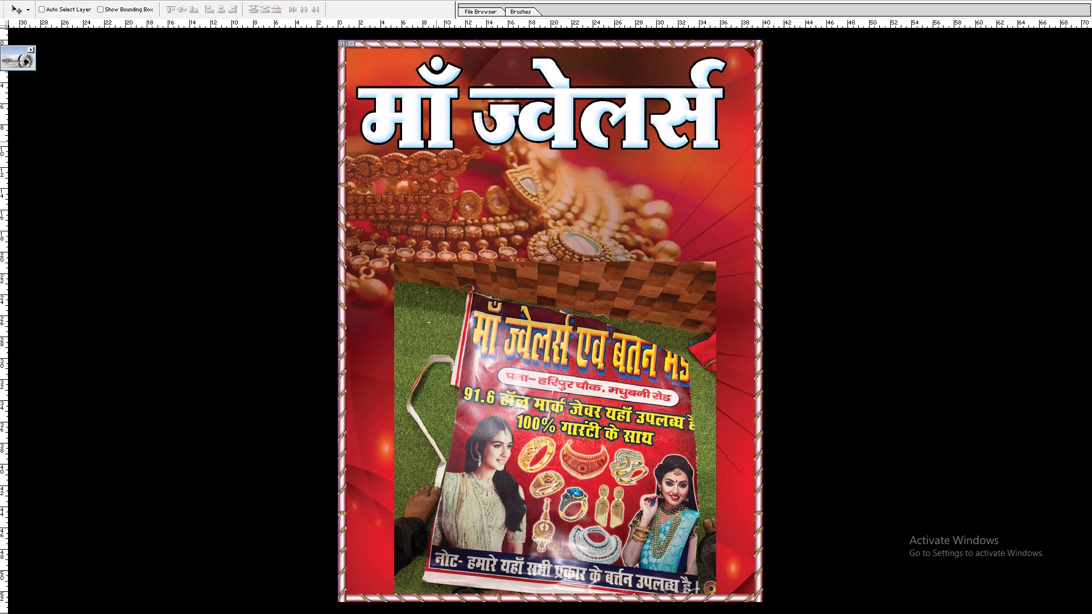
Widen the माँ ज्वेलर्स title to about 104% towards the canvas's right border.
{"action": "key", "text": "ctrl+t"}
{"action": "left_click_drag", "start_coordinate": [731, 94], "coordinate": [744, 91], "text": "shift"}
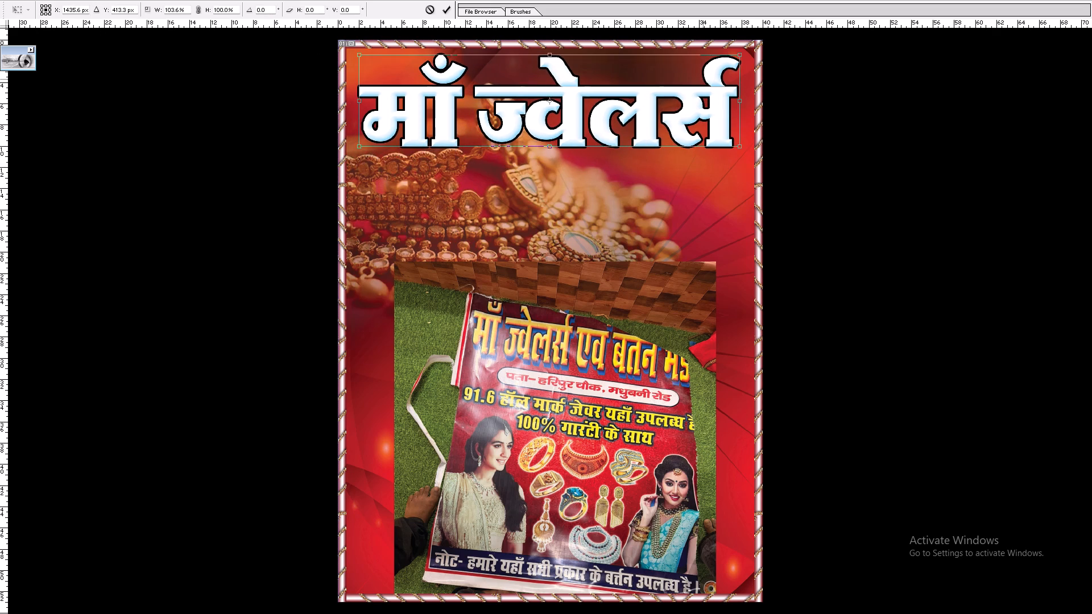
{"action": "key", "text": "shift+Return"}
{"action": "key", "text": "v"}
Reduce the size of the black Stroke in the माँ ज्वेलर्स title's layer style.
{"action": "key", "text": "alt+l"}
{"action": "key", "text": "alt+y"}
{"action": "key", "text": "k"}
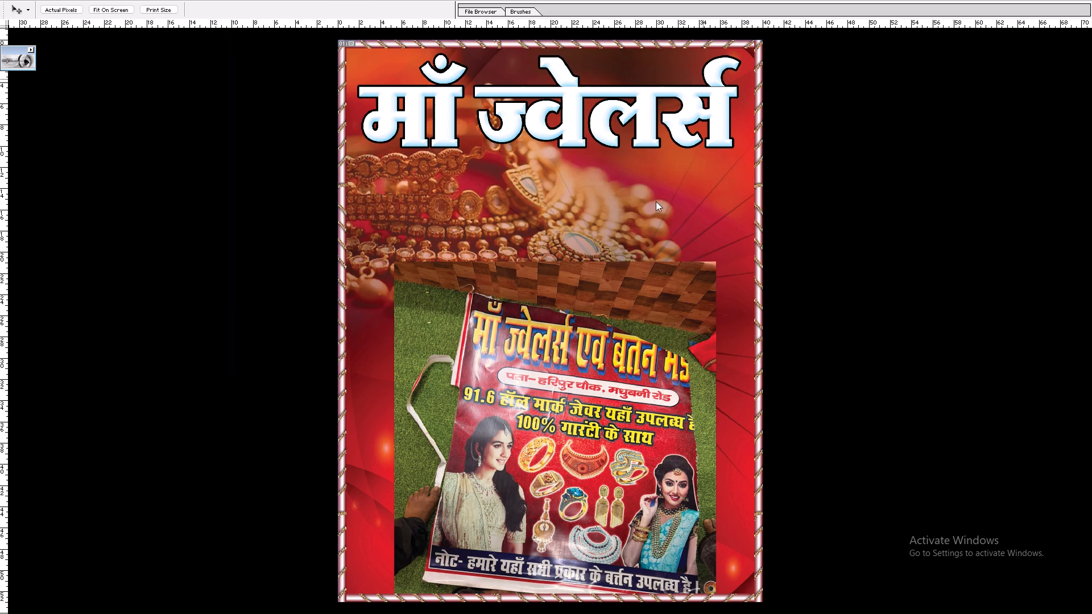
{"action": "scroll", "coordinate": [681, 454], "scroll_direction": "up", "scroll_amount": 1}
{"action": "scroll", "coordinate": [679, 461], "scroll_direction": "down", "scroll_amount": 4}
{"action": "key", "text": "Return"}
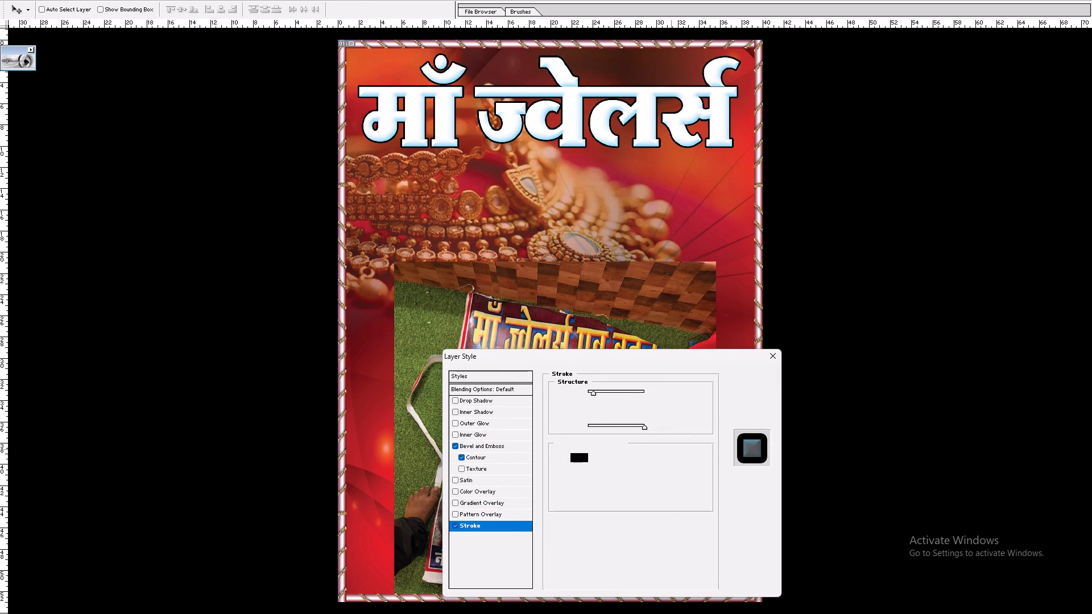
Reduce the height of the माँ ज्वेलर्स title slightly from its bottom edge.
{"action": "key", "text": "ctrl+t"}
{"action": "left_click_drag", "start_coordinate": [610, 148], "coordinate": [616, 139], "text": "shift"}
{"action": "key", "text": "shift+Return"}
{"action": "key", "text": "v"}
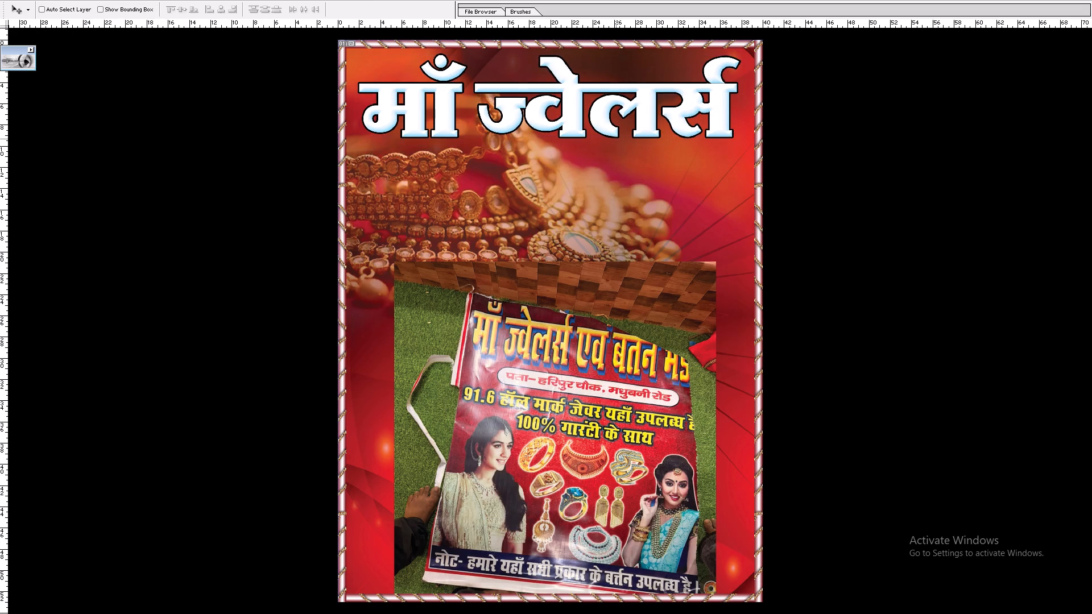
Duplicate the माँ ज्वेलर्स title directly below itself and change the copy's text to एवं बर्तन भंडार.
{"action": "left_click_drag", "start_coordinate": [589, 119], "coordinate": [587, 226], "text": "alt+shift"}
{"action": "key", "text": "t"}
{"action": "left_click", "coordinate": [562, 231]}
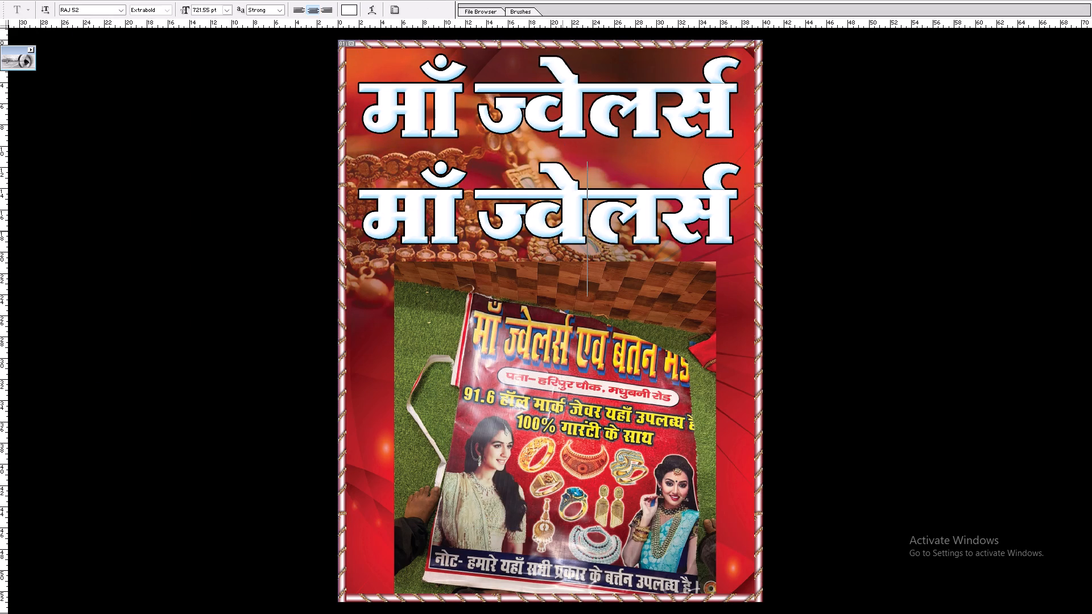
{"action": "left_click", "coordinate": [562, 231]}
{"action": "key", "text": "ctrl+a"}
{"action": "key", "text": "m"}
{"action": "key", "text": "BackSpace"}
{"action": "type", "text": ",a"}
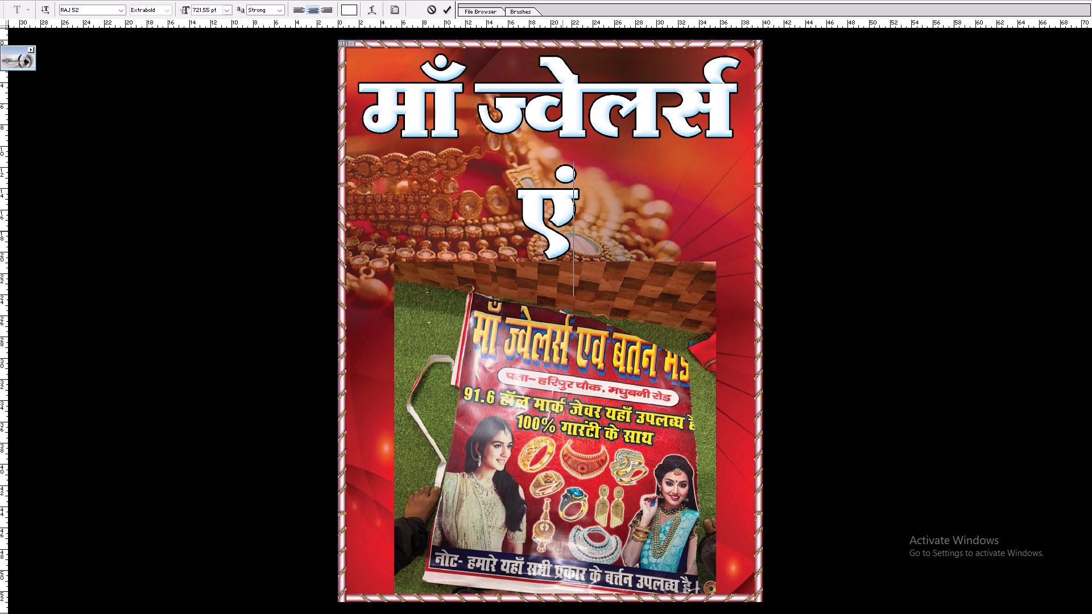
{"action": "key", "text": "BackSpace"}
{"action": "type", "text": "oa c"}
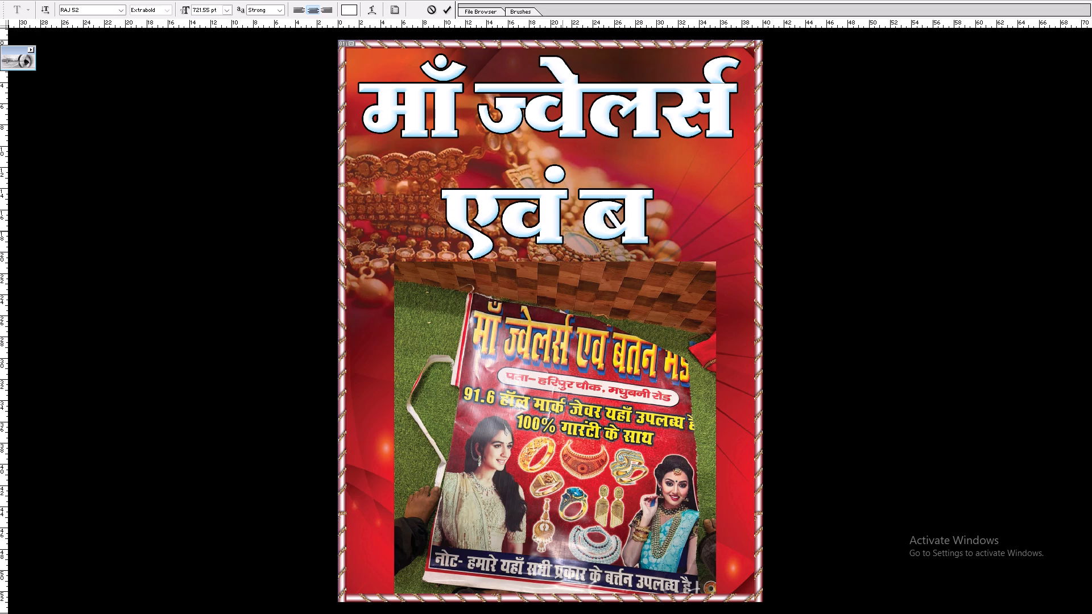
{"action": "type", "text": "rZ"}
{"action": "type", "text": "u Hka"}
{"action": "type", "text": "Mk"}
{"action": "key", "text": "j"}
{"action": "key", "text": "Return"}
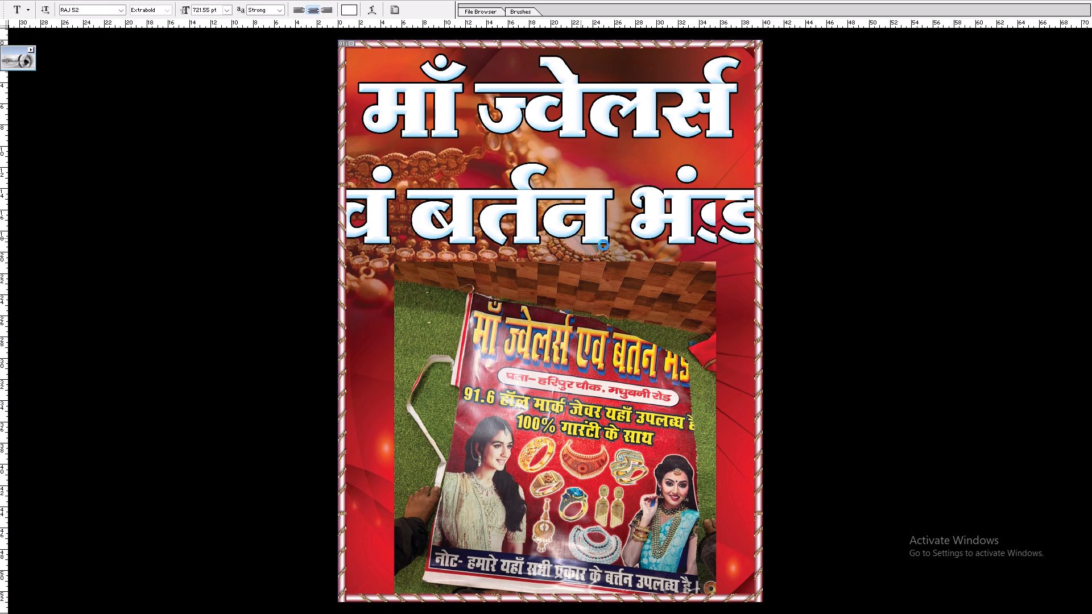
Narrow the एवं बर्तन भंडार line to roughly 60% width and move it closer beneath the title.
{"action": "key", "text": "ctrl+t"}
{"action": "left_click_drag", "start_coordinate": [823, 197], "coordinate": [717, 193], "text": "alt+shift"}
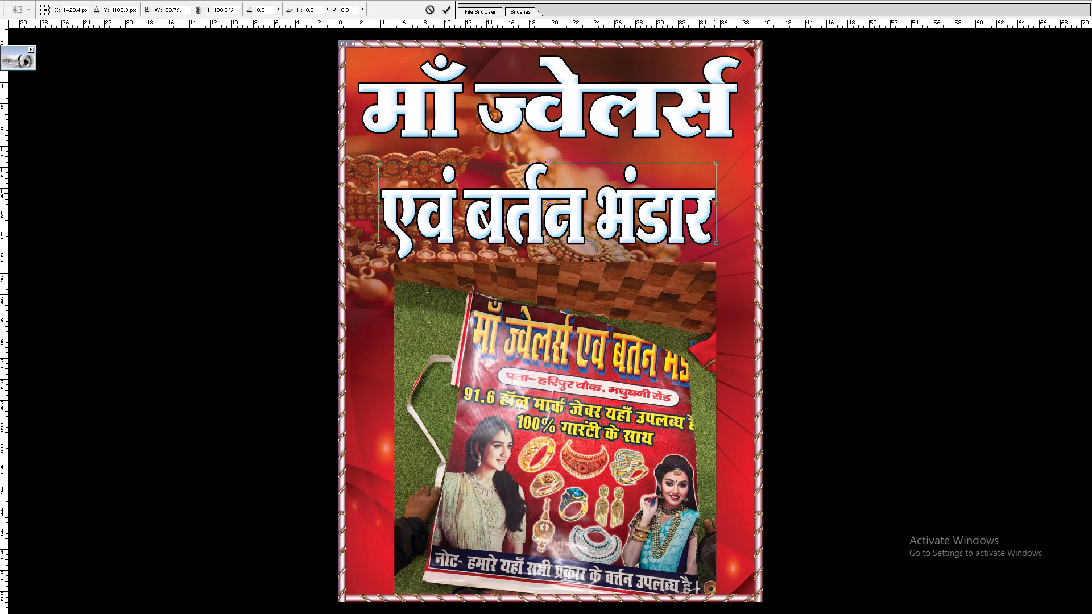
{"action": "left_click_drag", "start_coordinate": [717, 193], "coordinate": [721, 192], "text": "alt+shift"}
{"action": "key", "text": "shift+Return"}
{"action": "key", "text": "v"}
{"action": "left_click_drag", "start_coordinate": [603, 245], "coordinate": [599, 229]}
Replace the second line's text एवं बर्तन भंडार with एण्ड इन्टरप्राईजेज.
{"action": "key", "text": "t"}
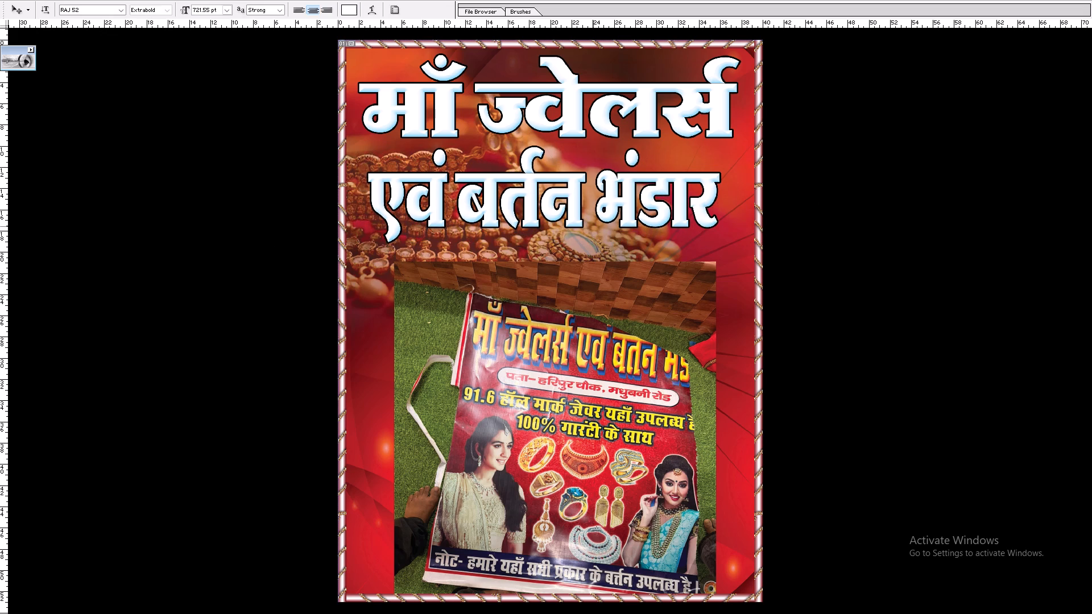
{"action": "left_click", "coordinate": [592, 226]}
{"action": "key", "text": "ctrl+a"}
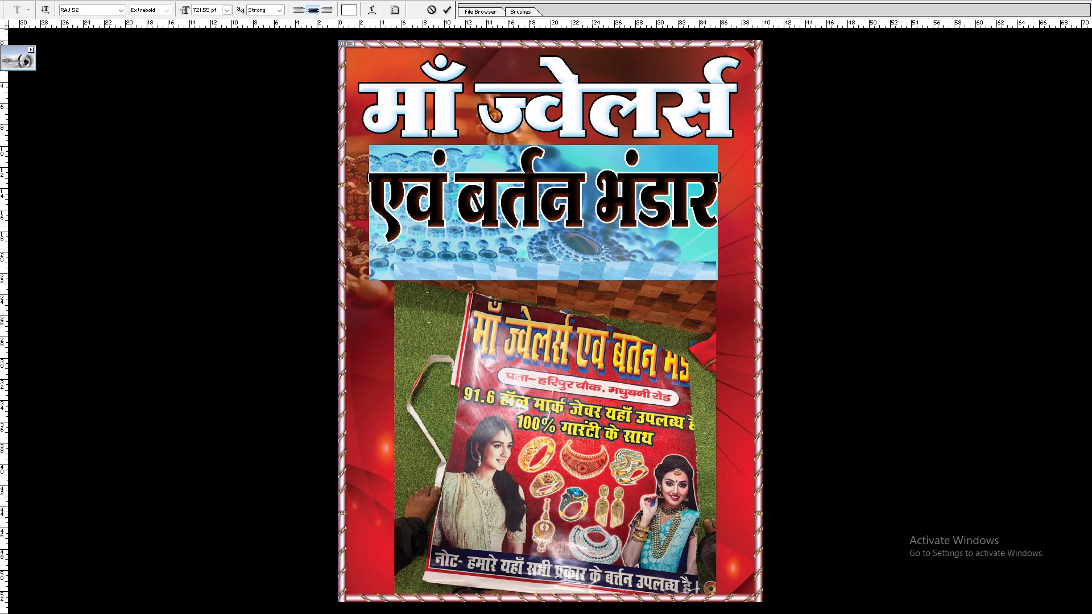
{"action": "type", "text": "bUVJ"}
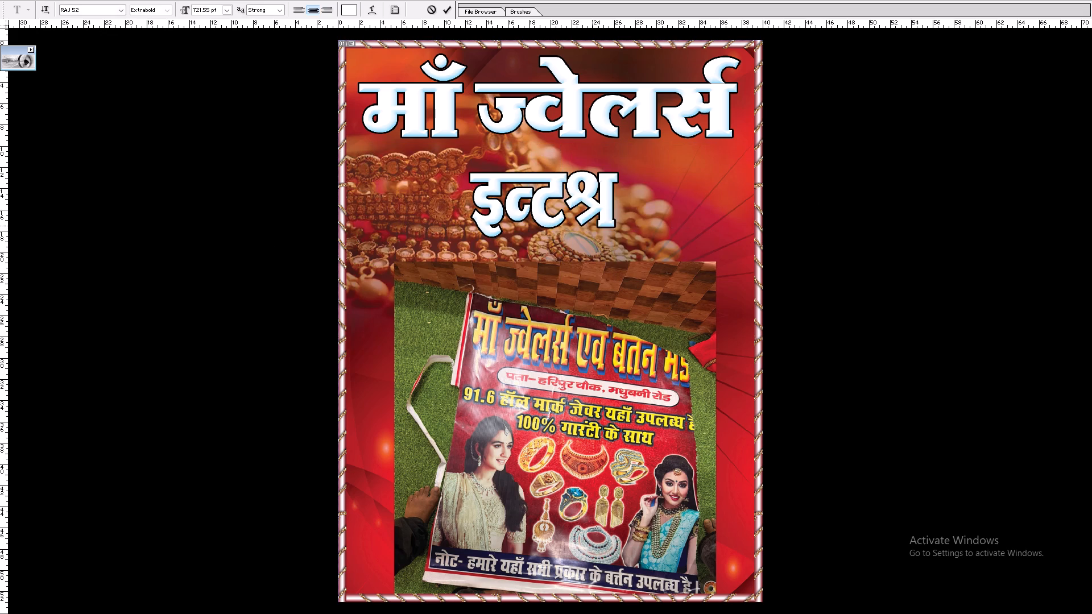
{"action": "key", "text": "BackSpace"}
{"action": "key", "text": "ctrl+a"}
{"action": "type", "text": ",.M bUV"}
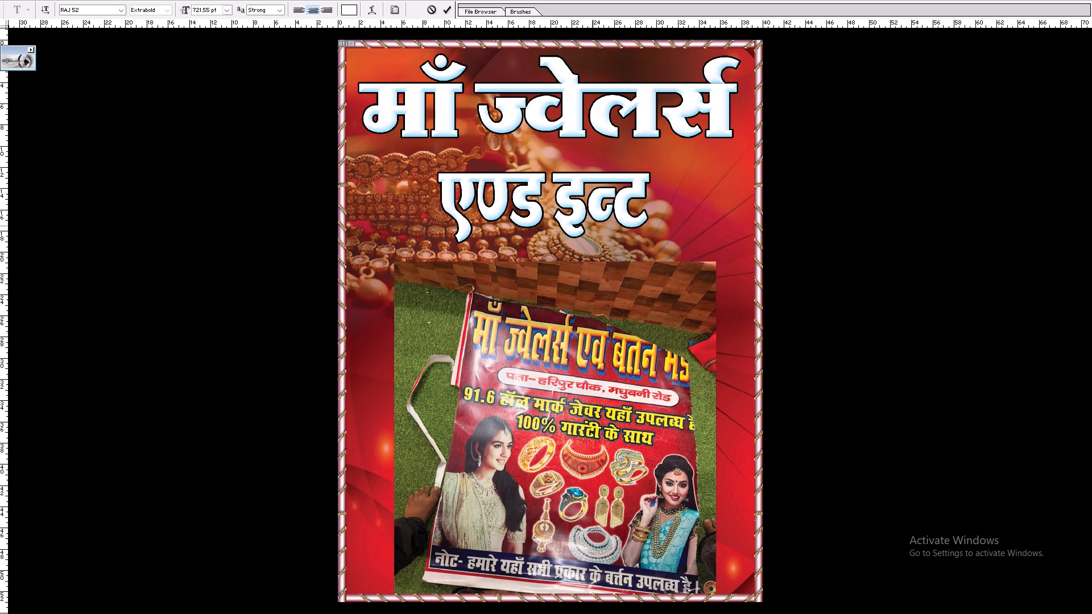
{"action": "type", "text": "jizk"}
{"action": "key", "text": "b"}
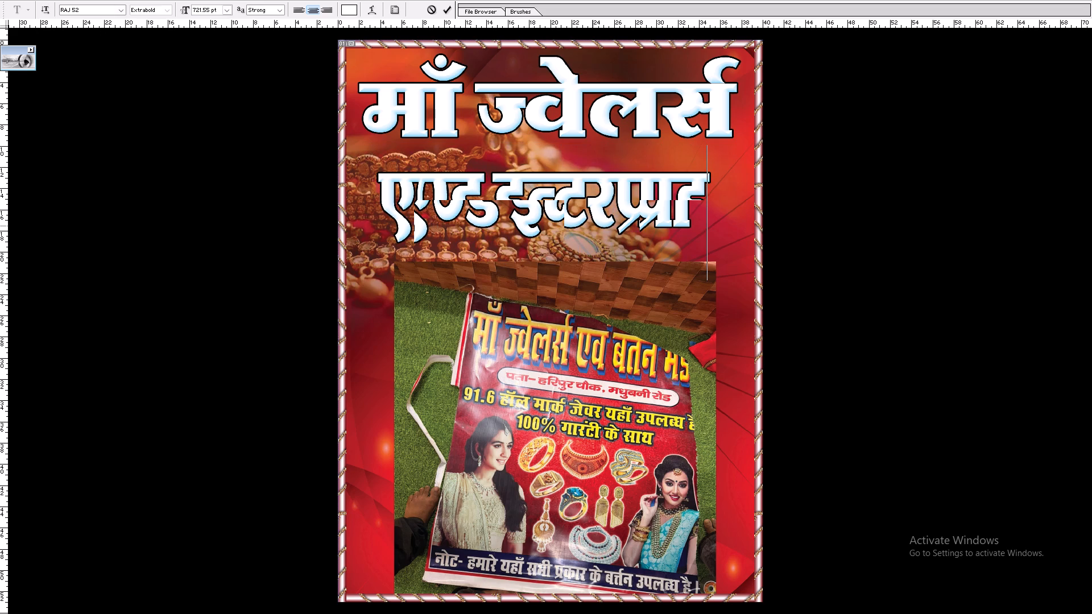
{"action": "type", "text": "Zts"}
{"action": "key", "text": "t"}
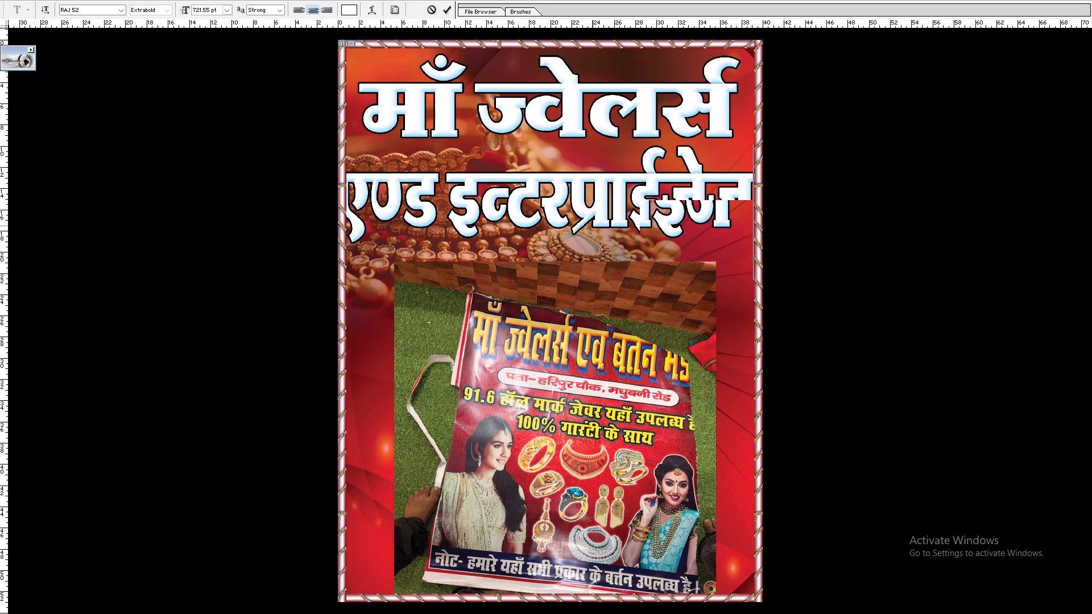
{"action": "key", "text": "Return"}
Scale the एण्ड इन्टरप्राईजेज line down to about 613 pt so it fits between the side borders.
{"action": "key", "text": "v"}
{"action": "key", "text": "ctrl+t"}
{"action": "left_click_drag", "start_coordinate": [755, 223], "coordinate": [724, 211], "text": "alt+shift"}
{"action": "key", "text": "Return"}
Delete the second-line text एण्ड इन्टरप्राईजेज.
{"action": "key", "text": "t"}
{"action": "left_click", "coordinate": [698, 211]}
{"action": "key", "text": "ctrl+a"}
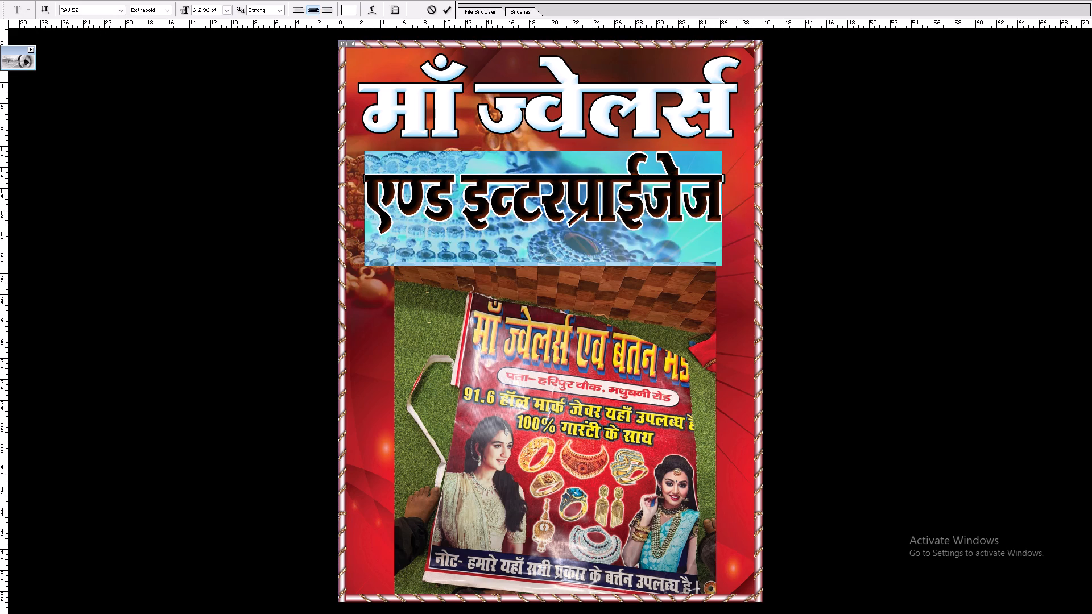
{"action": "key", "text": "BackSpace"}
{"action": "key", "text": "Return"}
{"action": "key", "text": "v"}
Stretch the माँ ज्वेलर्स title vertically to a little over 125% and place it slightly lower beneath the top border.
{"action": "left_click", "coordinate": [536, 121], "text": "ctrl"}
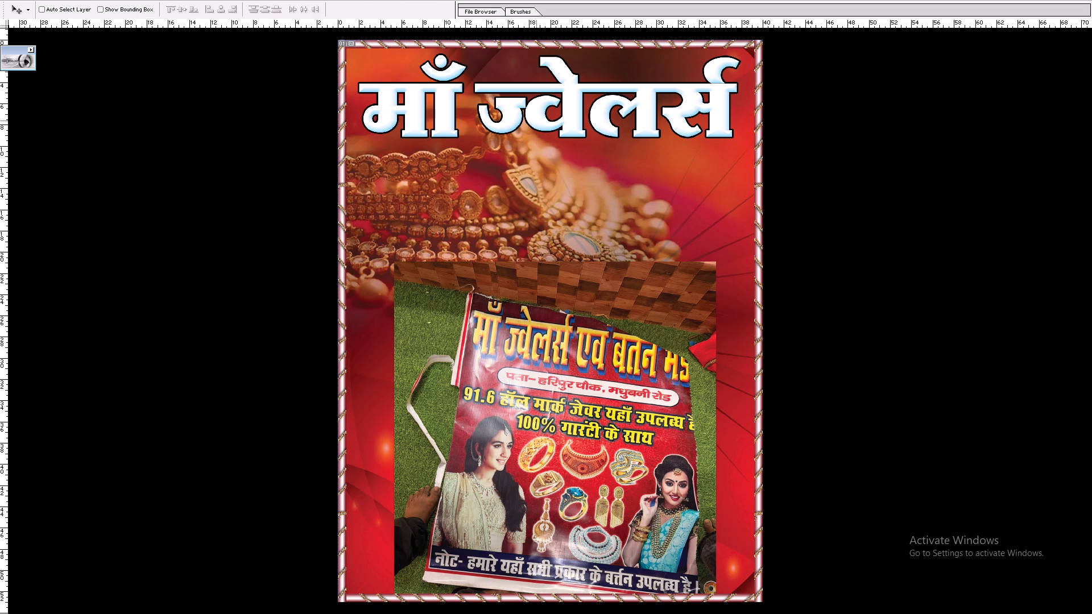
{"action": "key", "text": "ctrl+t"}
{"action": "left_click_drag", "start_coordinate": [600, 137], "coordinate": [592, 159], "text": "shift"}
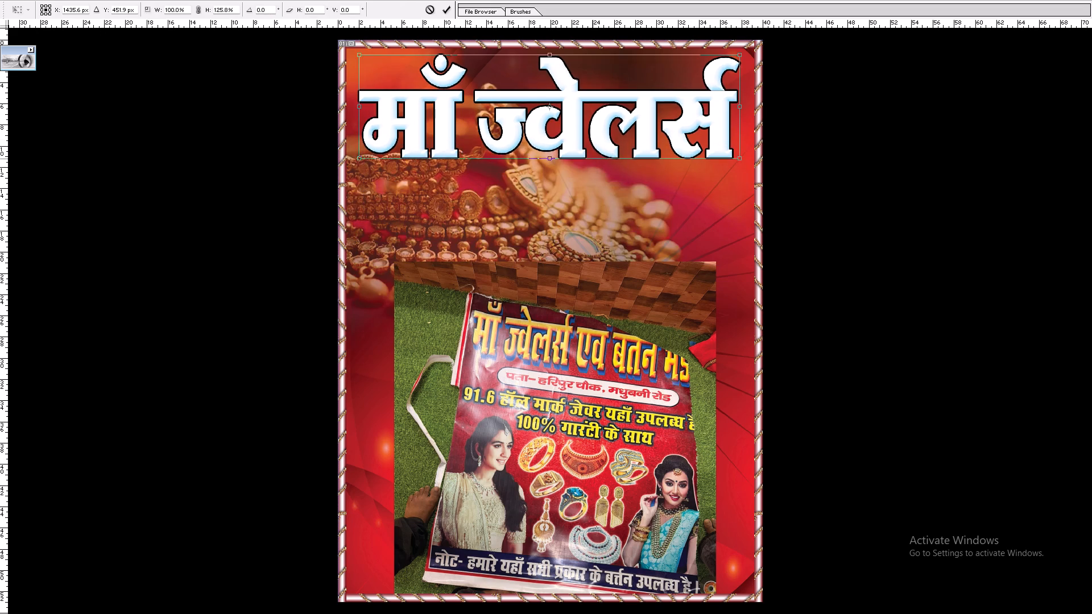
{"action": "left_click_drag", "start_coordinate": [592, 159], "coordinate": [589, 163], "text": "shift"}
{"action": "key", "text": "shift+Return"}
{"action": "key", "text": "v"}
{"action": "left_click", "coordinate": [576, 156], "text": "shift"}
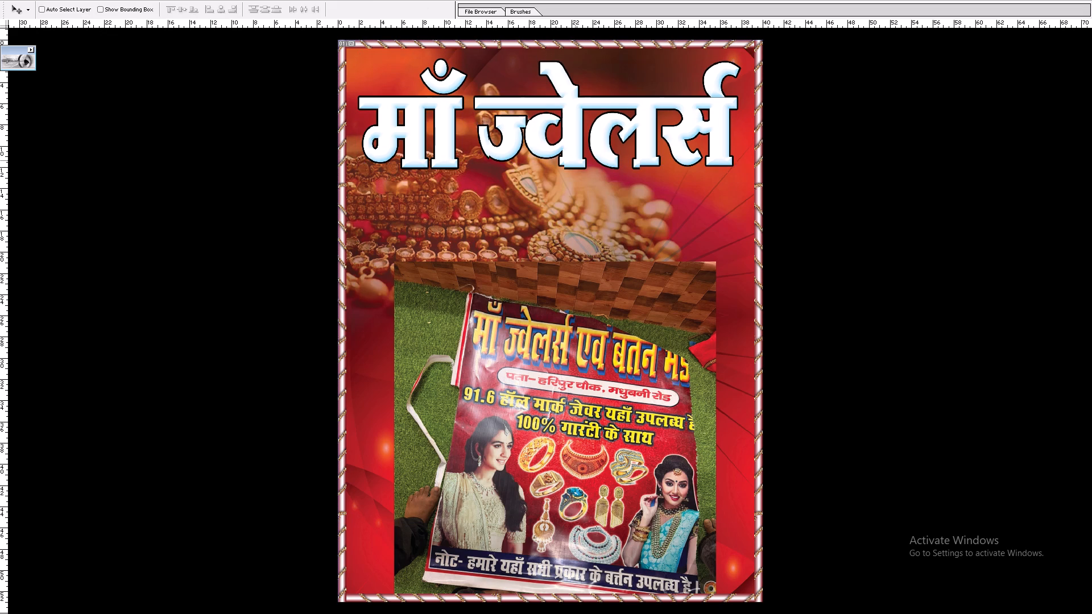
Reduce the Bevel and Emboss size in the माँ ज्वेलर्स title's layer style.
{"action": "key", "text": "alt+l"}
{"action": "key", "text": "alt+y"}
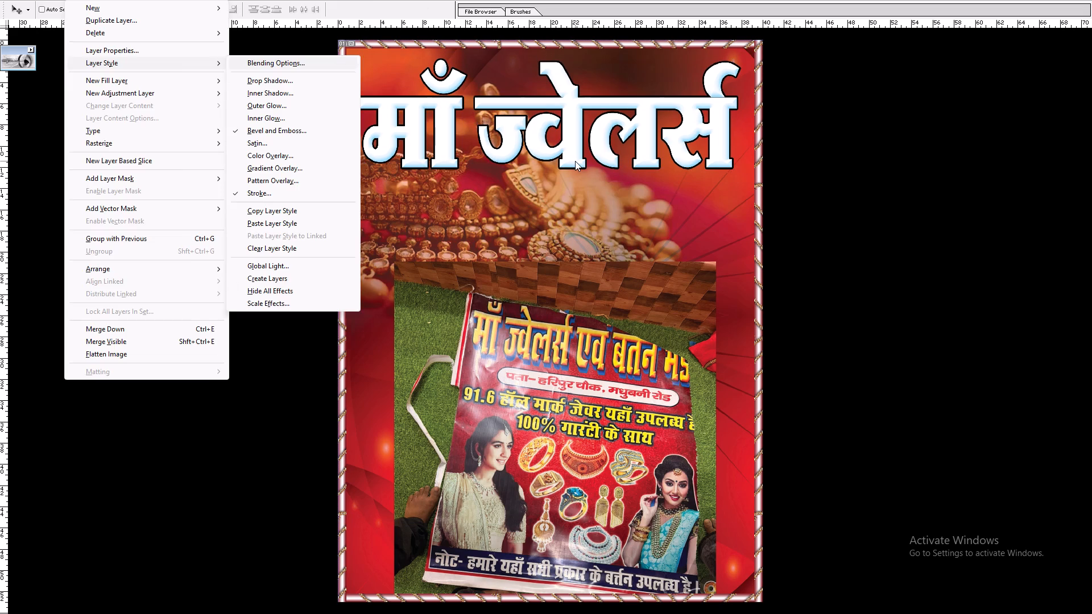
{"action": "key", "text": "b"}
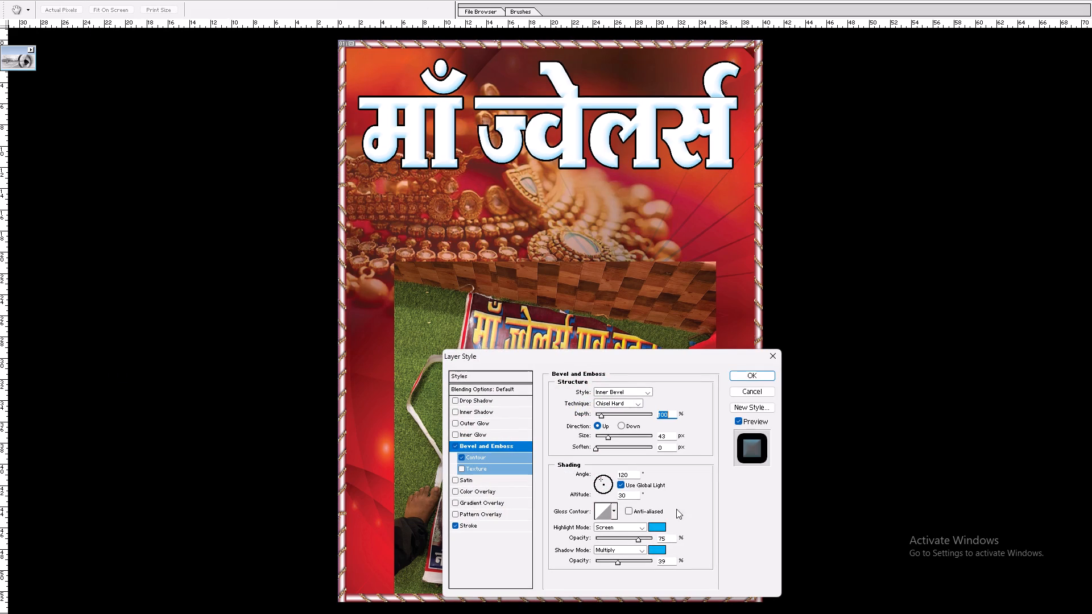
{"action": "left_click", "coordinate": [608, 435]}
{"action": "key", "text": "Return"}
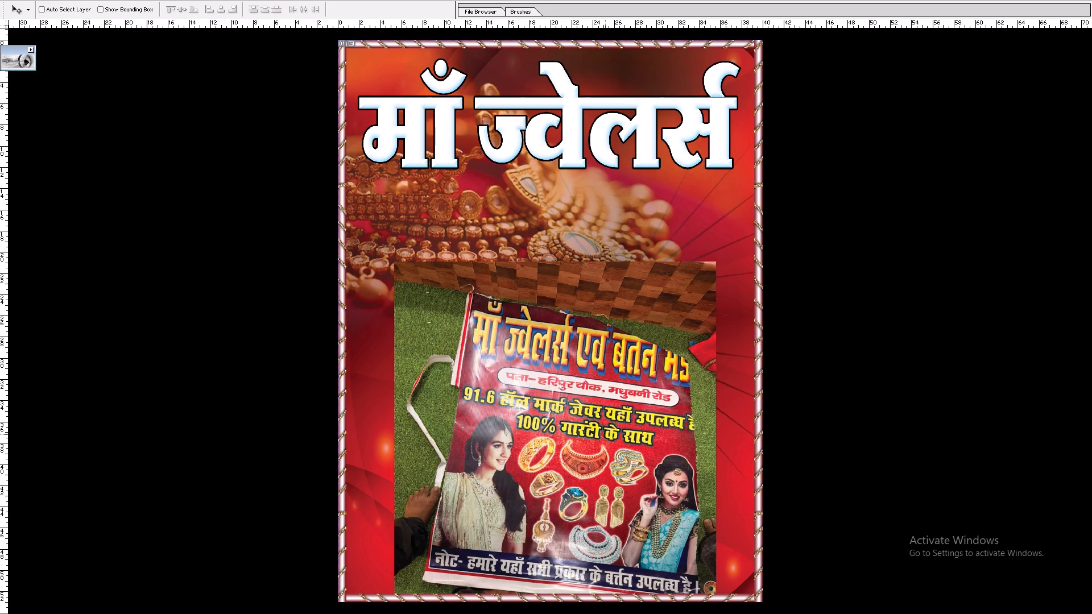
Add a rasterized, motion-blurred duplicate of the माँ ज्वेलर्स title layer and place it behind the original title.
{"action": "key", "text": "ctrl+j"}
{"action": "key", "text": "alt+t"}
{"action": "type", "text": "bm"}
{"action": "key", "text": "Return"}
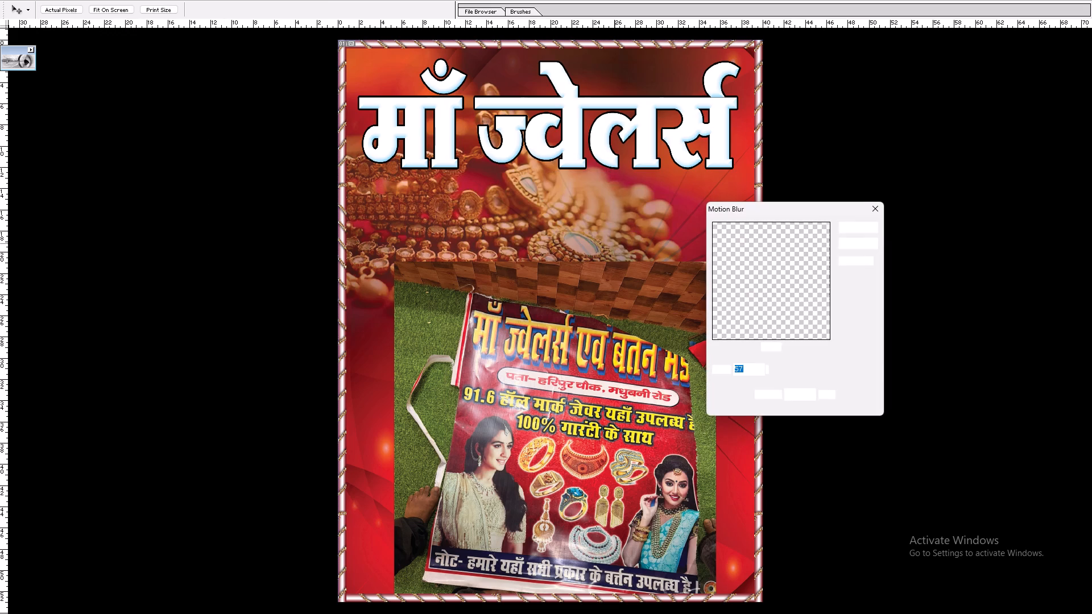
{"action": "left_click", "coordinate": [742, 406]}
{"action": "key", "text": "Return"}
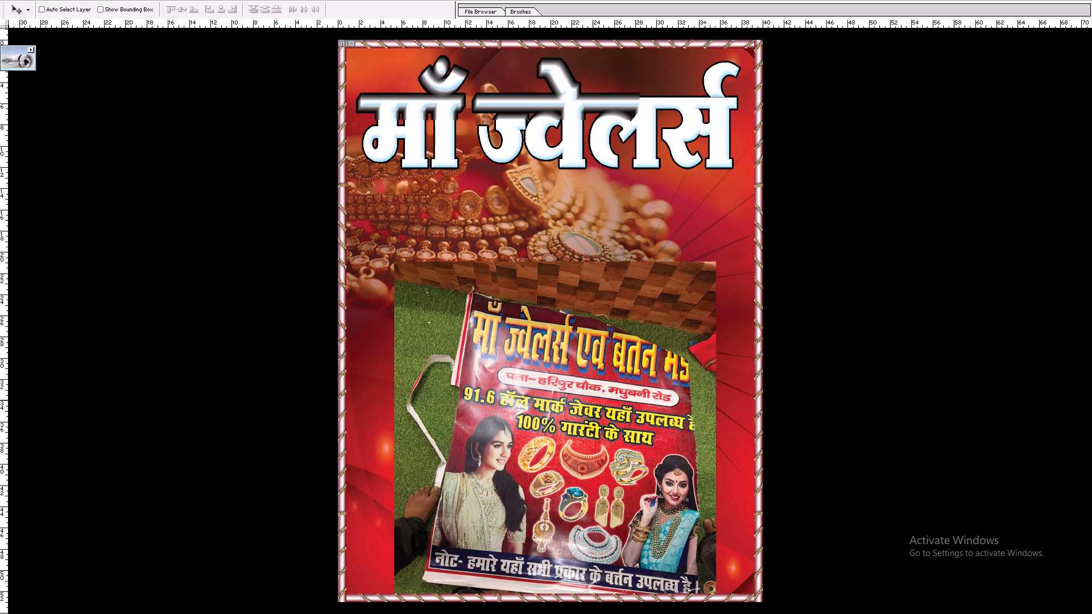
{"action": "key", "text": "ctrl+bracketleft"}
Copy the layer style from the red shadow copy behind the white अंकित title in the Ankit Jwelers banner.
{"action": "type", "text": "ff"}
{"action": "key", "text": "f"}
{"action": "key", "text": "f"}
{"action": "key", "text": "f"}
{"action": "key", "text": "f"}
{"action": "key", "text": "f"}
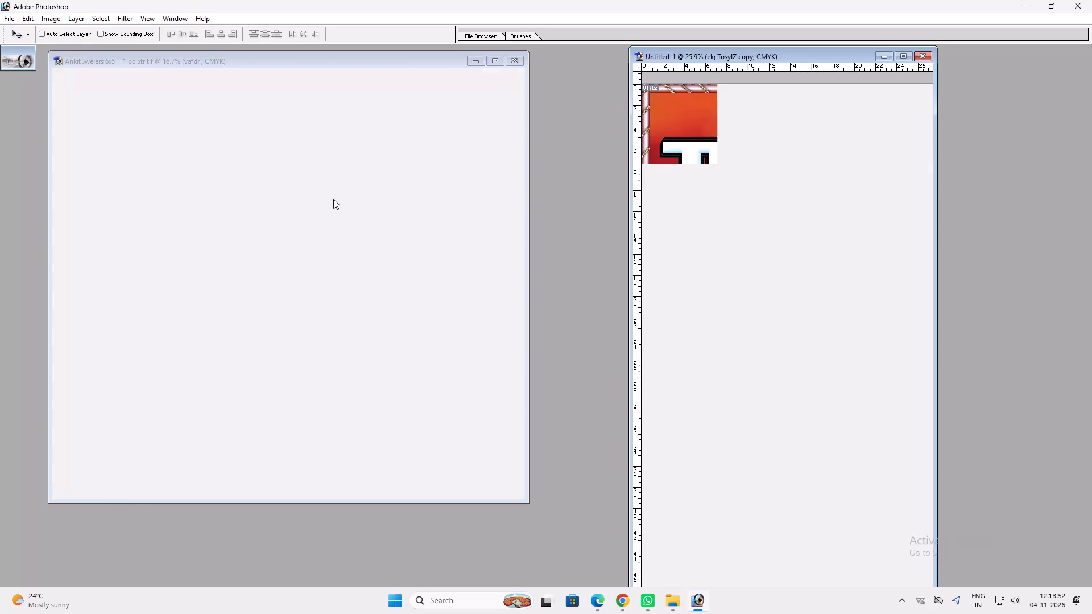
{"action": "left_click", "coordinate": [277, 193]}
{"action": "key", "text": "v"}
{"action": "right_click", "coordinate": [288, 184]}
{"action": "left_click", "coordinate": [316, 200]}
{"action": "key", "text": "alt+l"}
{"action": "key", "text": "alt+y"}
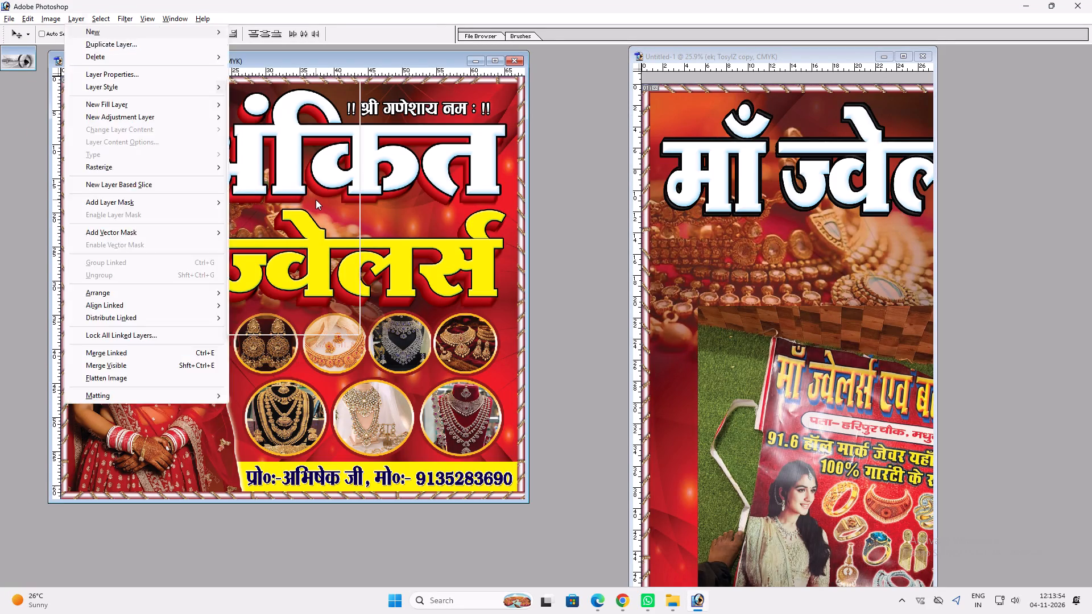
{"action": "key", "text": "c"}
Paste the copied layer style onto the blurred duplicate behind the माँ ज्वेलर्स title in the new banner.
{"action": "left_click", "coordinate": [784, 322]}
{"action": "right_click", "coordinate": [747, 164]}
{"action": "left_click", "coordinate": [767, 186]}
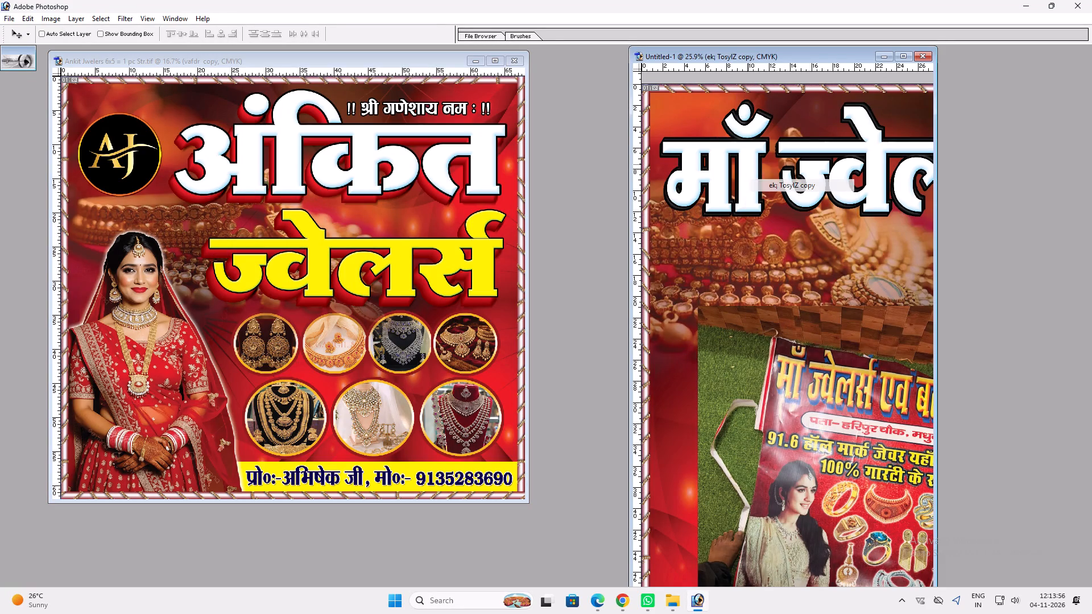
{"action": "key", "text": "alt+l"}
{"action": "key", "text": "alt+y"}
{"action": "type", "text": "pvv"}
Shift the duplicate slightly down and to the left so it forms a shadow beneath the माँ ज्वेलर्स title.
{"action": "left_click_drag", "start_coordinate": [777, 196], "coordinate": [775, 200]}
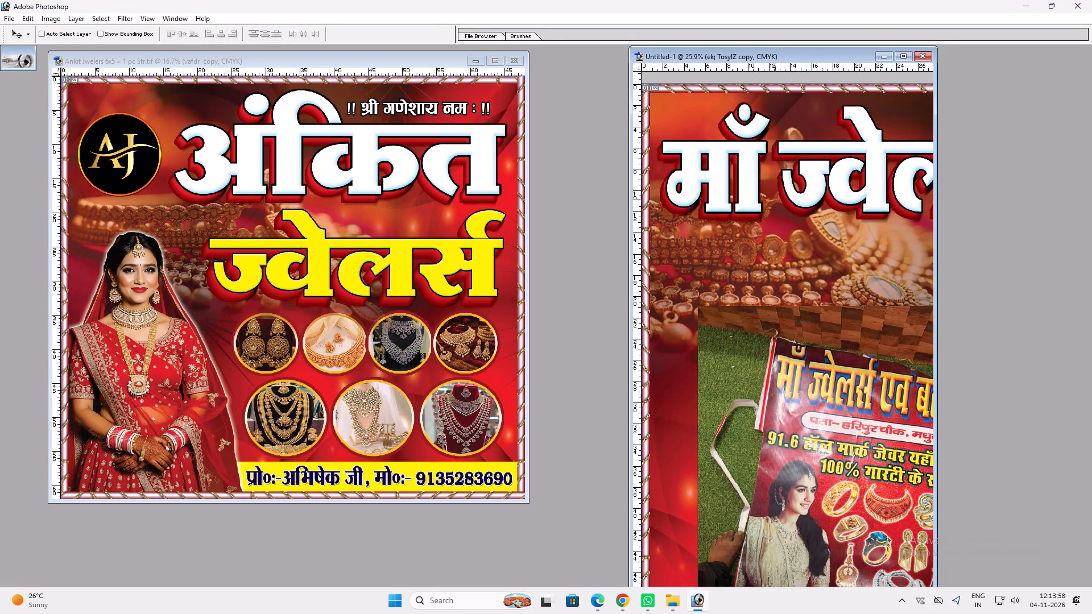
{"action": "left_click_drag", "start_coordinate": [775, 200], "coordinate": [772, 202]}
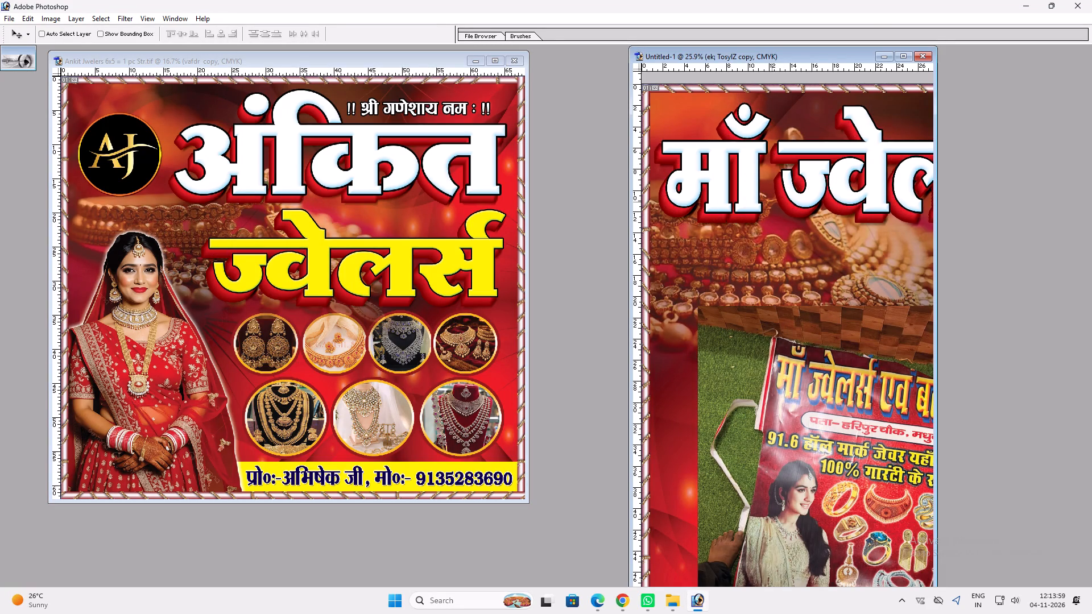
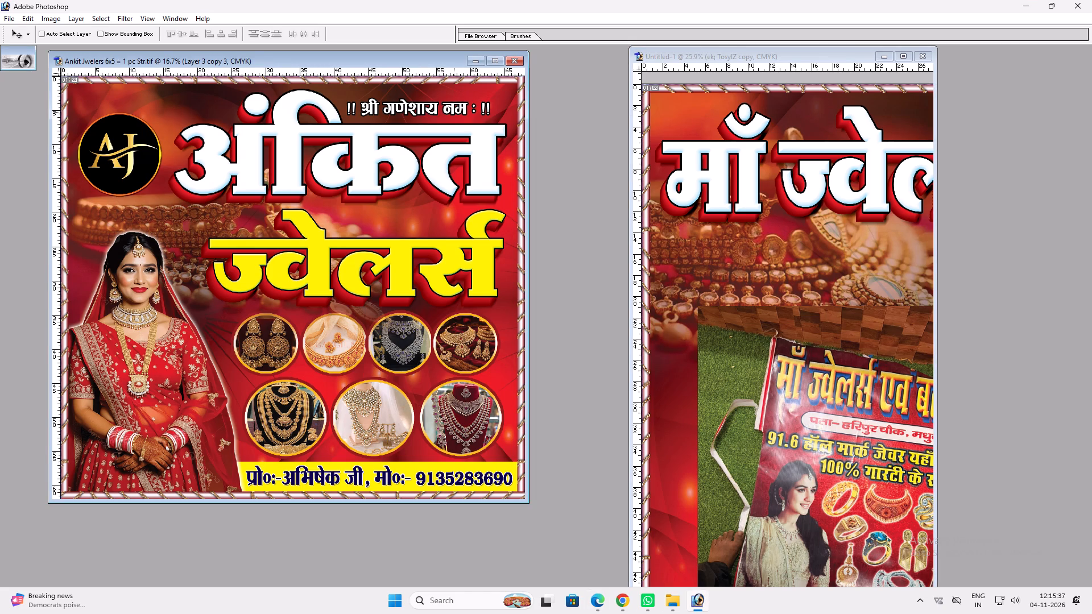
{"action": "left_click", "coordinate": [451, 107], "text": "ctrl"}
{"action": "left_click_drag", "start_coordinate": [451, 107], "coordinate": [366, 122]}
{"action": "key", "text": "ctrl+z"}
{"action": "left_click_drag", "start_coordinate": [400, 118], "coordinate": [807, 163]}
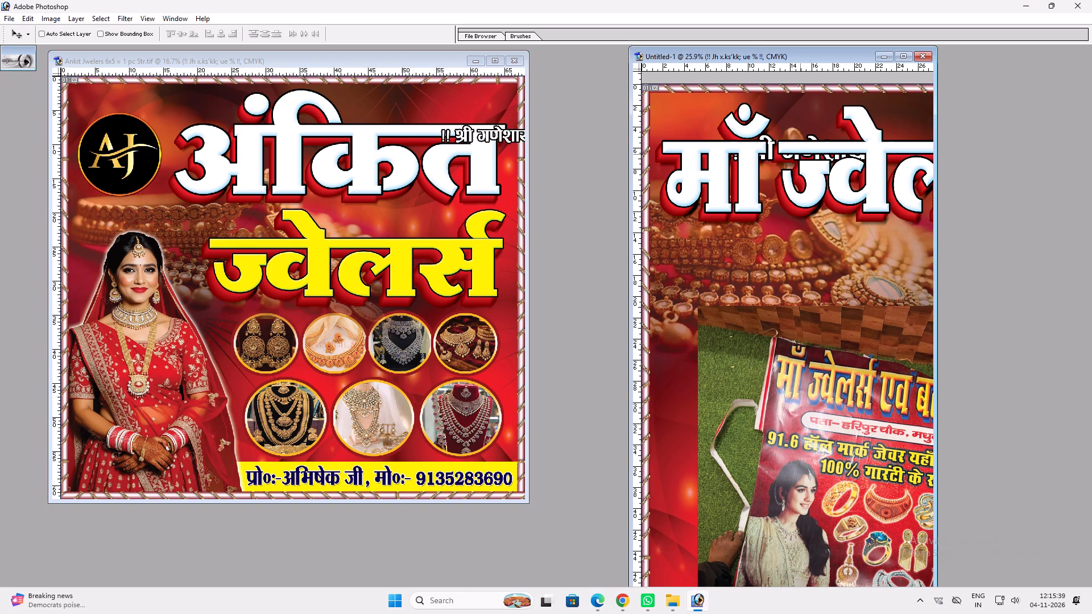
{"action": "double_click", "coordinate": [748, 56]}
{"action": "left_click_drag", "start_coordinate": [600, 123], "coordinate": [685, 103]}
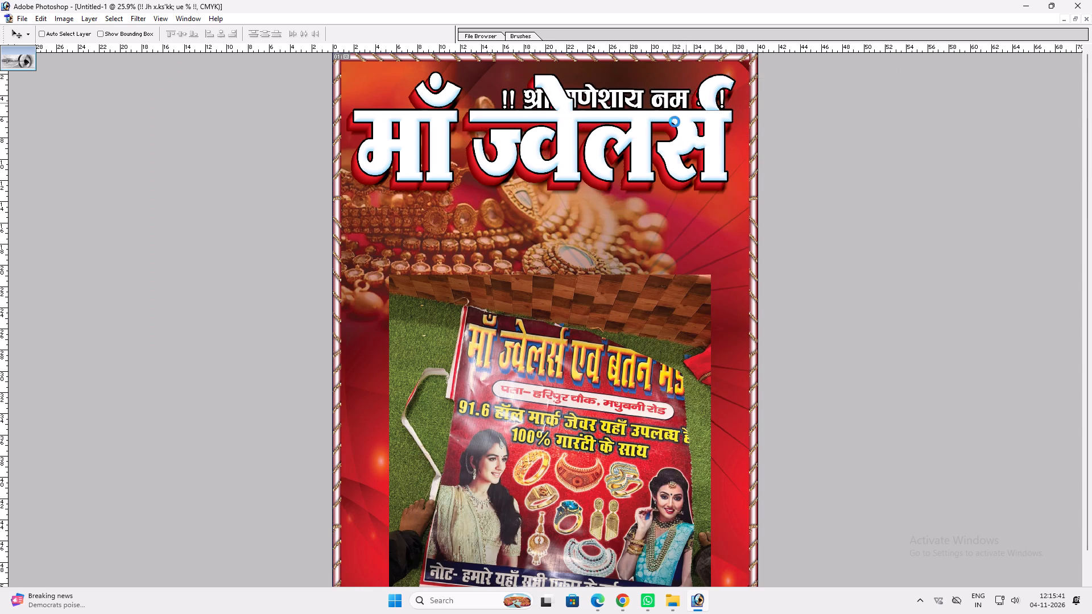
Move the माँ ज्वेलर्स title together with its shadow copy about 3 inches down, clear of the invocation line.
{"action": "key", "text": "space"}
{"action": "key", "text": "space"}
{"action": "key", "text": "space"}
{"action": "key", "text": "space"}
{"action": "right_click", "coordinate": [604, 171]}
{"action": "left_click_drag", "start_coordinate": [618, 171], "coordinate": [626, 171]}
{"action": "key", "text": "v"}
{"action": "right_click", "coordinate": [617, 120], "text": "ctrl"}
{"action": "left_click_drag", "start_coordinate": [619, 121], "coordinate": [625, 122]}
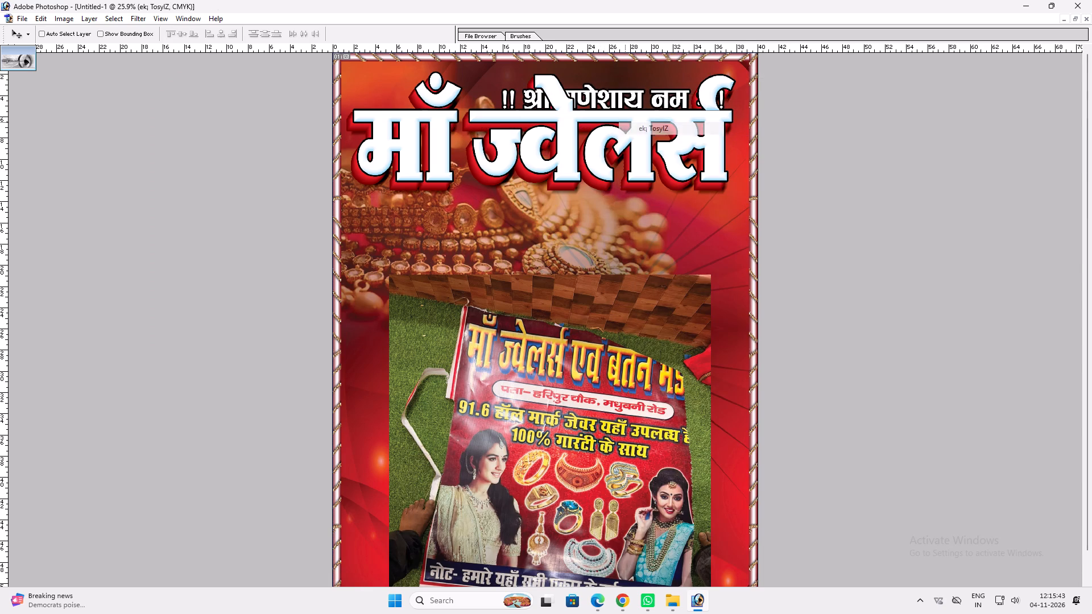
{"action": "left_click_drag", "start_coordinate": [623, 118], "coordinate": [623, 139]}
{"action": "key", "text": "ctrl+z"}
{"action": "right_click", "coordinate": [639, 128], "text": "ctrl+shift"}
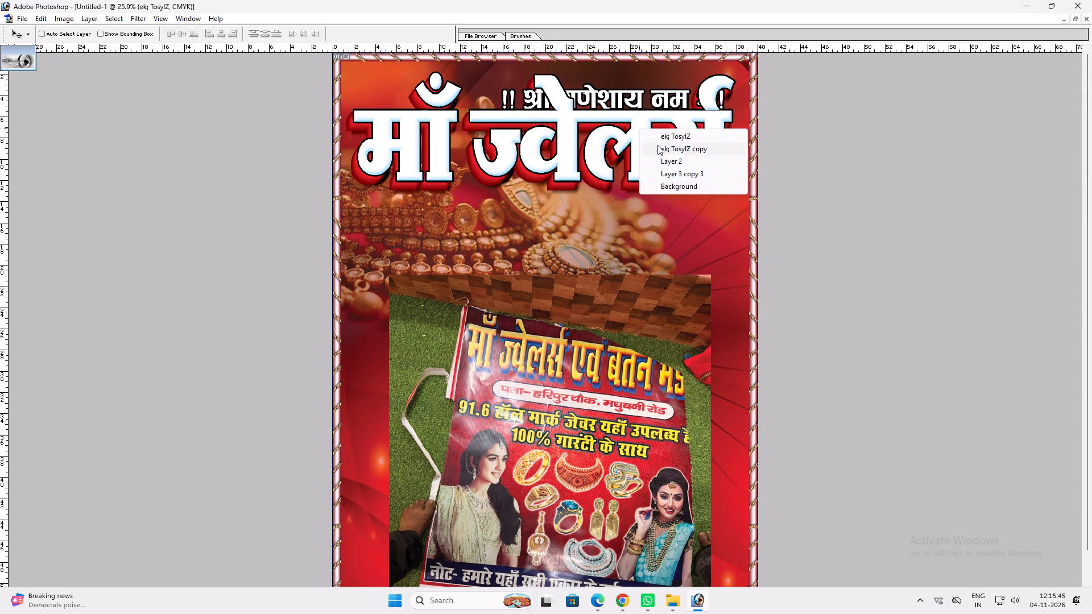
{"action": "left_click", "coordinate": [659, 146], "text": "ctrl+shift"}
{"action": "left_click_drag", "start_coordinate": [644, 139], "coordinate": [645, 173], "text": "shift"}
Replace the wording of the invocation line above the title with हर हर महादेव, keeping the !! marks at both ends.
{"action": "left_click", "coordinate": [612, 106]}
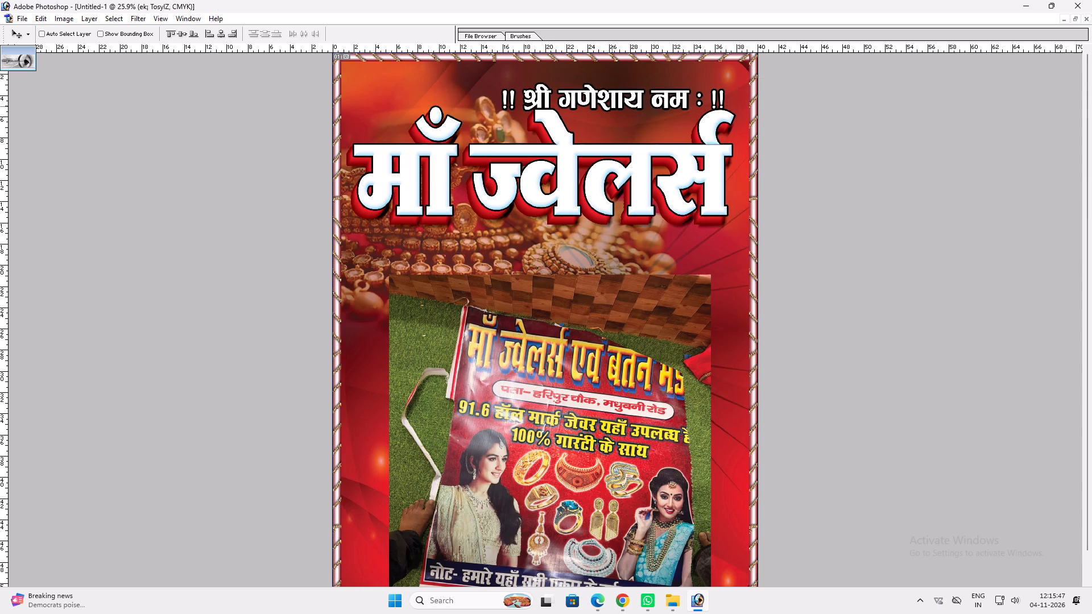
{"action": "key", "text": "t"}
{"action": "left_click_drag", "start_coordinate": [530, 101], "coordinate": [891, 67]}
{"action": "key", "text": "shift+Left"}
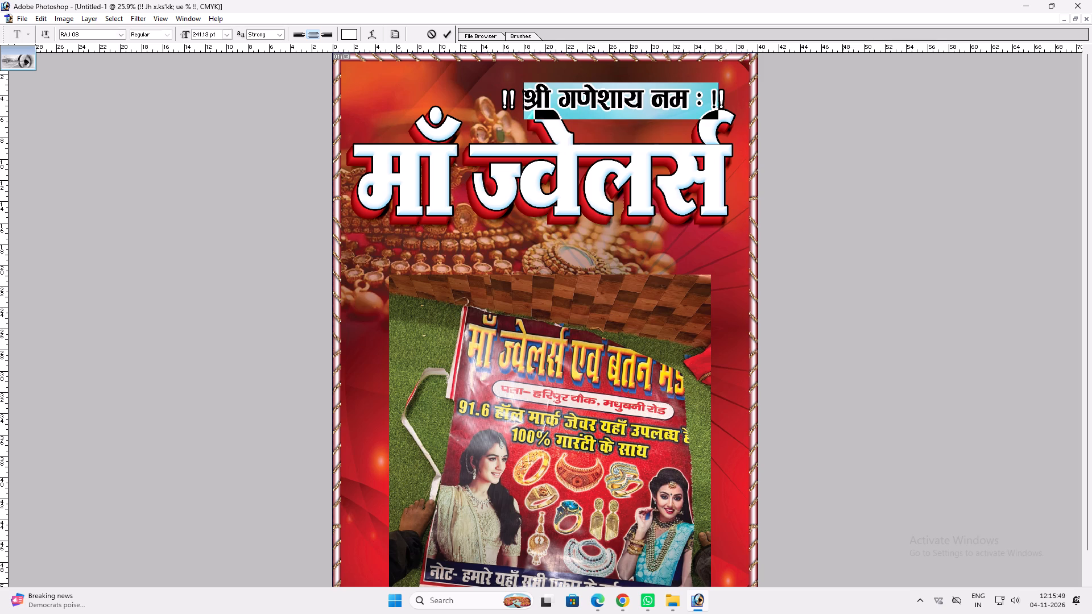
{"action": "key", "text": "shift+Left"}
{"action": "key", "text": "shift+Left"}
{"action": "key", "text": "shift+Left"}
{"action": "key", "text": "shift+Left"}
{"action": "type", "text": "gj gj egkns"}
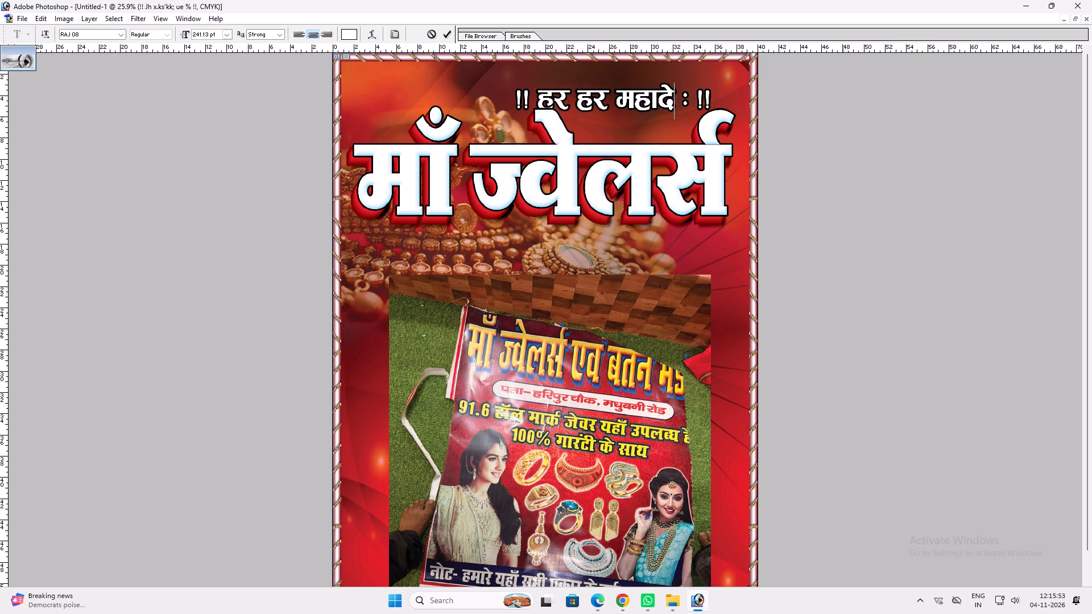
{"action": "key", "text": "o"}
{"action": "key", "text": "Return"}
Centre the हर हर महादेव line horizontally on the banner and move it slightly up toward the top border.
{"action": "key", "text": "v"}
{"action": "key", "text": "ctrl+a"}
{"action": "key", "text": "alt+l"}
{"action": "key", "text": "alt+i"}
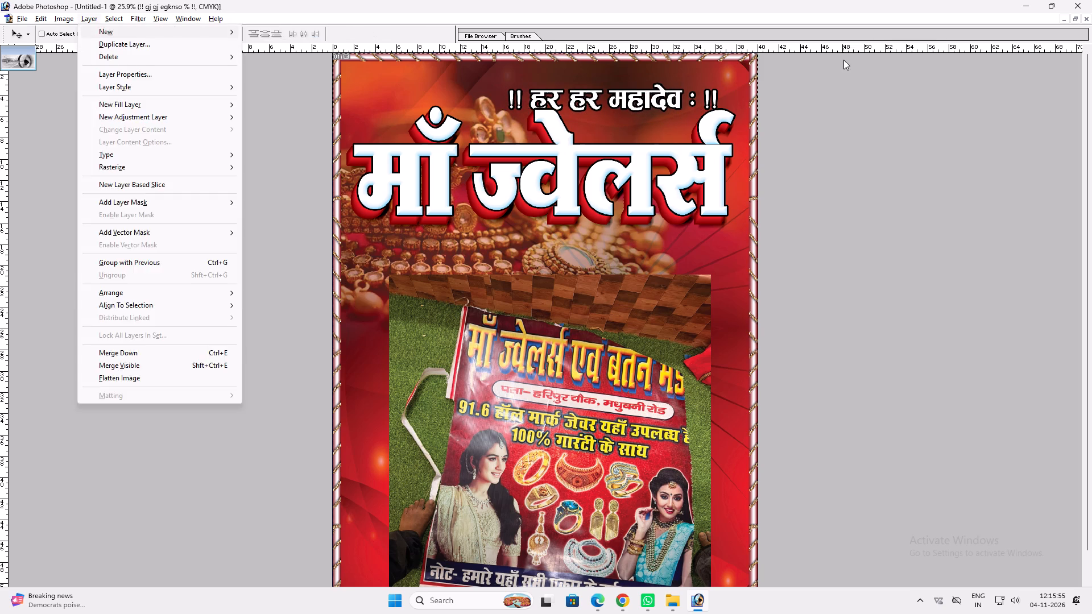
{"action": "key", "text": "alt+h"}
{"action": "key", "text": "ctrl+d"}
{"action": "key", "text": "v"}
{"action": "key", "text": "v"}
{"action": "left_click_drag", "start_coordinate": [558, 102], "coordinate": [555, 86], "text": "shift"}
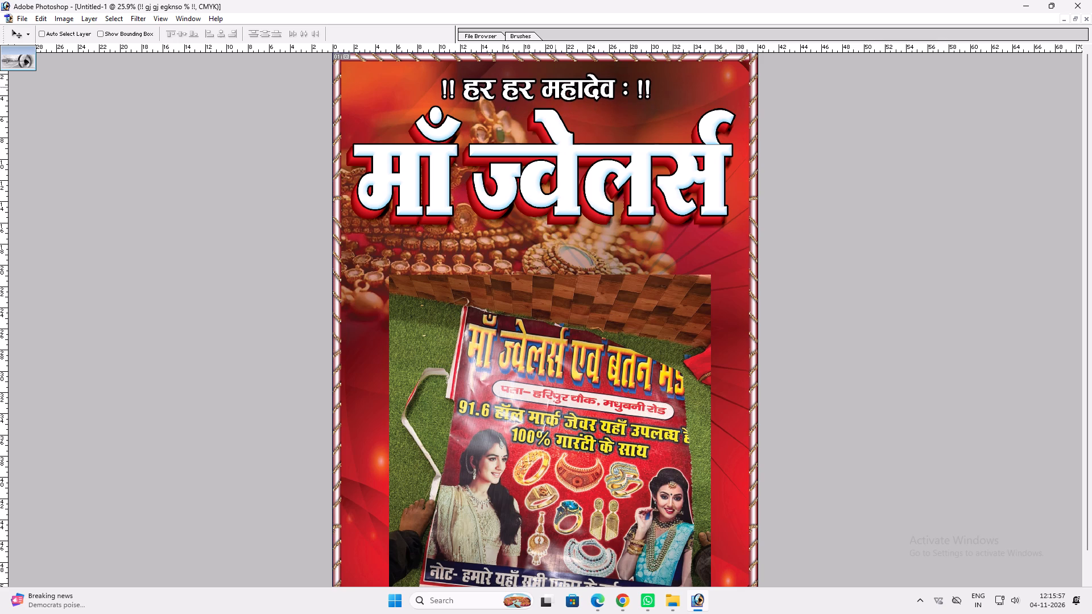
{"action": "left_click_drag", "start_coordinate": [555, 86], "coordinate": [553, 92], "text": "shift"}
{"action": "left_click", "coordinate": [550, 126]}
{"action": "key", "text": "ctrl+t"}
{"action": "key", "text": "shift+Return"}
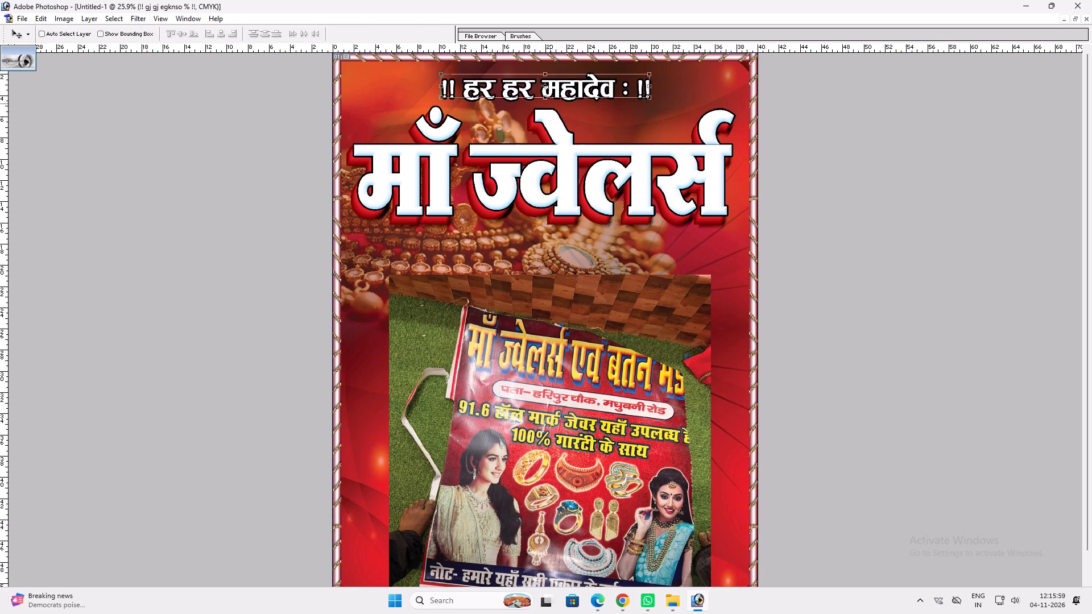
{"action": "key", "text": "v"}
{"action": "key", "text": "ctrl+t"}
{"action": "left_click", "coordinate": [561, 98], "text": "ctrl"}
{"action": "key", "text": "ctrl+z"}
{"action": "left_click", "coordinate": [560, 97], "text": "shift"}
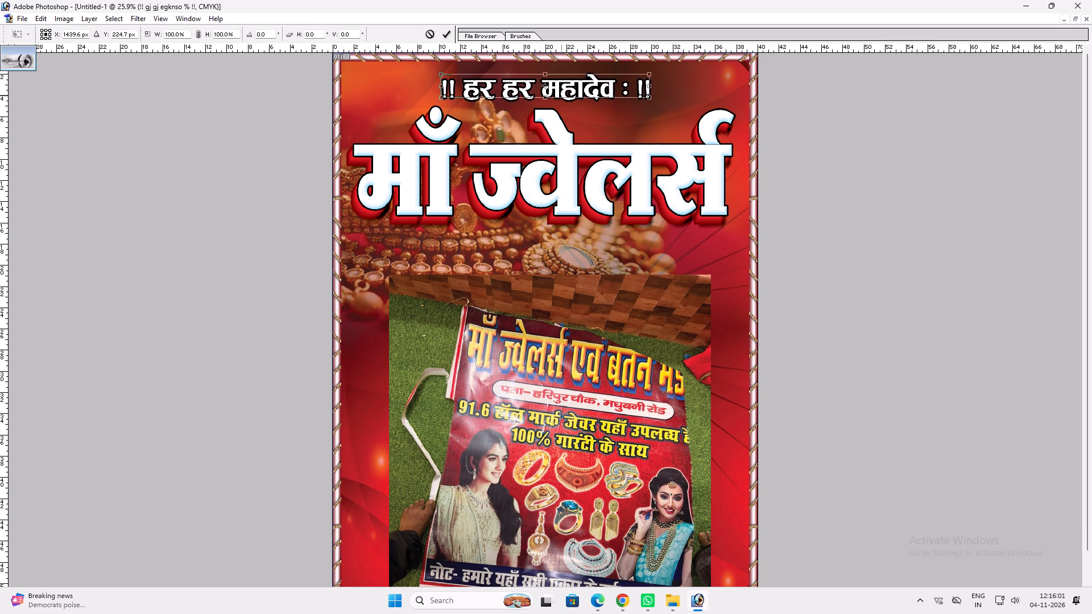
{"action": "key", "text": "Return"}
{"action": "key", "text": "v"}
Recolour the हर हर महादेव line yellow by setting its colour overlay to 100% yellow.
{"action": "key", "text": "alt+l"}
{"action": "key", "text": "alt+y"}
{"action": "key", "text": "n"}
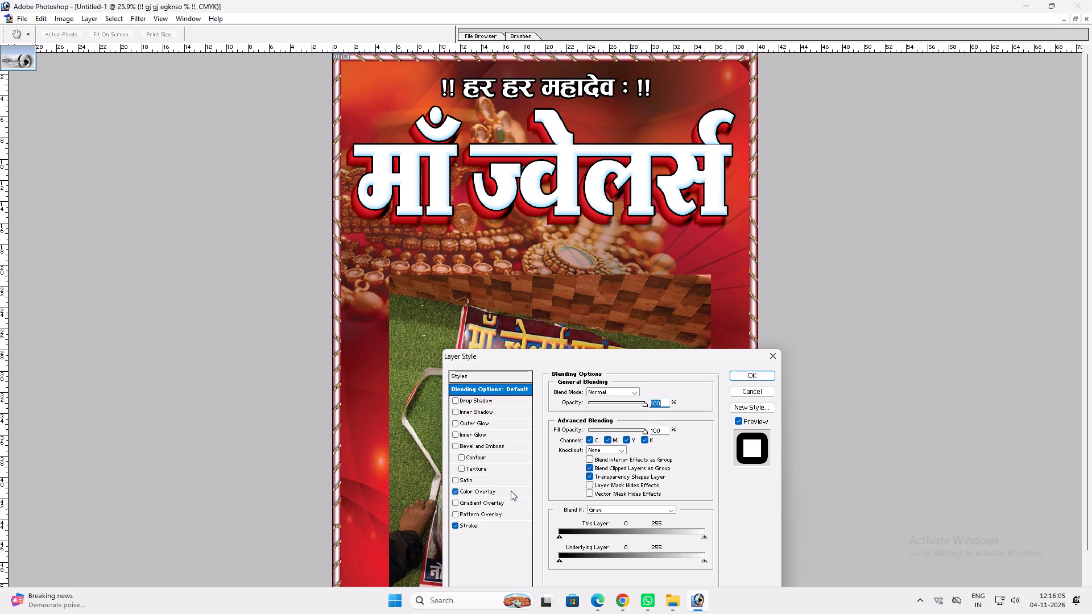
{"action": "left_click", "coordinate": [511, 491]}
{"action": "left_click", "coordinate": [648, 385]}
{"action": "left_click", "coordinate": [646, 389]}
{"action": "key", "text": "Tab"}
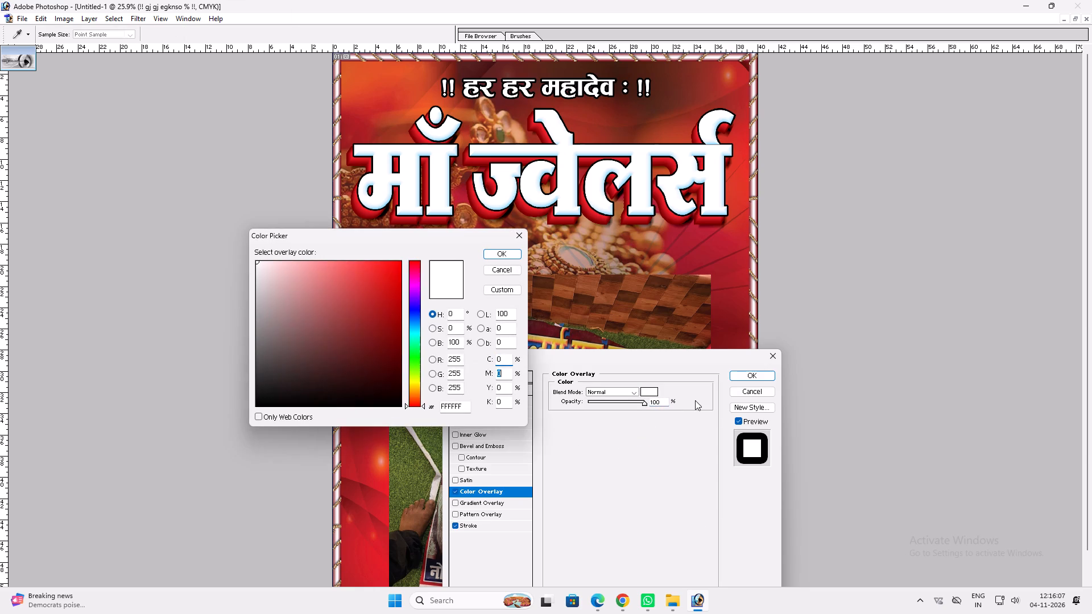
{"action": "key", "text": "Tab"}
{"action": "type", "text": "100"}
{"action": "key", "text": "Return"}
{"action": "key", "text": "Return"}
{"action": "key", "text": "v"}
{"action": "key", "text": "v"}
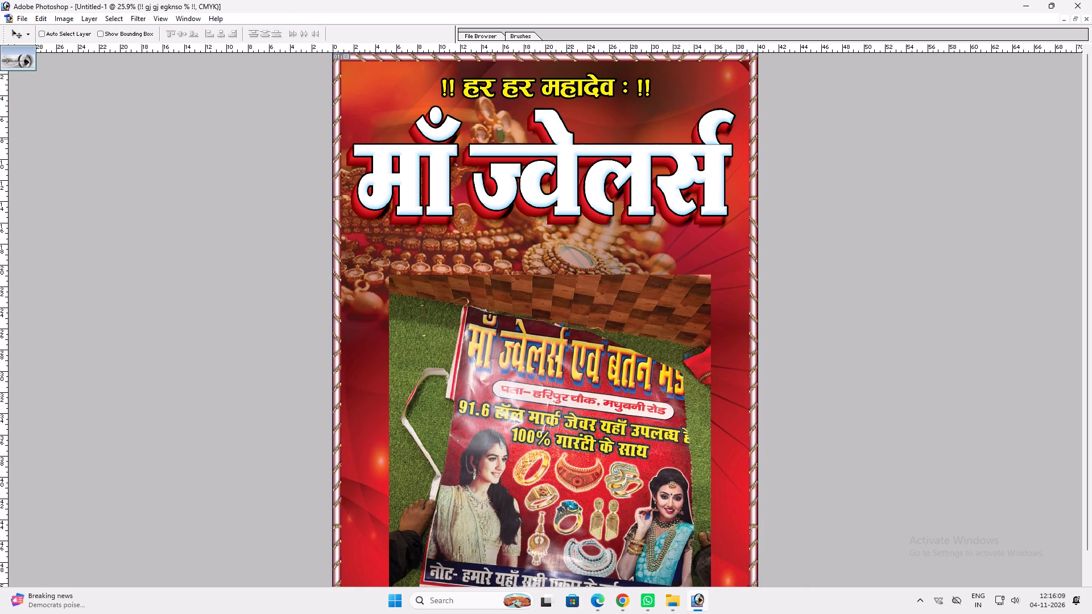
Nudge the माँ ज्वेलर्स title slightly up and move the reference photo down about 4.5 inches to free space under the title.
{"action": "double_click", "coordinate": [569, 145], "text": "ctrl"}
{"action": "key", "text": "space"}
{"action": "left_click_drag", "start_coordinate": [570, 245], "coordinate": [580, 151]}
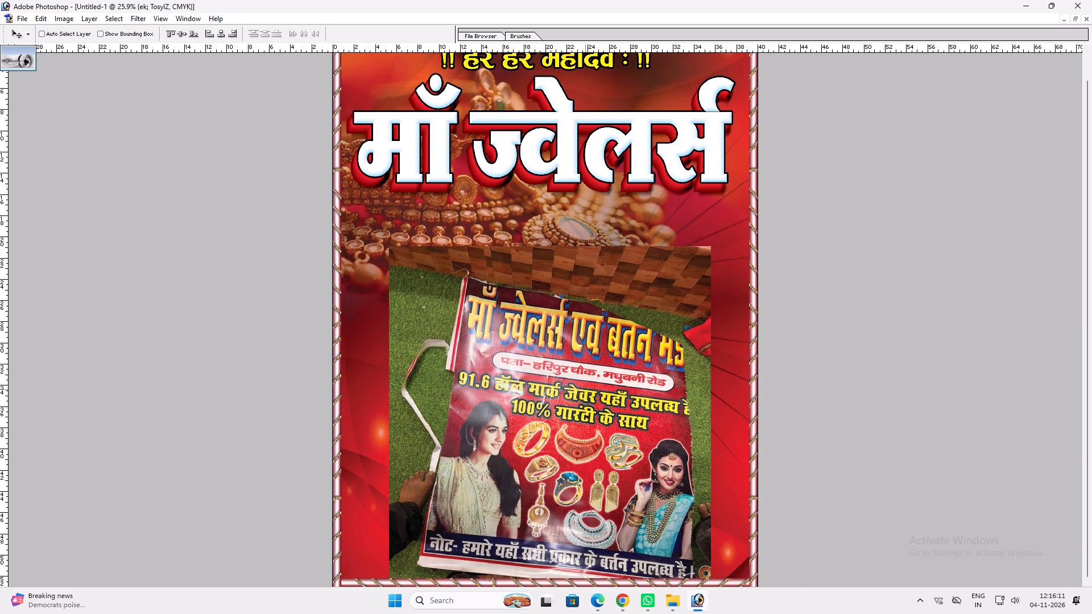
{"action": "left_click", "coordinate": [584, 390], "text": "ctrl"}
{"action": "left_click_drag", "start_coordinate": [563, 316], "coordinate": [564, 357], "text": "shift"}
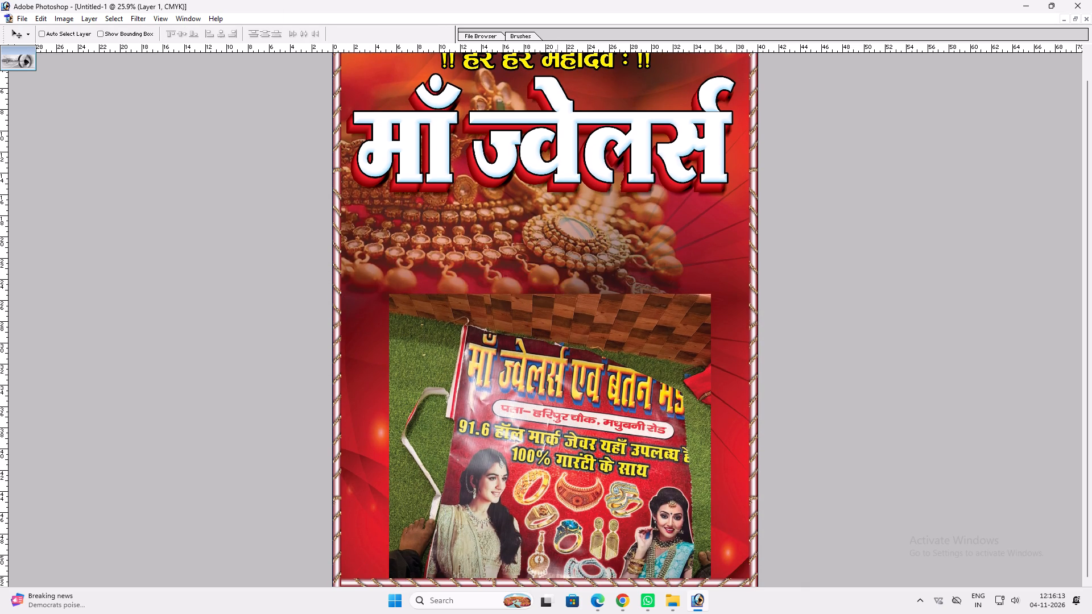
{"action": "left_click", "coordinate": [557, 59], "text": "ctrl"}
{"action": "left_click_drag", "start_coordinate": [557, 59], "coordinate": [554, 235], "text": "alt+shift"}
{"action": "key", "text": "t"}
{"action": "left_click", "coordinate": [553, 236]}
{"action": "key", "text": "ctrl+a"}
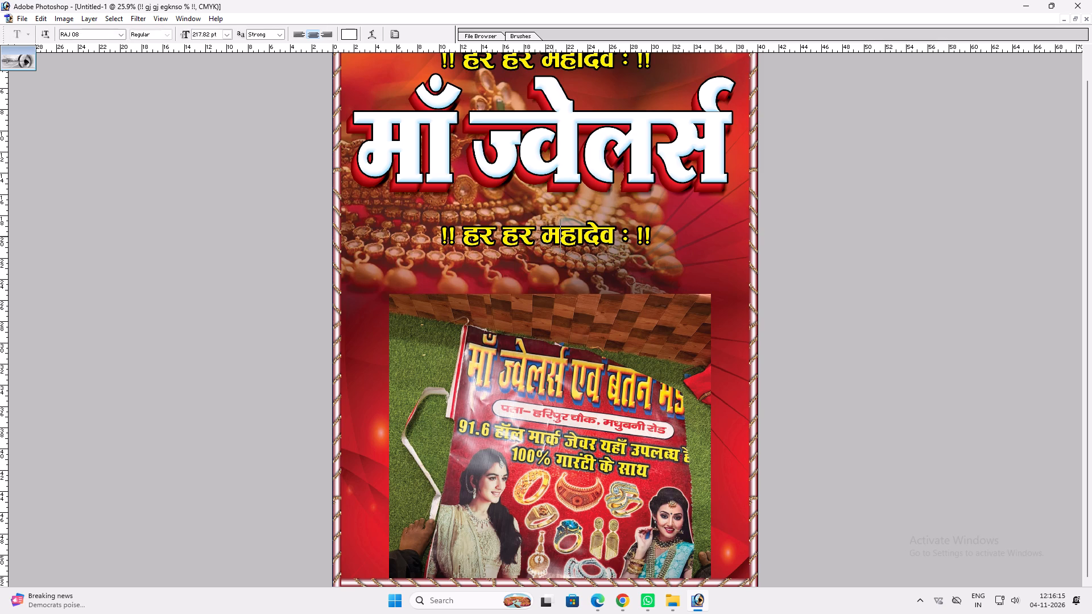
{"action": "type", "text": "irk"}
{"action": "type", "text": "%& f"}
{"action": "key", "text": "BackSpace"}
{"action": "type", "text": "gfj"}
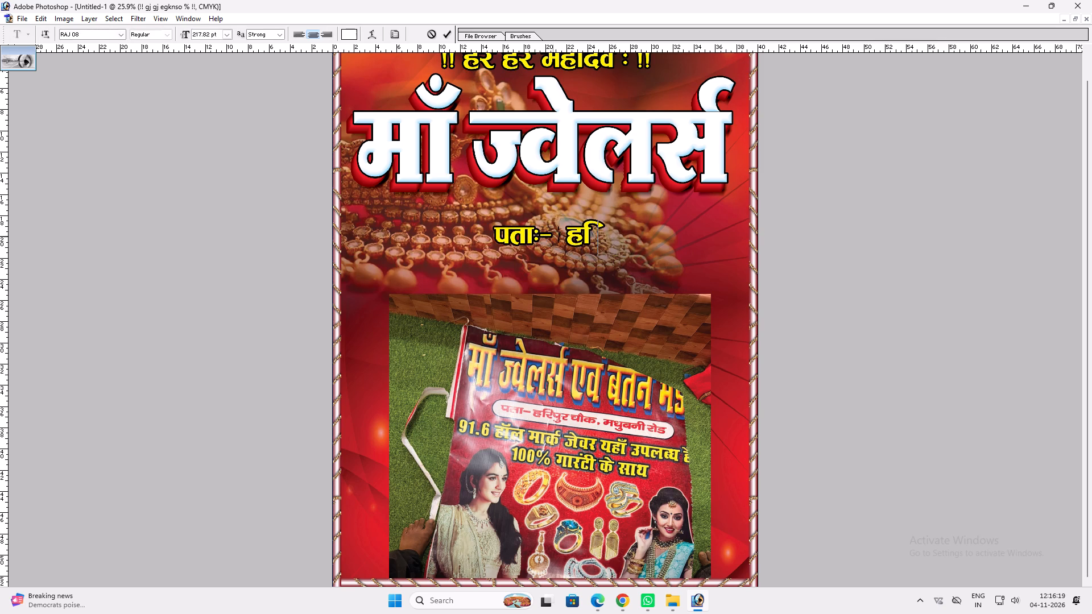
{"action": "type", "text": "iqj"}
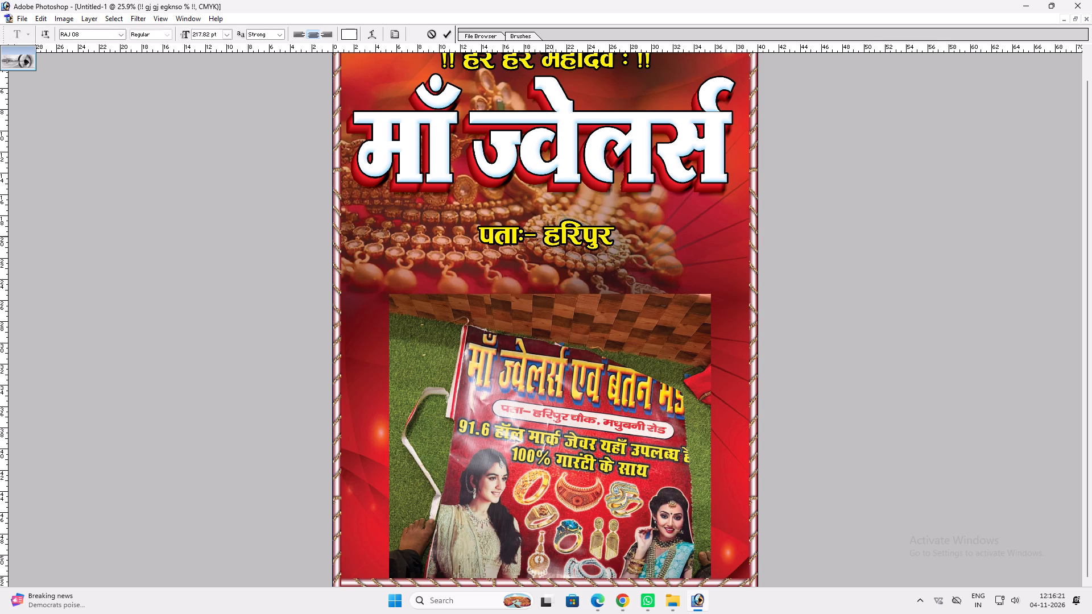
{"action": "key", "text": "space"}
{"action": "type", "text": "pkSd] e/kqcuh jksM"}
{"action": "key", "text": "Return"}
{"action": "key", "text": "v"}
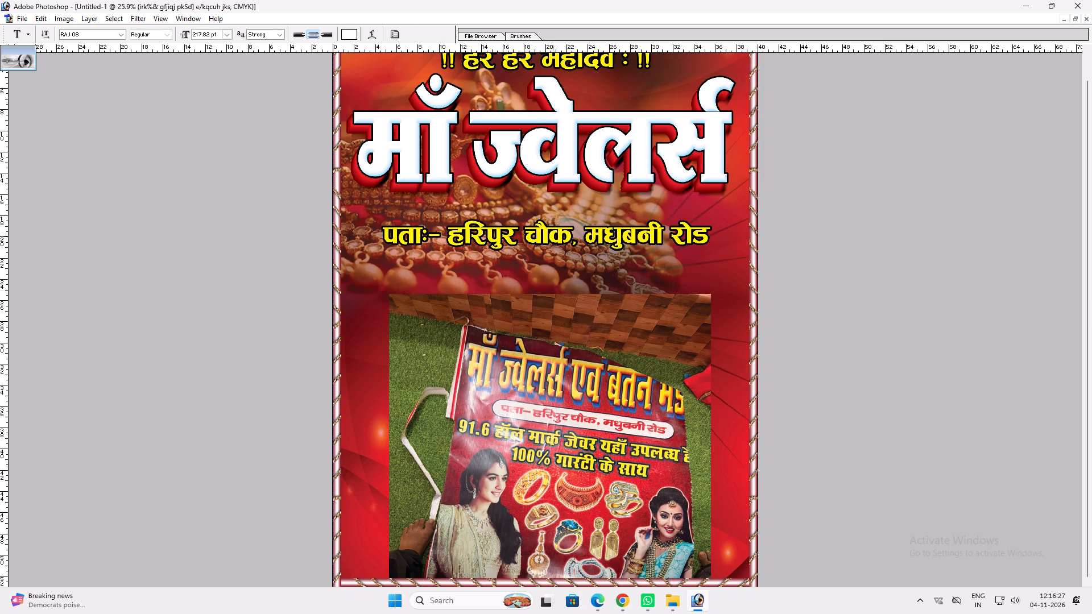
Scale the address line down to about 170 pt and place it centred close beneath the माँ ज्वेलर्स title.
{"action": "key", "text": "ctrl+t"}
{"action": "left_click_drag", "start_coordinate": [709, 242], "coordinate": [664, 244], "text": "alt+shift"}
{"action": "key", "text": "Return"}
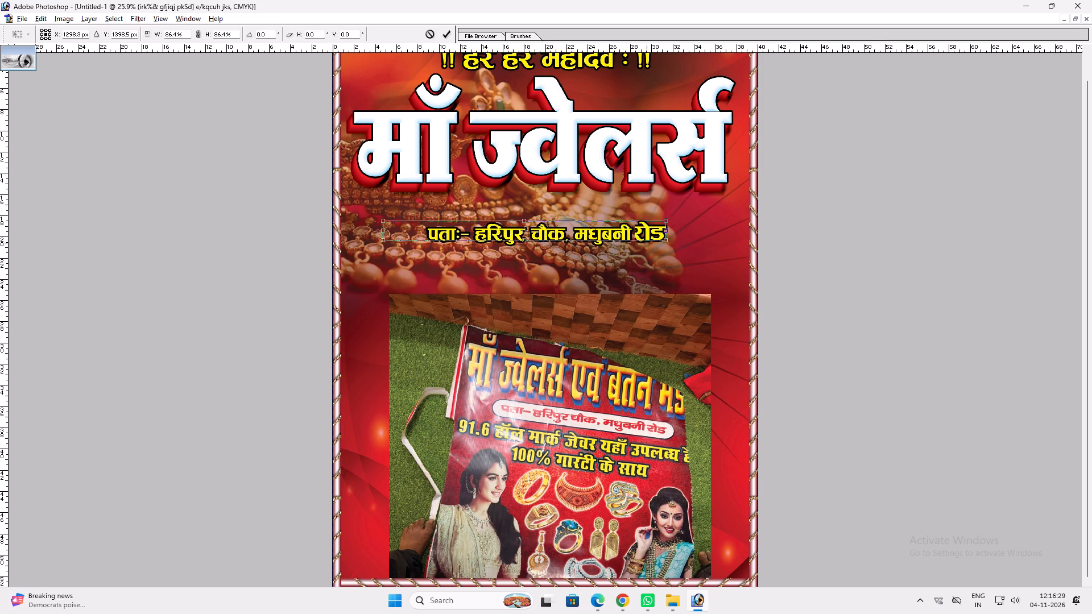
{"action": "type", "text": "vv"}
{"action": "left_click_drag", "start_coordinate": [622, 240], "coordinate": [641, 226]}
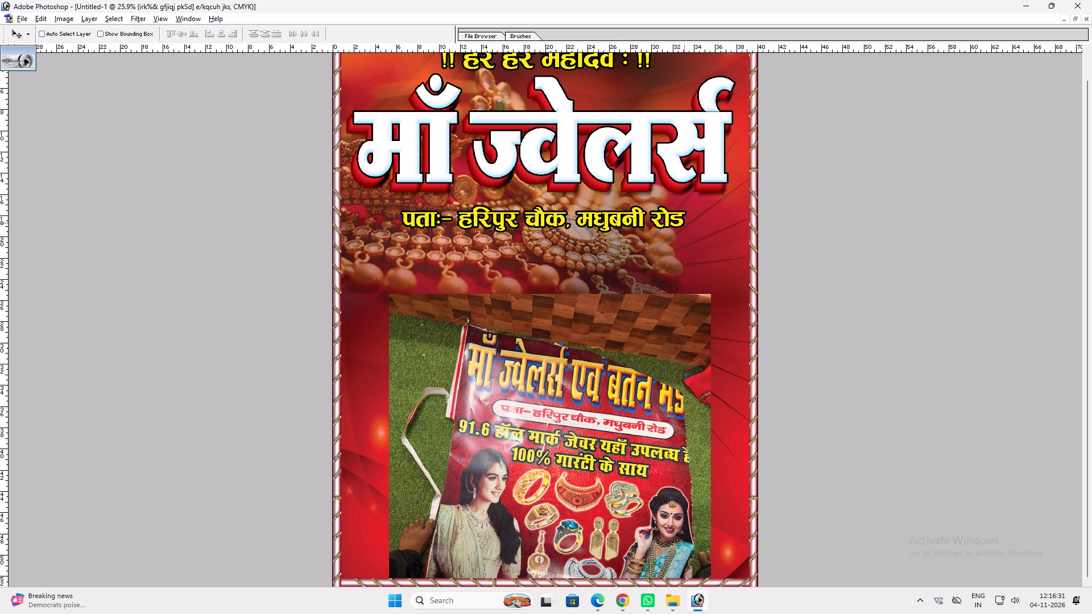
{"action": "key", "text": "ctrl+t"}
{"action": "left_click_drag", "start_coordinate": [685, 225], "coordinate": [672, 223], "text": "alt+shift"}
{"action": "key", "text": "Return"}
{"action": "type", "text": "vv"}
Copy the address line about 4 inches down and replace its wording with 91.6 हॉलमार्क जेवर यहाँ उपलब्ध है ।.
{"action": "left_click_drag", "start_coordinate": [628, 219], "coordinate": [632, 263], "text": "alt"}
{"action": "key", "text": "t"}
{"action": "left_click", "coordinate": [628, 263]}
{"action": "key", "text": "ctrl+a"}
{"action": "key", "text": "9"}
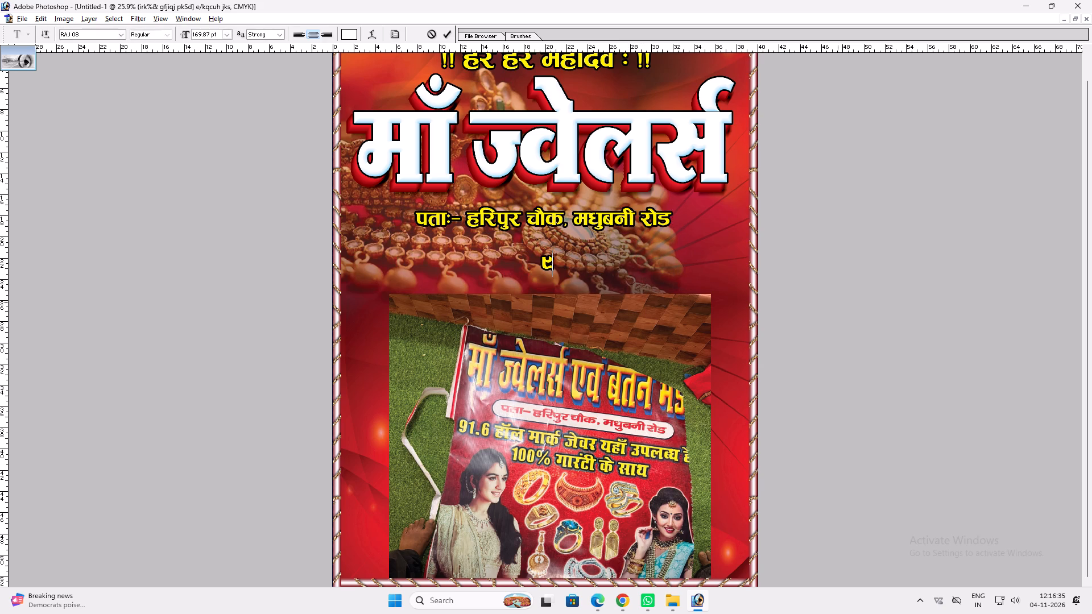
{"action": "key", "text": "bracketright"}
{"action": "key", "text": "BackSpace"}
{"action": "type", "text": "1-."}
{"action": "key", "text": "6"}
{"action": "key", "text": "space"}
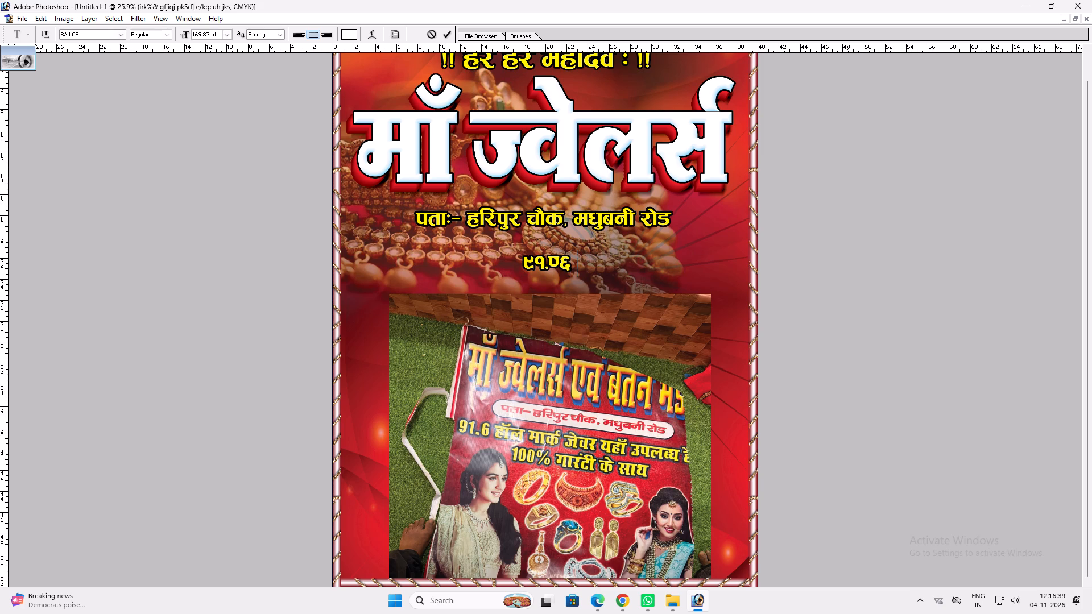
{"action": "type", "text": "d"}
{"action": "key", "text": "BackSpace"}
{"action": "type", "text": "gkWye"}
{"action": "type", "text": "kdZ"}
{"action": "key", "text": "space"}
{"action": "type", "text": "tsoj ;gk"}
{"action": "key", "text": "alt+0"}
{"action": "key", "text": "alt+1"}
{"action": "key", "text": "alt+6"}
{"action": "key", "text": "alt+1"}
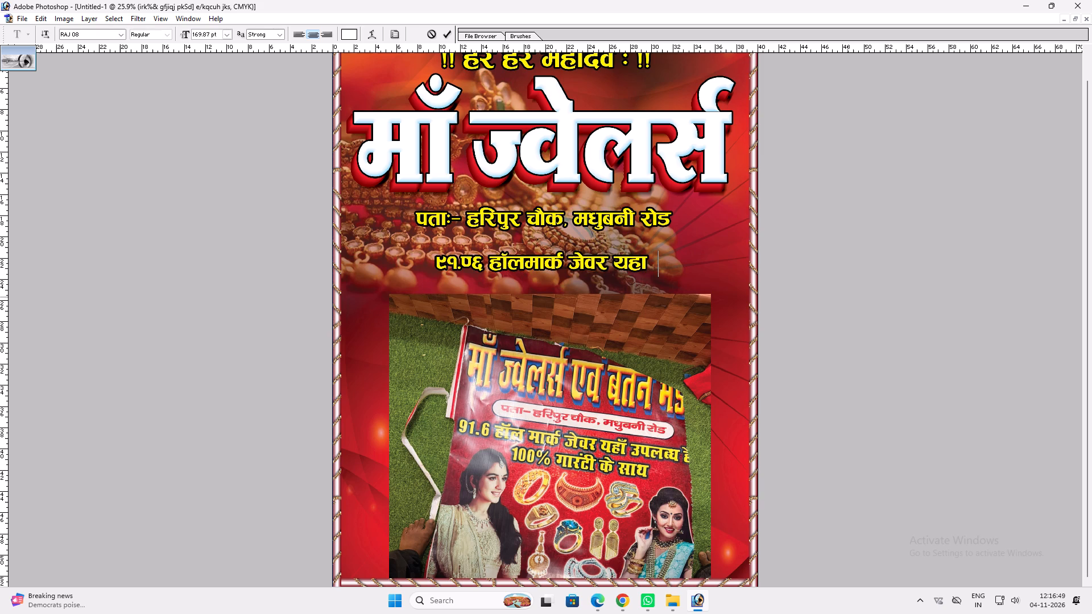
{"action": "key", "text": "space"}
{"action": "type", "text": "m"}
{"action": "type", "text": "iyC/"}
{"action": "type", "text": "k g SA"}
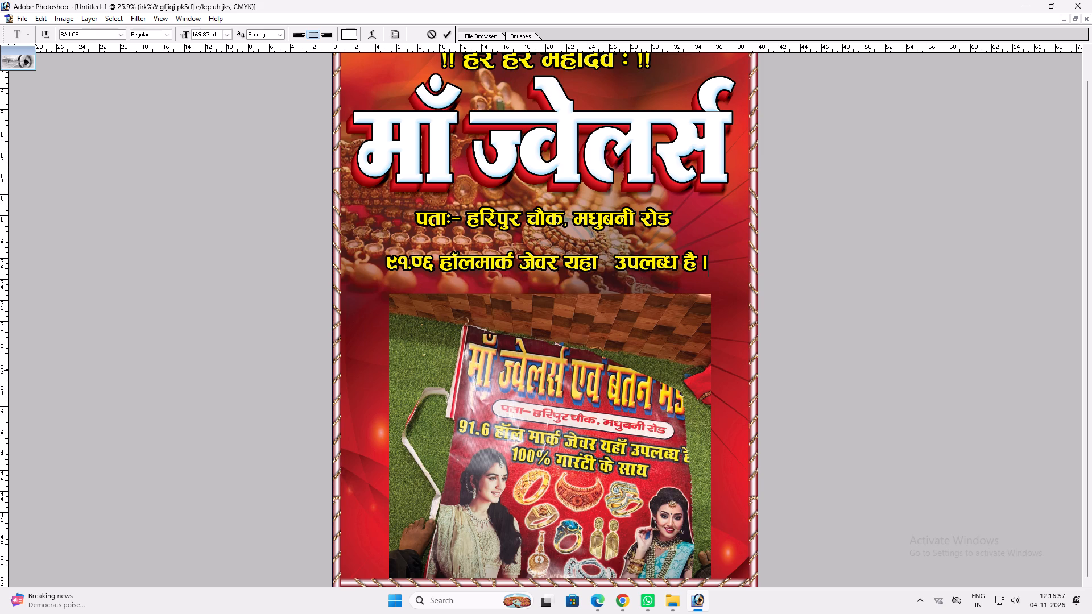
Add a second line reading 100 % गारंटी के साथ । beneath the hallmark line in the same text block.
{"action": "key", "text": "Return"}
{"action": "key", "text": "1"}
{"action": "type", "text": "00 % xkjaVh ds lkFk A"}
Change the font of both the hallmark and guarantee lines to RAJ 04.
{"action": "key", "text": "ctrl+a"}
{"action": "left_click", "coordinate": [115, 34]}
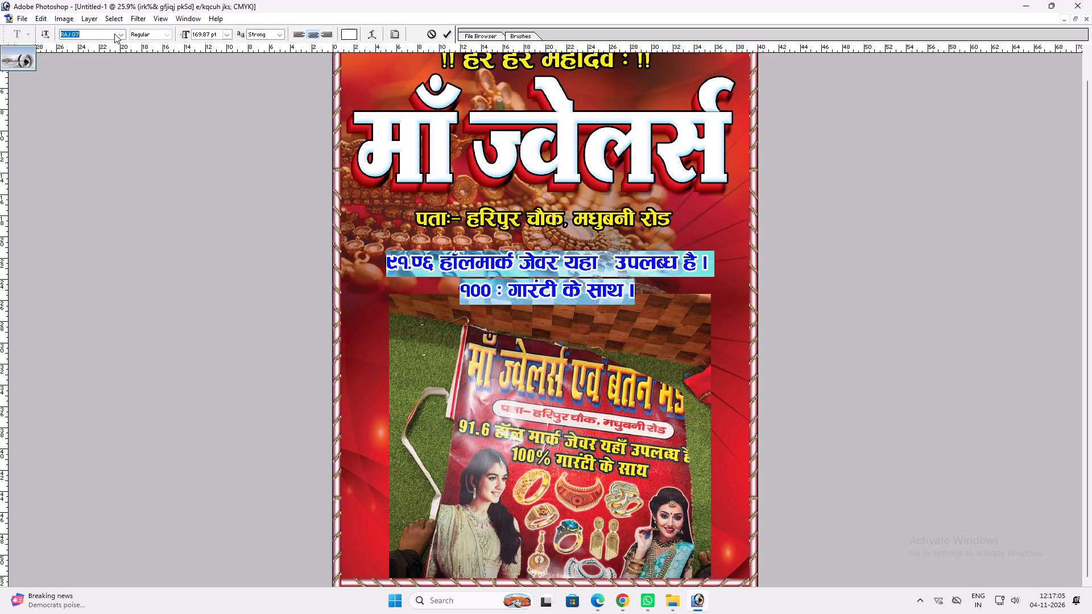
{"action": "key", "text": "Up"}
{"action": "key", "text": "Up"}
{"action": "key", "text": "Up"}
{"action": "key", "text": "Up"}
{"action": "key", "text": "Up"}
{"action": "key", "text": "Down"}
{"action": "key", "text": "Return"}
{"action": "key", "text": "Return"}
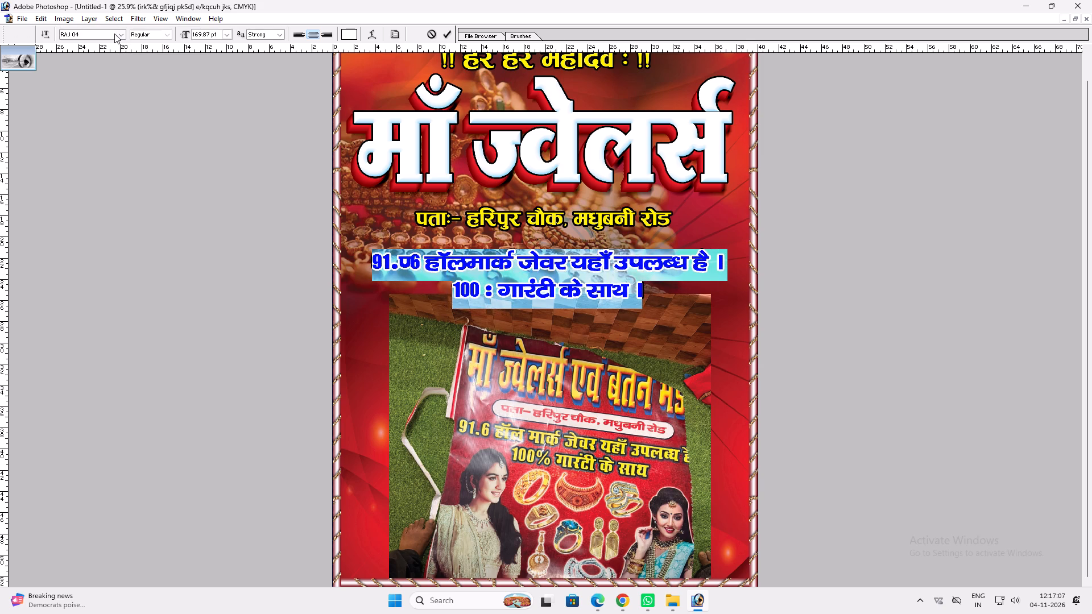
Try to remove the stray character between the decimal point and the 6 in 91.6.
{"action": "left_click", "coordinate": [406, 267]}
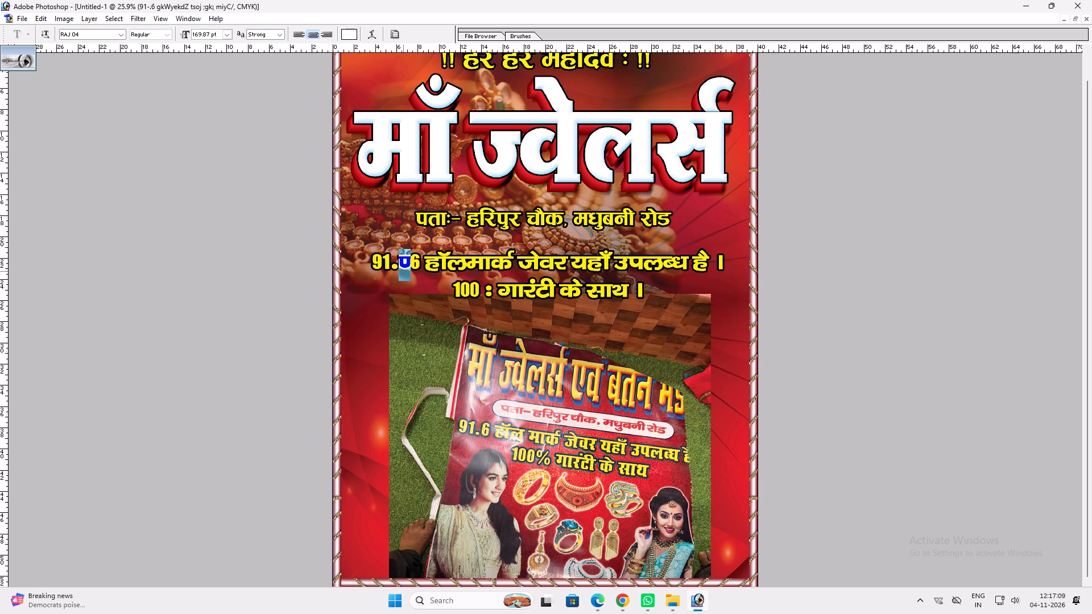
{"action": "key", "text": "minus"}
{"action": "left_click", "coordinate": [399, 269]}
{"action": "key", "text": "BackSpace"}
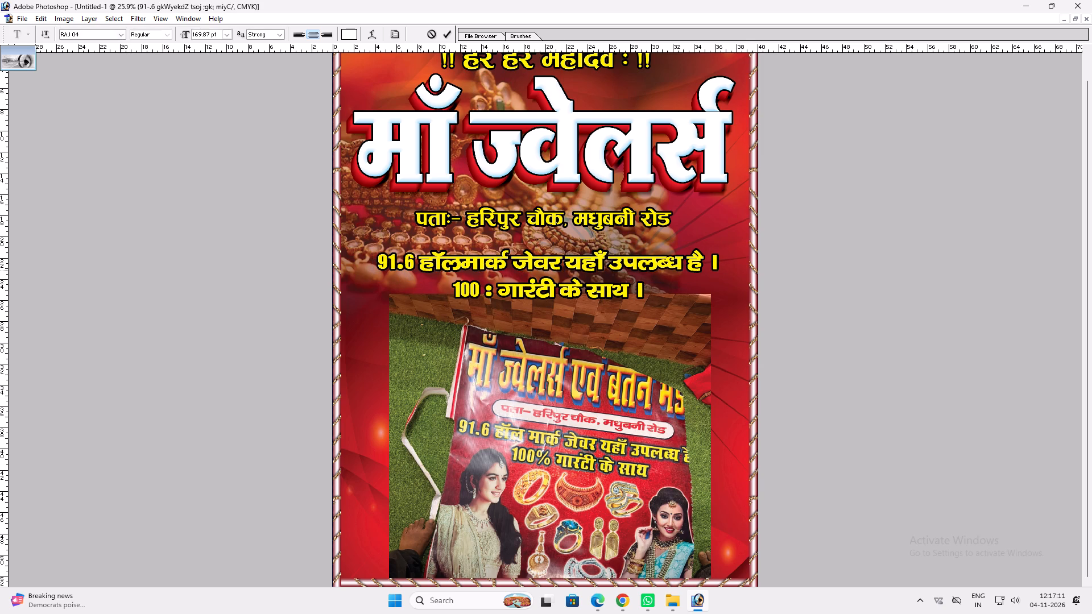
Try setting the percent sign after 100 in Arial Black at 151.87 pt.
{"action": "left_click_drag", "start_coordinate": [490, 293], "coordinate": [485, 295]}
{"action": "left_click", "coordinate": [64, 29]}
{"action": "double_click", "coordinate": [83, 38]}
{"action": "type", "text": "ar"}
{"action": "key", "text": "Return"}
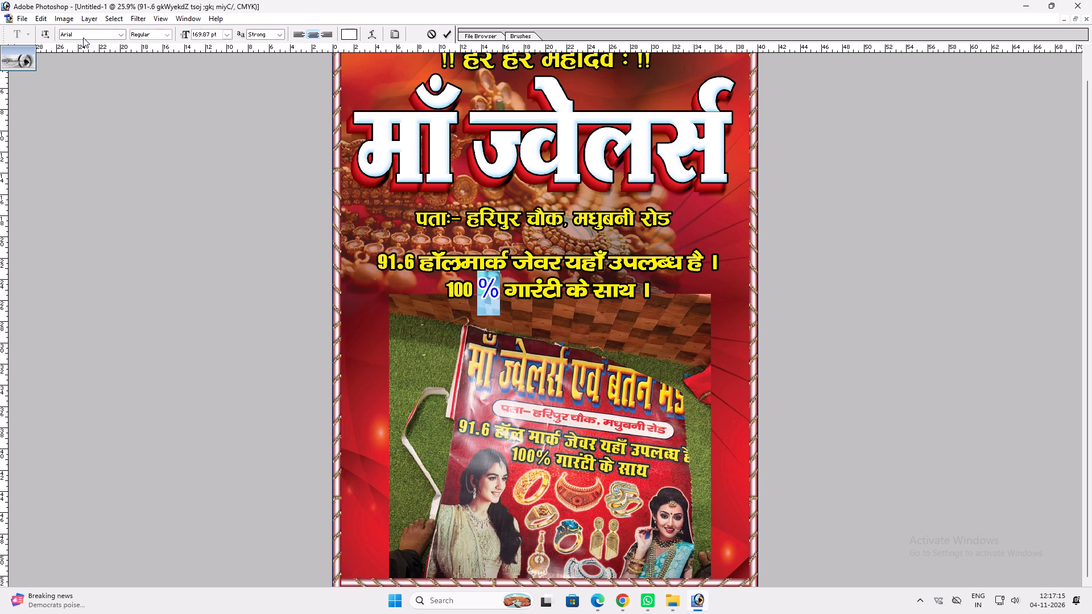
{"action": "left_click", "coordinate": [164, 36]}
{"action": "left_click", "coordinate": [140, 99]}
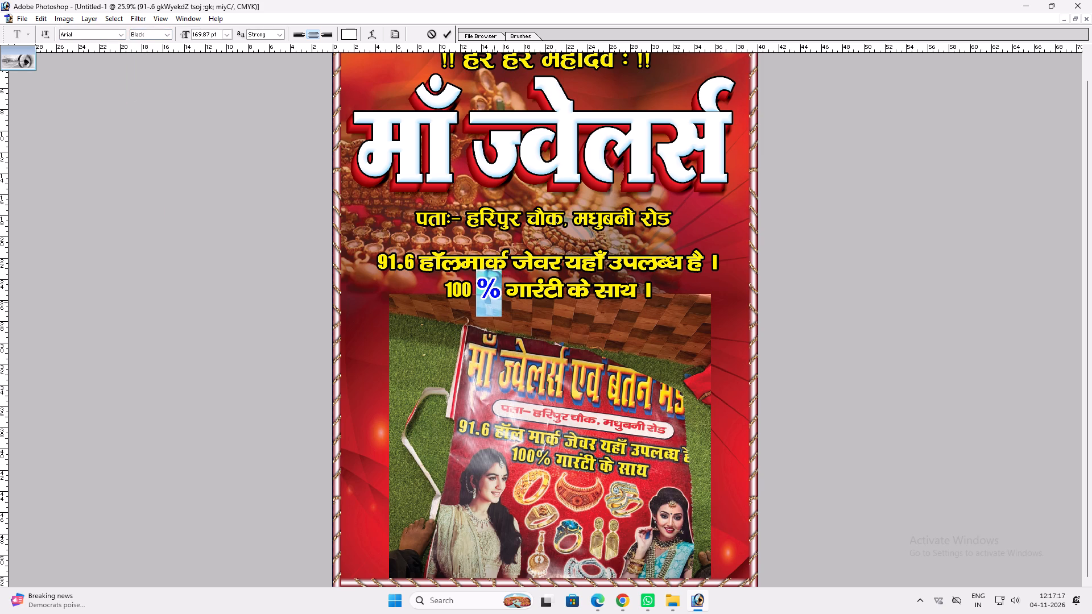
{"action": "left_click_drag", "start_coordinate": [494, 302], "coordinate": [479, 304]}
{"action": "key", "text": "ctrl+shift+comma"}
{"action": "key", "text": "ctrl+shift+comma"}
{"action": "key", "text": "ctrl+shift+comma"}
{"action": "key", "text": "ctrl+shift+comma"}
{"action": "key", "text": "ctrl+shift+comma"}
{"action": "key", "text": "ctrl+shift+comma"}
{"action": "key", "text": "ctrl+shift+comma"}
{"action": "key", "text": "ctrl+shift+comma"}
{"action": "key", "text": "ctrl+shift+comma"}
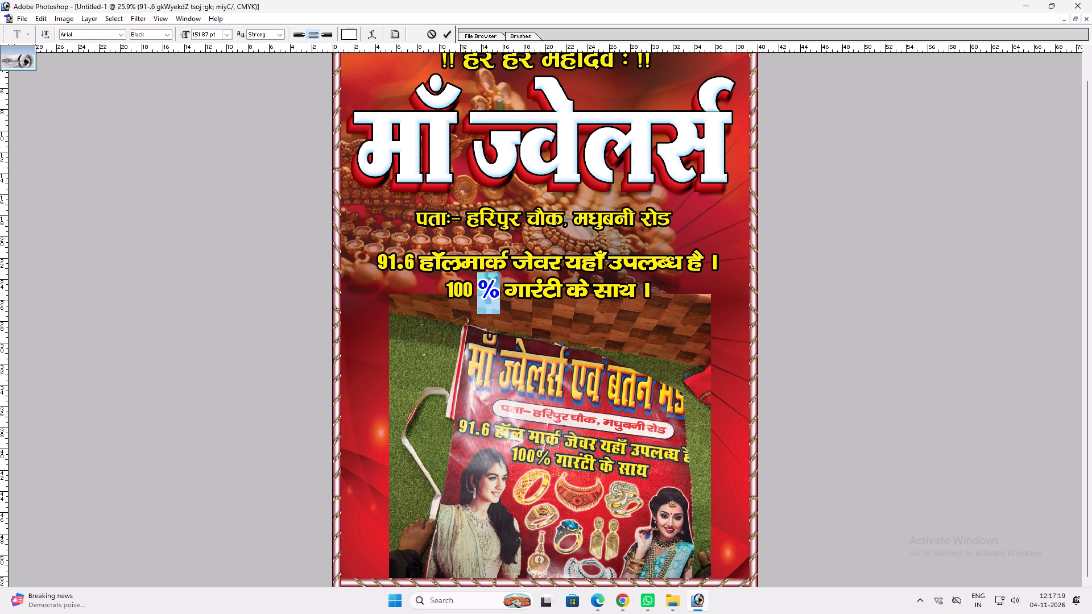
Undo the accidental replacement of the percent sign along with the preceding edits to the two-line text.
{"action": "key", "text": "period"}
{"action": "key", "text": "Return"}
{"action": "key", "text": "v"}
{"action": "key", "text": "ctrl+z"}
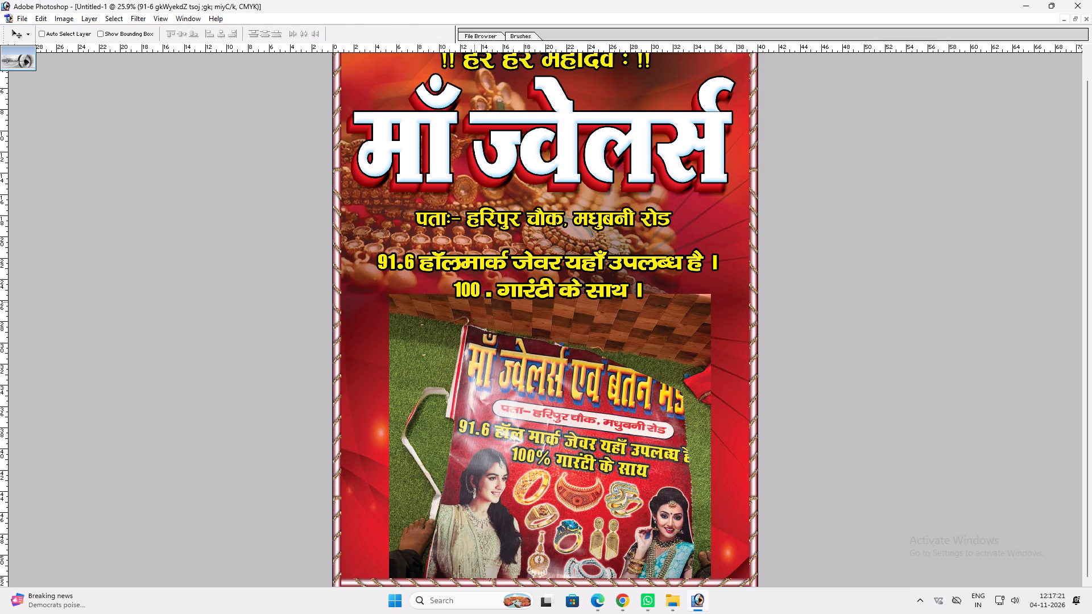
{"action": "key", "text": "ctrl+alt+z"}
Delete the stray character from 91.6 at the start of the hallmark line.
{"action": "left_click_drag", "start_coordinate": [493, 295], "coordinate": [481, 296]}
{"action": "key", "text": "t"}
{"action": "left_click_drag", "start_coordinate": [403, 271], "coordinate": [391, 270]}
{"action": "left_click", "coordinate": [392, 269]}
{"action": "key", "text": "BackSpace"}
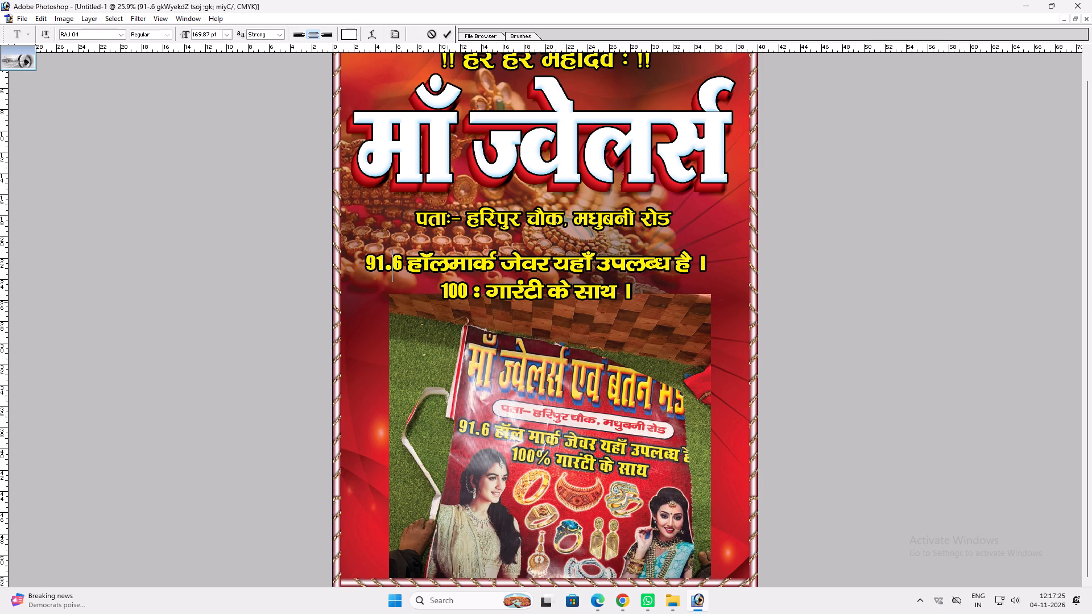
Set the percent sign after 100 in the guarantee line to Arial Black.
{"action": "left_click", "coordinate": [476, 303]}
{"action": "left_click", "coordinate": [86, 35]}
{"action": "type", "text": "ar"}
{"action": "key", "text": "Return"}
{"action": "left_click", "coordinate": [164, 35]}
{"action": "left_click", "coordinate": [154, 98]}
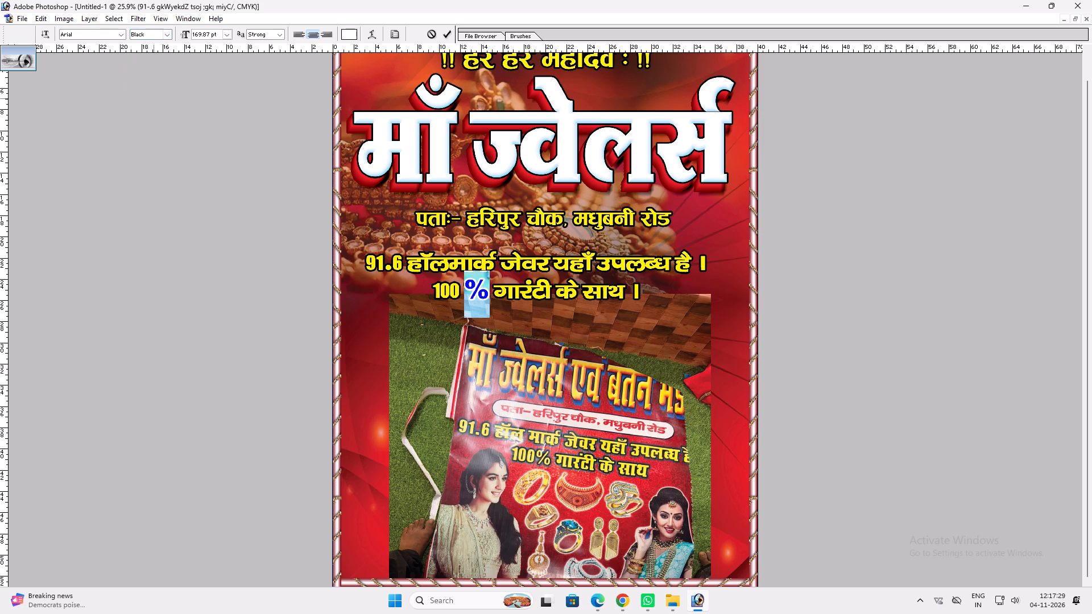
{"action": "key", "text": "Return"}
Reduce the percent sign in the guarantee line to 143.87 pt and commit the text.
{"action": "left_click_drag", "start_coordinate": [486, 289], "coordinate": [458, 296]}
{"action": "key", "text": "ctrl+shift+comma"}
{"action": "key", "text": "ctrl+shift+comma"}
{"action": "key", "text": "ctrl+shift+comma"}
{"action": "key", "text": "ctrl+shift+comma"}
{"action": "key", "text": "ctrl+shift+comma"}
{"action": "key", "text": "ctrl+shift+comma"}
{"action": "key", "text": "ctrl+shift+comma"}
{"action": "key", "text": "ctrl+shift+comma"}
{"action": "key", "text": "ctrl+shift+comma"}
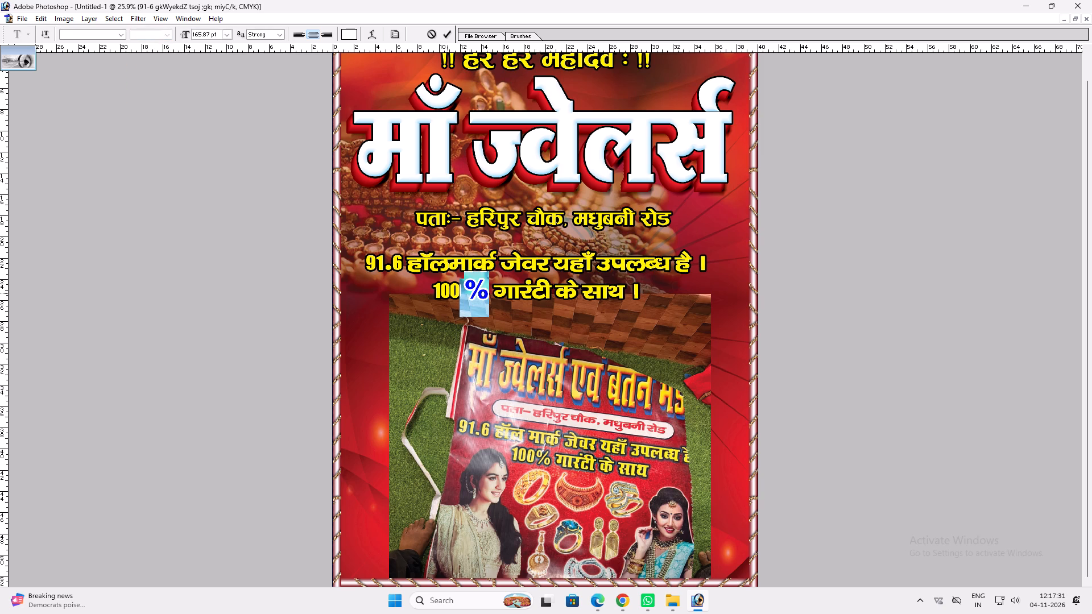
{"action": "key", "text": "ctrl+shift+comma"}
{"action": "key", "text": "ctrl+shift+comma"}
{"action": "key", "text": "ctrl+shift+comma"}
{"action": "key", "text": "ctrl+shift+comma"}
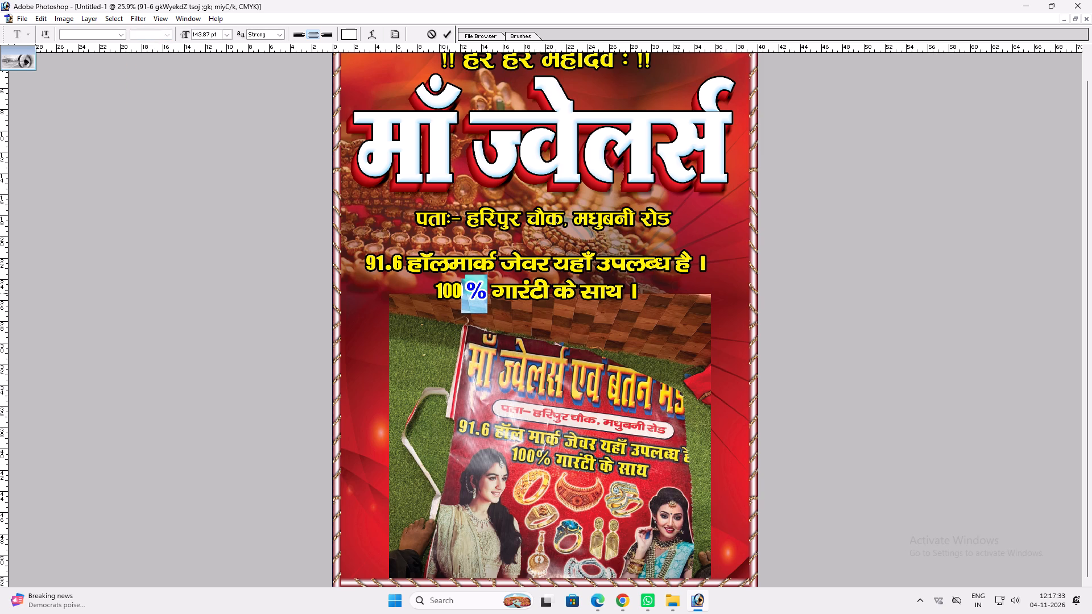
{"action": "key", "text": "Return"}
{"action": "key", "text": "v"}
{"action": "key", "text": "v"}
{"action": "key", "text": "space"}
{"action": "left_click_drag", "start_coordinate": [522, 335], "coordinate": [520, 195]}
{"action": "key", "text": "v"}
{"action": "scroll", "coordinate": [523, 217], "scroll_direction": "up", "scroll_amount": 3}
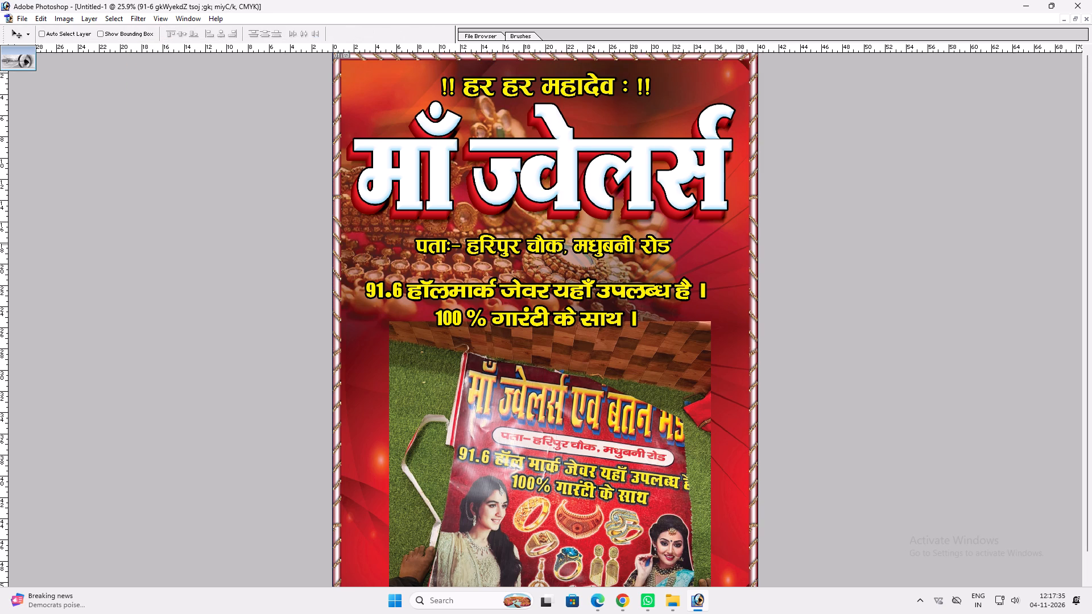
Move the photographed banner reference up behind the address and hallmark lines so its lower part shows.
{"action": "key", "text": "v"}
{"action": "left_click", "coordinate": [559, 423], "text": "ctrl"}
{"action": "left_click_drag", "start_coordinate": [559, 424], "coordinate": [552, 297]}
Duplicate the two-line hallmark and guarantee text down over the middle of the reference photo.
{"action": "key", "text": "space"}
{"action": "key", "text": "space"}
{"action": "key", "text": "space"}
{"action": "key", "text": "space"}
{"action": "right_click", "coordinate": [541, 345]}
{"action": "left_click_drag", "start_coordinate": [562, 351], "coordinate": [567, 354]}
{"action": "key", "text": "v"}
{"action": "left_click", "coordinate": [494, 280], "text": "ctrl"}
{"action": "left_click_drag", "start_coordinate": [494, 280], "coordinate": [493, 416], "text": "alt"}
Replace the duplicated text with "नोटः– हमारे यहाँ".
{"action": "key", "text": "t"}
{"action": "left_click", "coordinate": [493, 421]}
{"action": "key", "text": "ctrl+a"}
{"action": "type", "text": "uksV%&"}
{"action": "key", "text": "space"}
{"action": "key", "text": "e"}
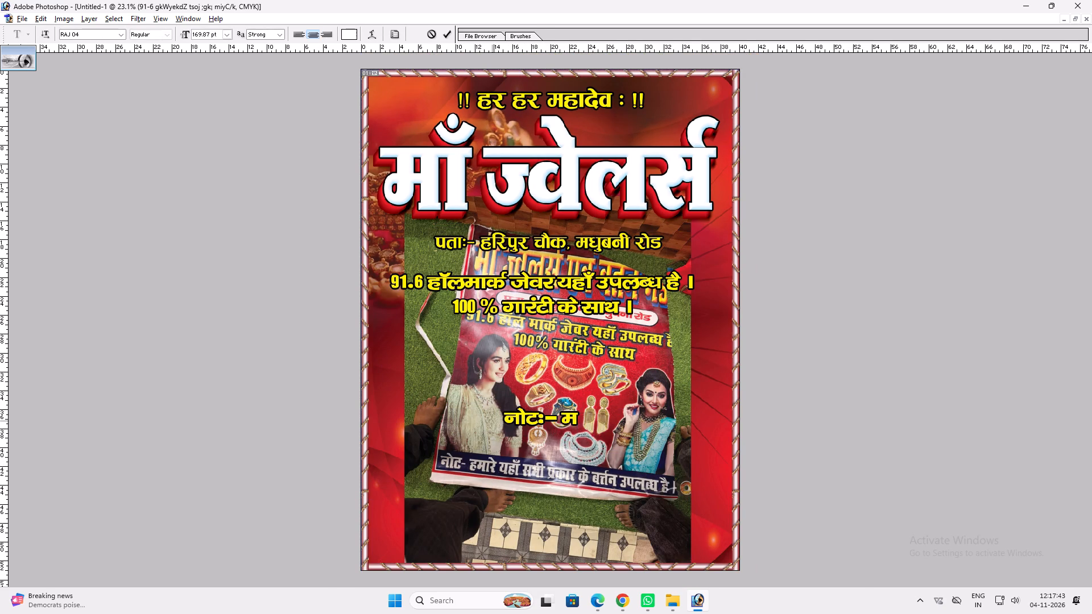
{"action": "key", "text": "BackSpace"}
{"action": "type", "text": "gekjs ;gk"}
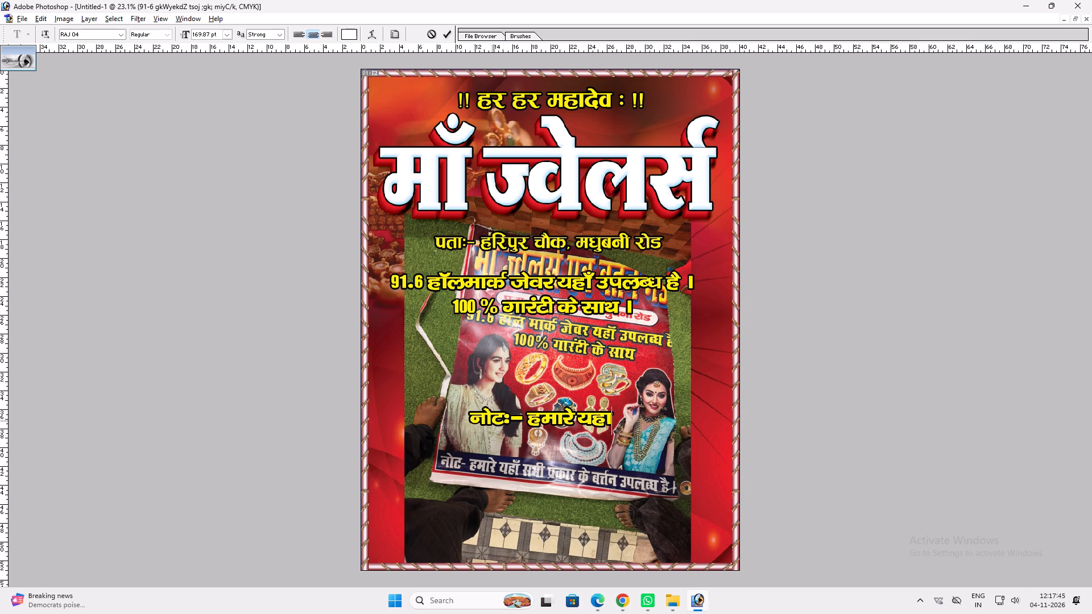
{"action": "key", "text": "alt+0"}
{"action": "key", "text": "alt+1"}
{"action": "key", "text": "alt+6"}
{"action": "key", "text": "alt+1"}
{"action": "key", "text": "space"}
Continue the note line with "सभी प्रकार के" and begin the following word with "ब".
{"action": "type", "text": "lk"}
{"action": "key", "text": "BackSpace"}
{"action": "type", "text": "Hkh zidk"}
{"action": "key", "text": "BackSpace"}
{"action": "key", "text": "BackSpace"}
{"action": "key", "text": "BackSpace"}
{"action": "key", "text": "BackSpace"}
{"action": "type", "text": "zidk"}
{"action": "key", "text": "BackSpace"}
{"action": "key", "text": "BackSpace"}
{"action": "key", "text": "BackSpace"}
{"action": "key", "text": "BackSpace"}
{"action": "type", "text": "izdkj ds c"}
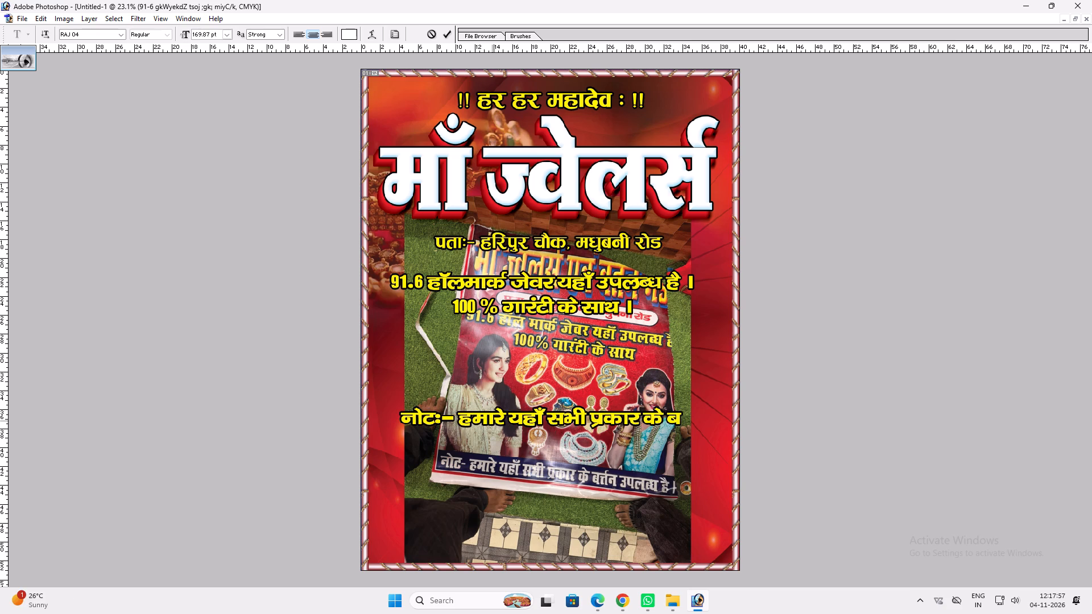
Complete the word "बर्त्तन" in the note line.
{"action": "key", "text": "alt+0"}
{"action": "key", "text": "alt+2"}
{"action": "key", "text": "alt+1"}
{"action": "key", "text": "alt+6"}
{"action": "key", "text": "alt+5"}
{"action": "key", "text": "alt+4"}
{"action": "key", "text": "BackSpace"}
{"action": "key", "text": "alt+0"}
{"action": "key", "text": "alt+2"}
{"action": "key", "text": "alt+1"}
{"action": "key", "text": "alt+7"}
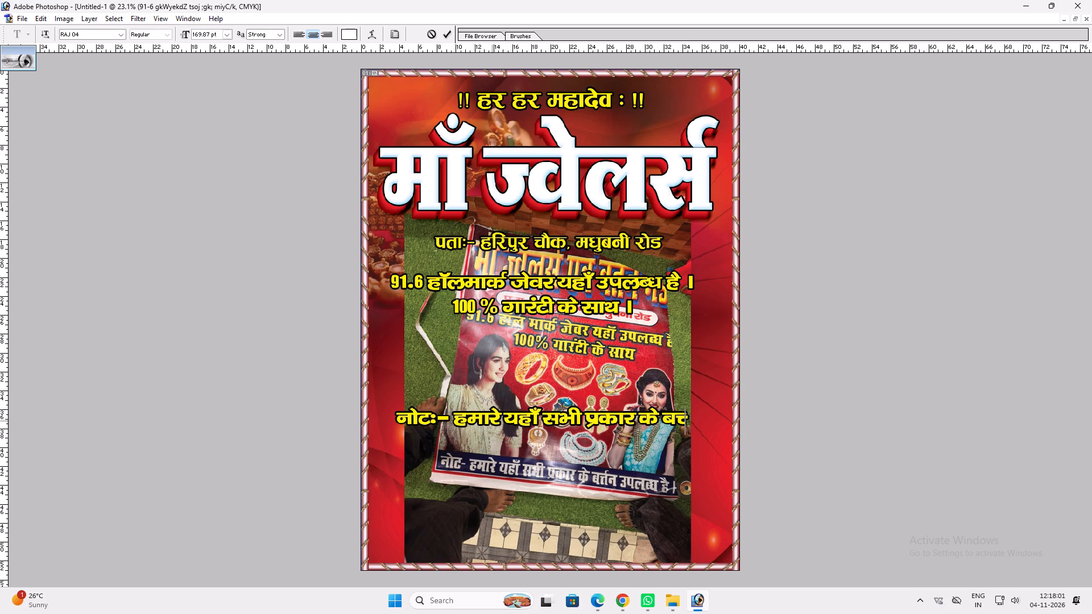
{"action": "type", "text": "kU"}
{"action": "key", "text": "BackSpace"}
{"action": "type", "text": "Zu"}
Finish the note sentence after बर्त्तन with "उपलब्ध है ।".
{"action": "key", "text": "space"}
{"action": "type", "text": "fe"}
{"action": "key", "text": "r"}
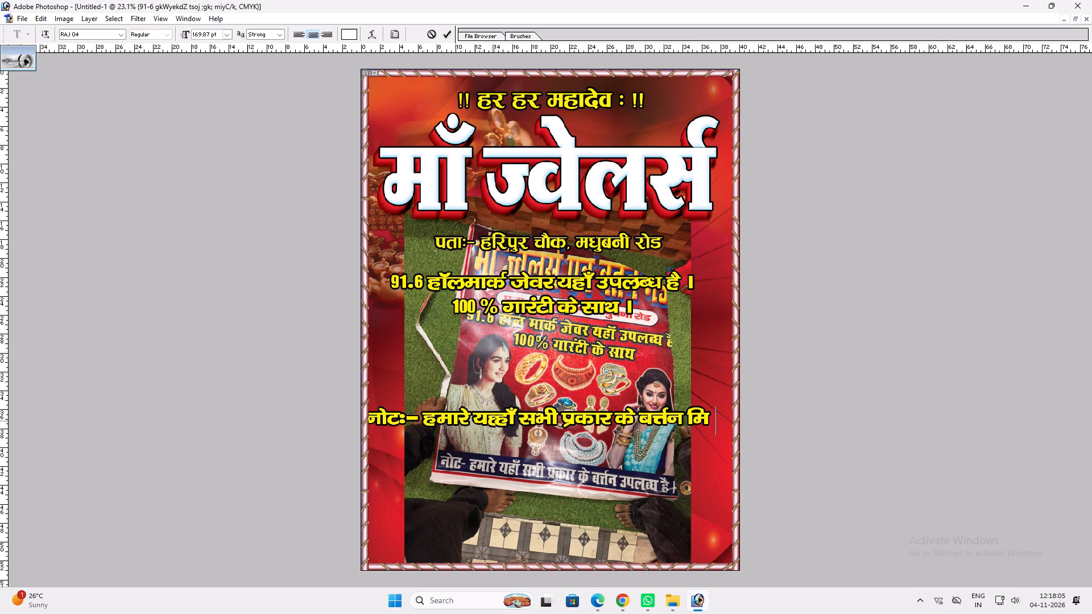
{"action": "key", "text": "BackSpace"}
{"action": "type", "text": "yrk"}
{"action": "key", "text": "BackSpace"}
{"action": "key", "text": "BackSpace"}
{"action": "key", "text": "BackSpace"}
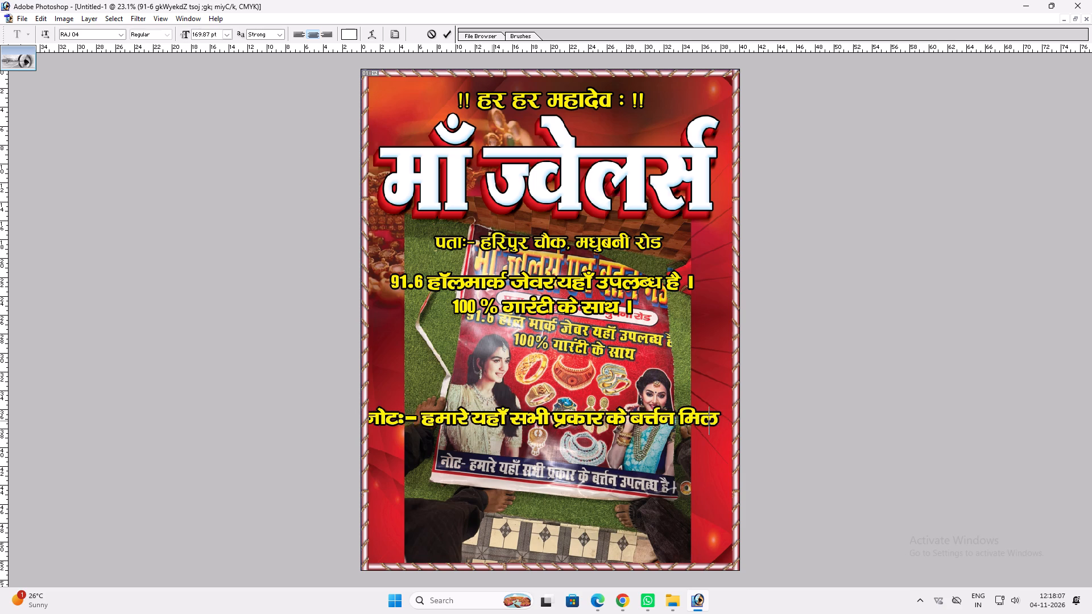
{"action": "key", "text": "BackSpace"}
{"action": "key", "text": "BackSpace"}
{"action": "type", "text": "mi"}
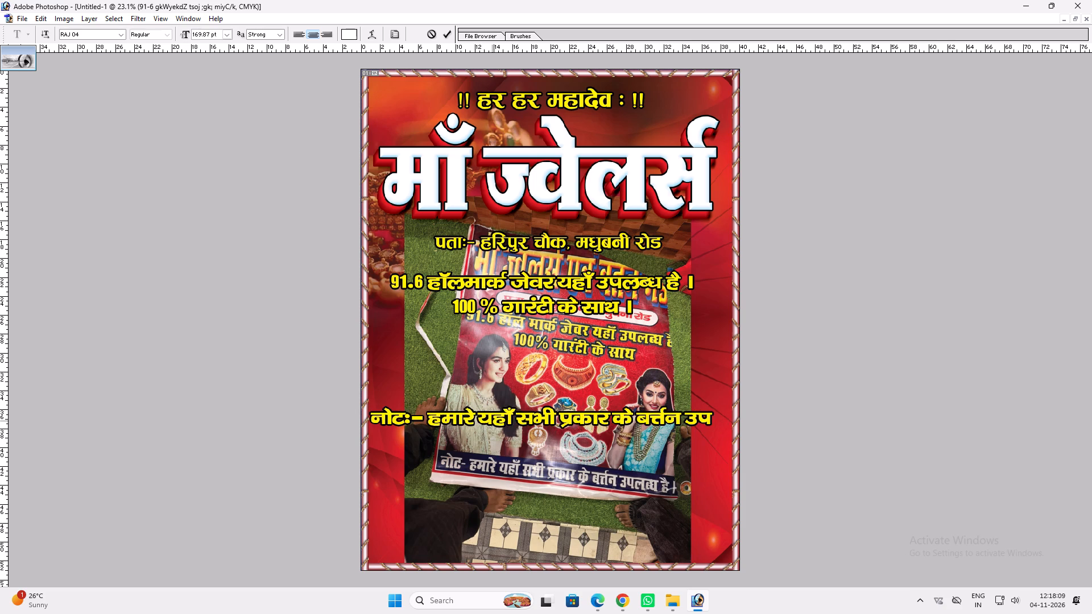
{"action": "type", "text": "yC"}
{"action": "type", "text": "/k gS A"}
Shift the note line leftward and insert "गोदरेज," before बर्त्तन.
{"action": "left_click_drag", "start_coordinate": [495, 429], "coordinate": [444, 438]}
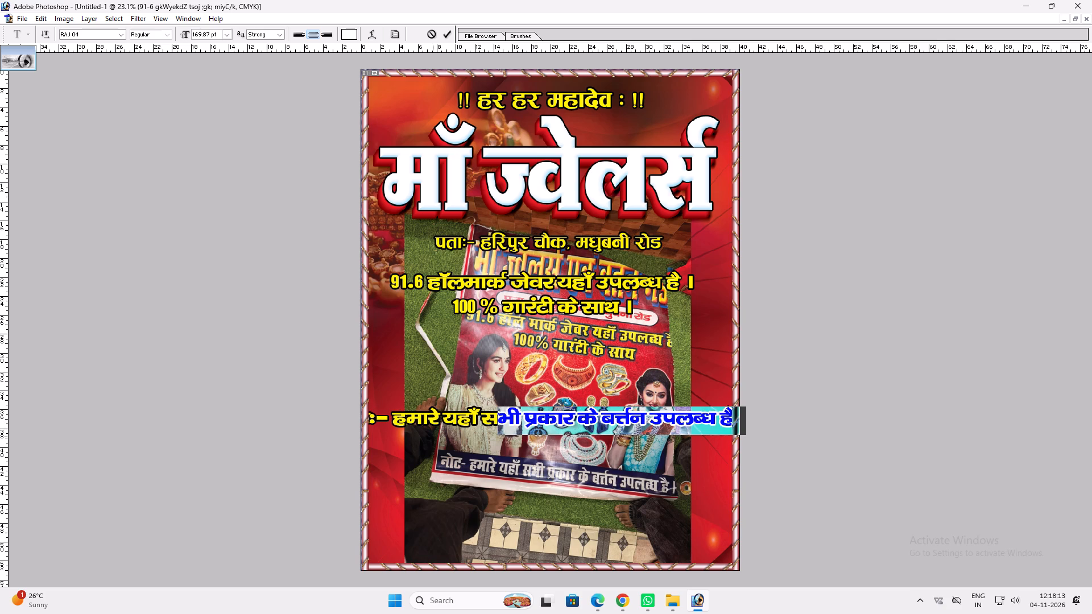
{"action": "left_click_drag", "start_coordinate": [855, 473], "coordinate": [785, 473]}
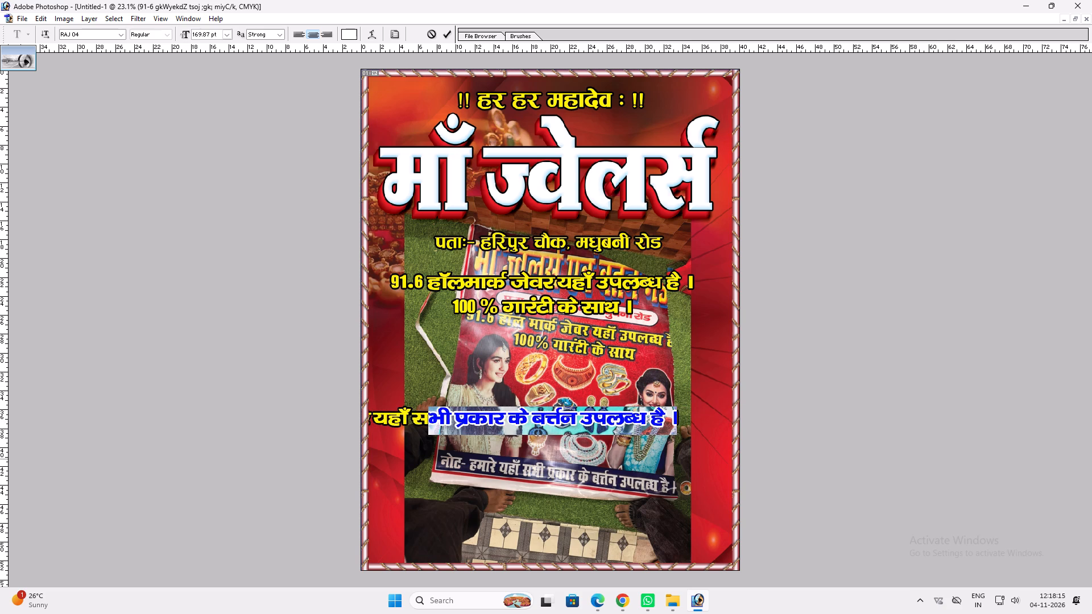
{"action": "left_click", "coordinate": [530, 420]}
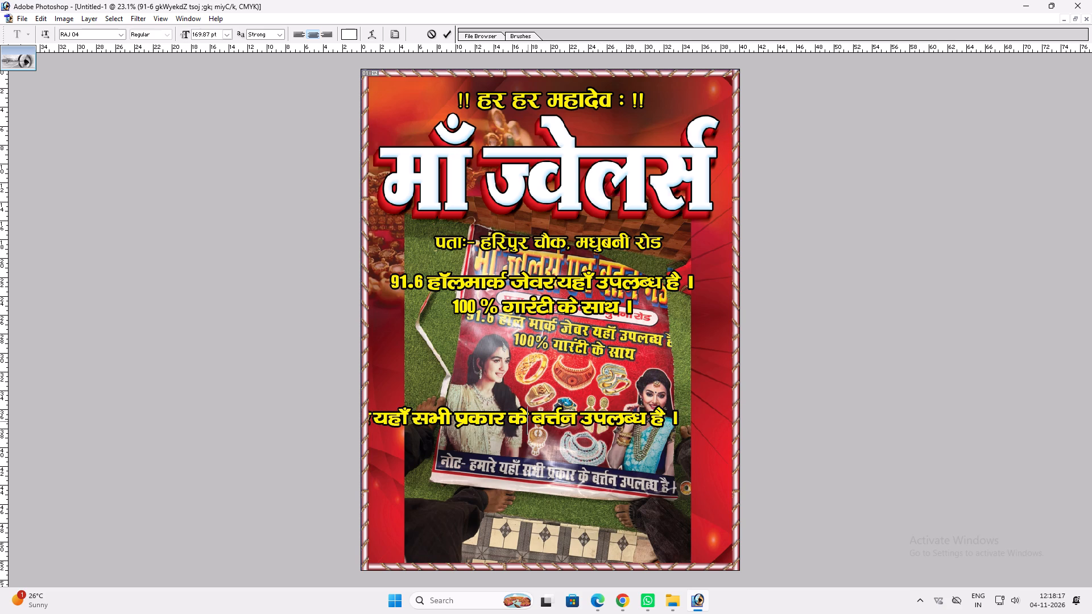
{"action": "left_click", "coordinate": [531, 420]}
{"action": "key", "text": "space"}
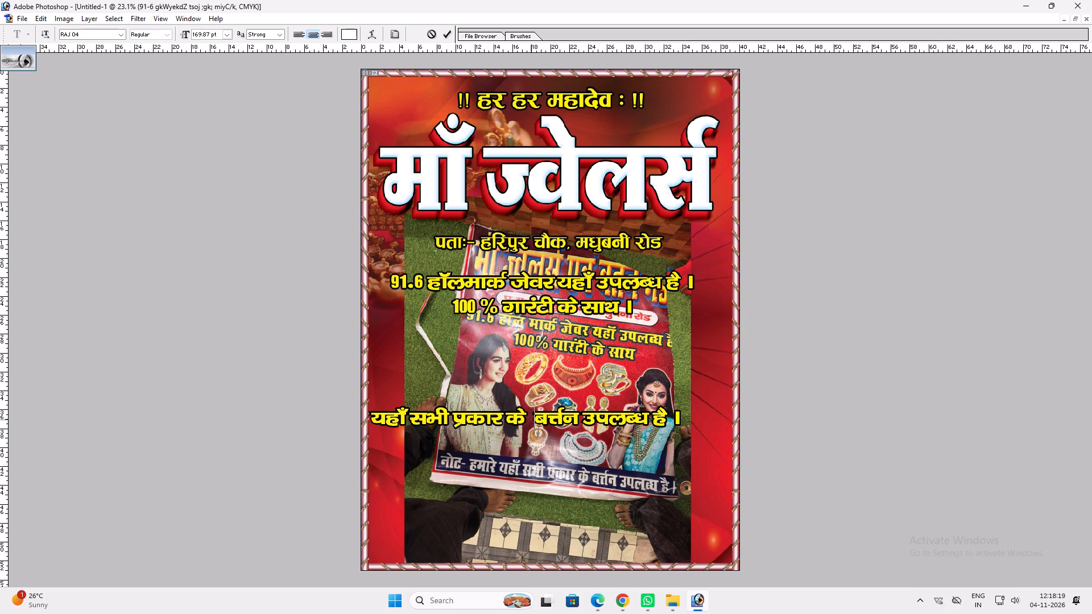
{"action": "type", "text": "xksn"}
{"action": "type", "text": "jst] c"}
{"action": "key", "text": "BackSpace"}
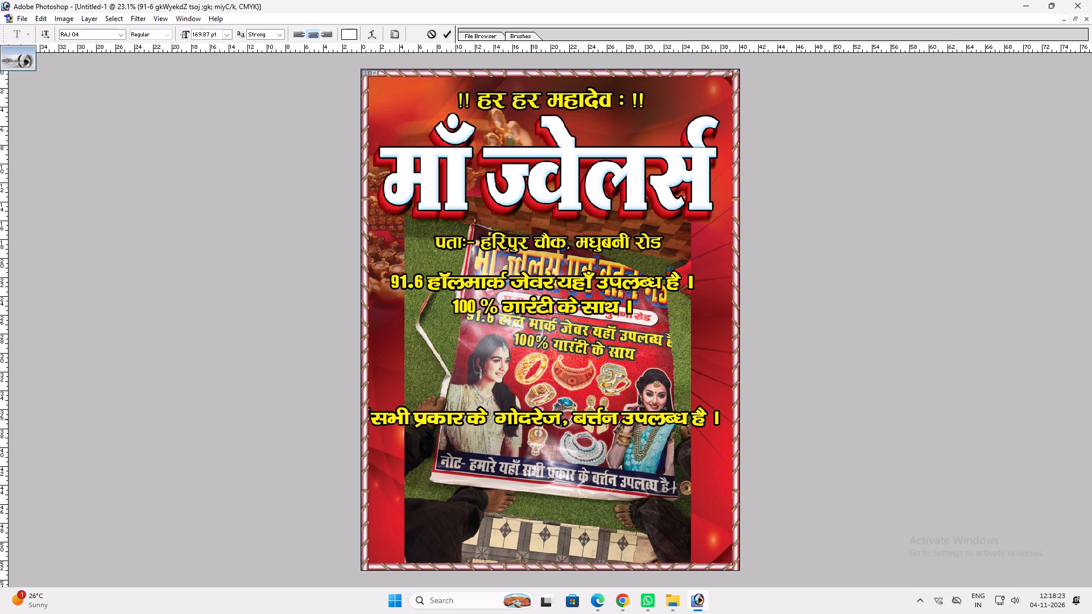
Add "वासिंग मशीन, फ्रिज," after गोदरेज in the note line and shift the text leftward.
{"action": "type", "text": "okflax eaf"}
{"action": "key", "text": "BackSpace"}
{"action": "key", "text": "BackSpace"}
{"action": "type", "text": "'khu["}
{"action": "key", "text": "BackSpace"}
{"action": "type", "text": "] fQzt]"}
{"action": "key", "text": "space"}
{"action": "left_click_drag", "start_coordinate": [644, 475], "coordinate": [631, 450]}
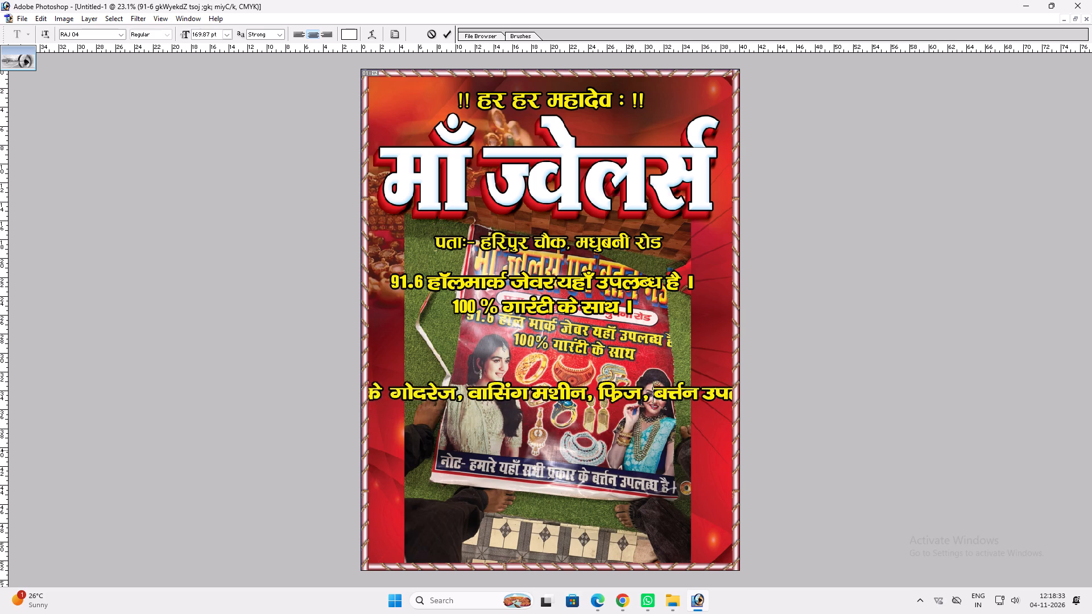
{"action": "left_click_drag", "start_coordinate": [631, 450], "coordinate": [595, 470]}
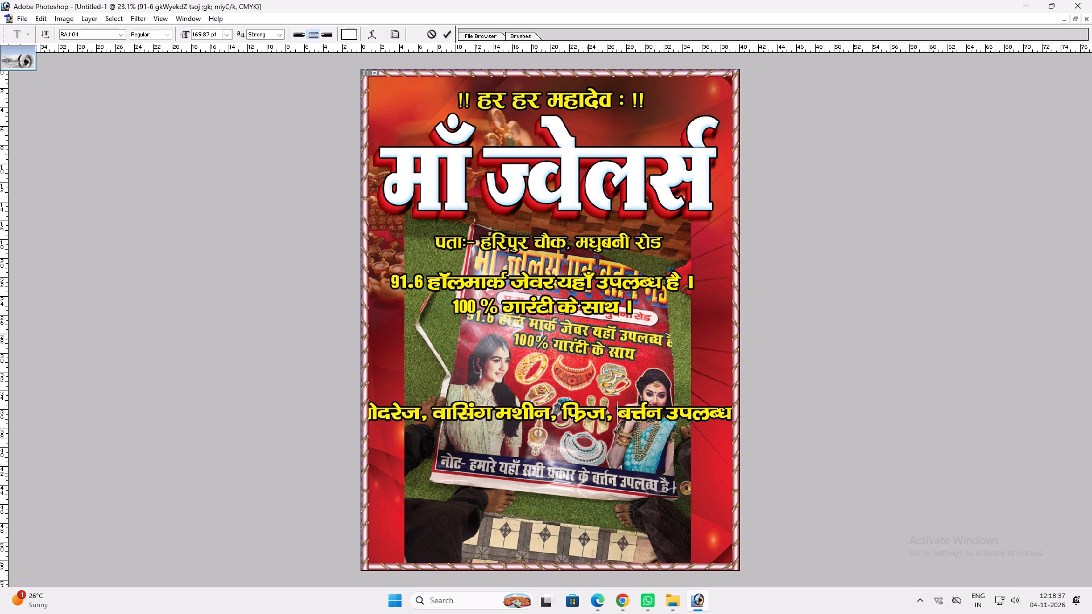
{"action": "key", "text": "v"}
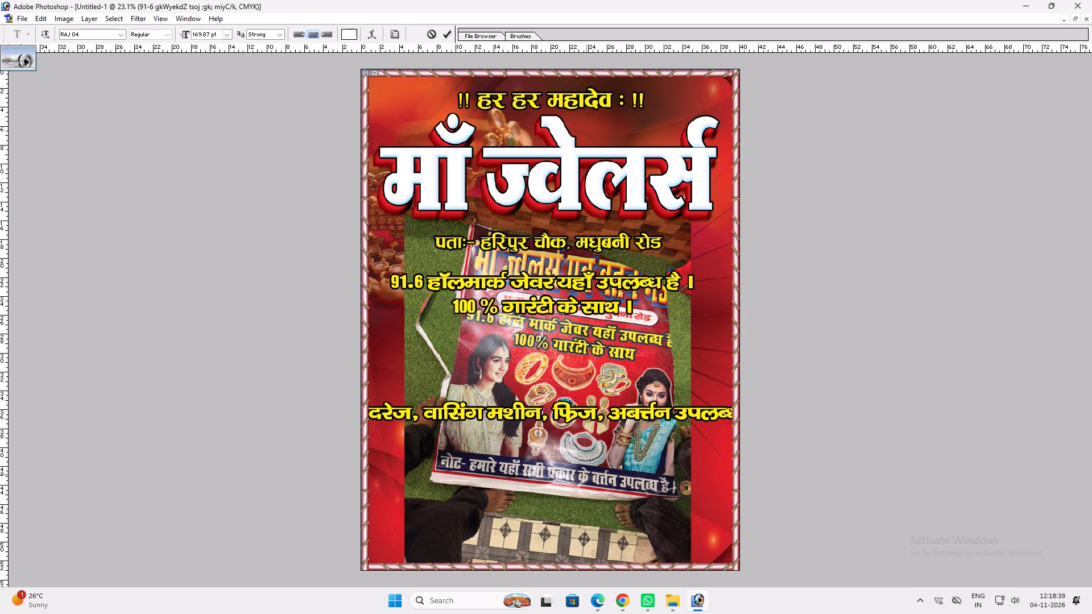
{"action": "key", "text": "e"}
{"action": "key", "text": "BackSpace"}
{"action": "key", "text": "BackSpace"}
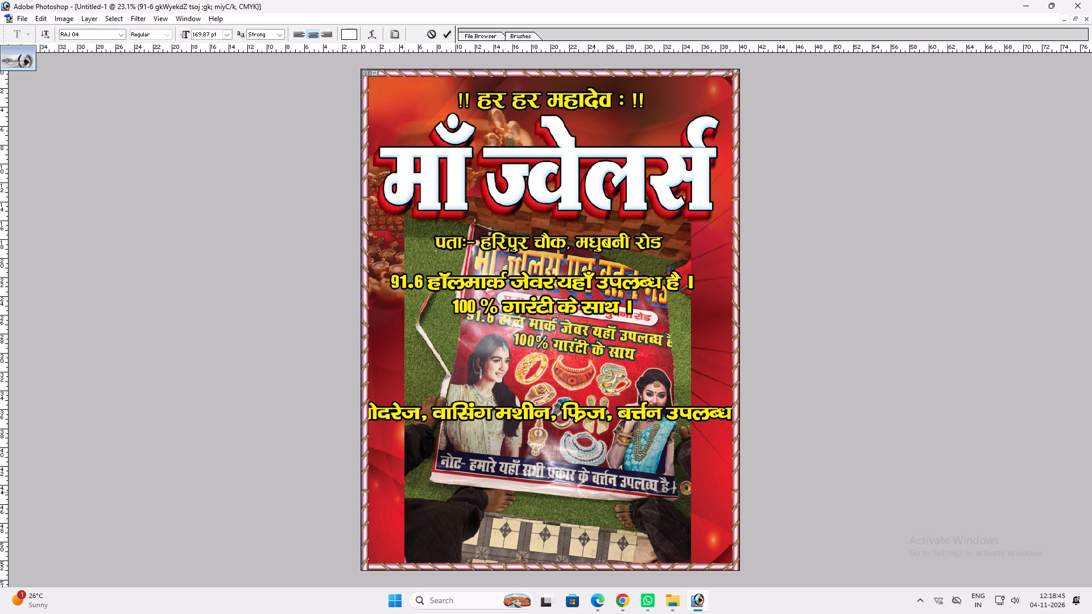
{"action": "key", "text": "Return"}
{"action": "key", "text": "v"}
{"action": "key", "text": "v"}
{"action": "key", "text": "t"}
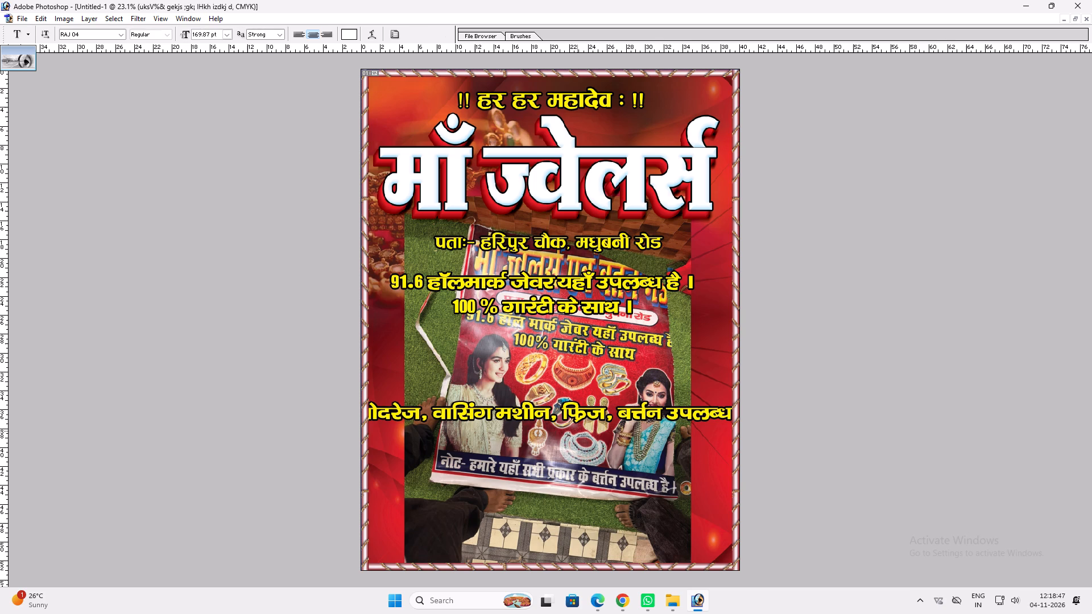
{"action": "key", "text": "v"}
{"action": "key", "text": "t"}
Insert "ट्रंक," between फ्रिज and बर्त्तन in the note line.
{"action": "left_click", "coordinate": [617, 418]}
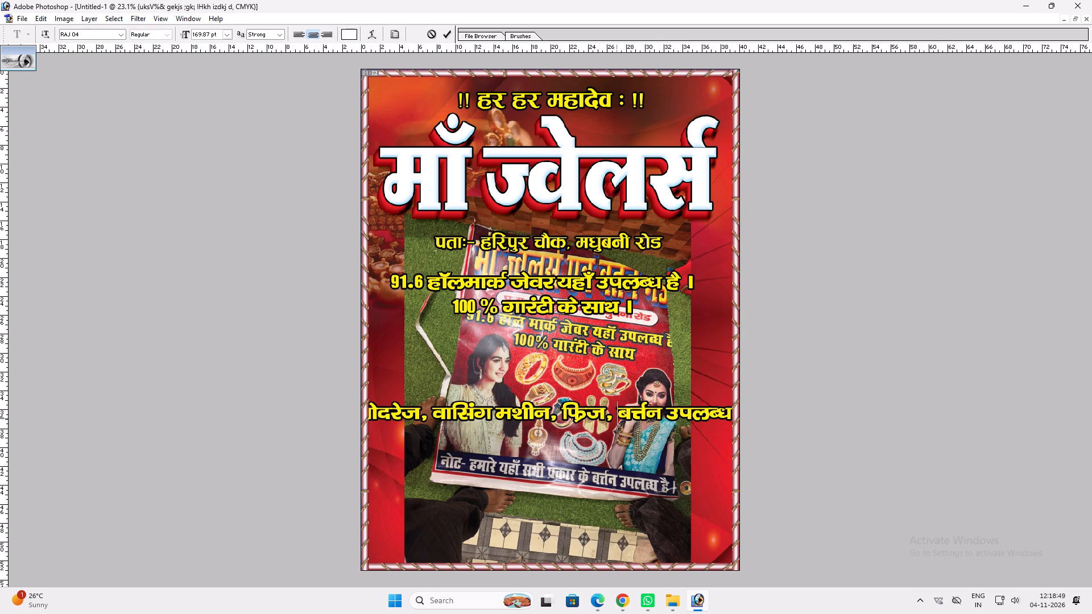
{"action": "key", "text": "shift+v"}
{"action": "key", "text": "alt+0"}
{"action": "key", "text": "alt+0"}
{"action": "key", "text": "alt+1"}
{"action": "key", "text": "alt+7"}
{"action": "key", "text": "alt+0"}
{"action": "key", "text": "BackSpace"}
{"action": "key", "text": "equal"}
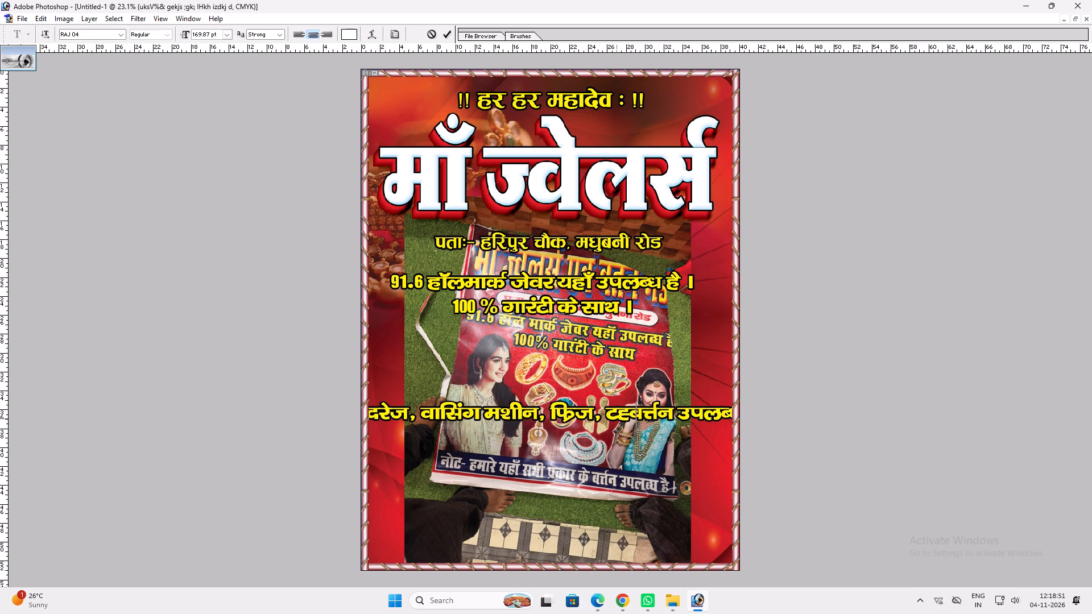
{"action": "key", "text": "BackSpace"}
{"action": "key", "text": "alt+0"}
{"action": "key", "text": "alt+1"}
{"action": "key", "text": "alt+7"}
{"action": "key", "text": "alt+0"}
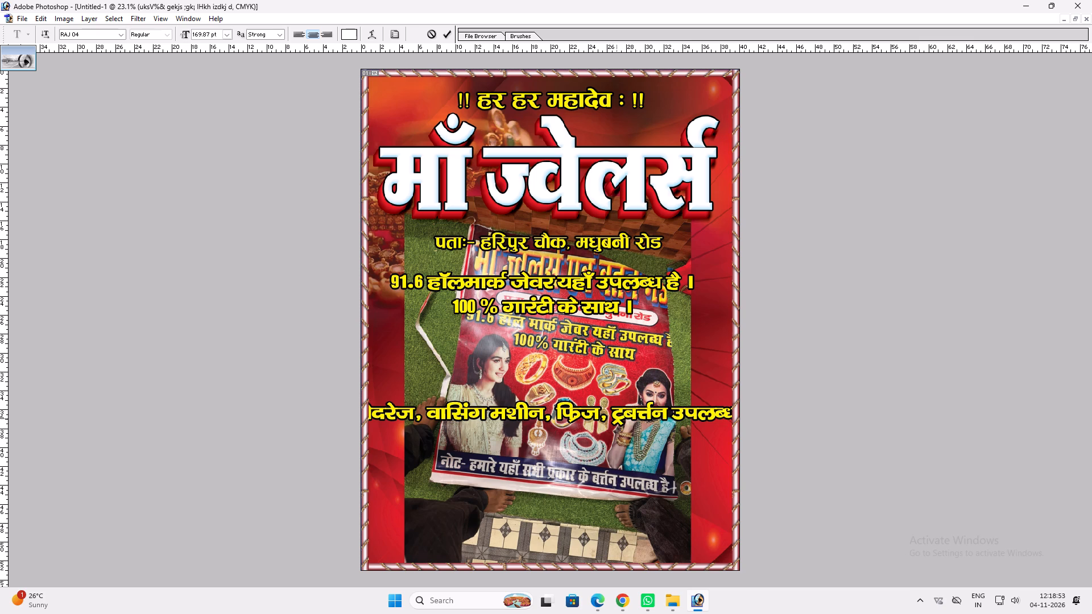
{"action": "type", "text": "ad"}
{"action": "type", "text": "] c"}
{"action": "key", "text": "BackSpace"}
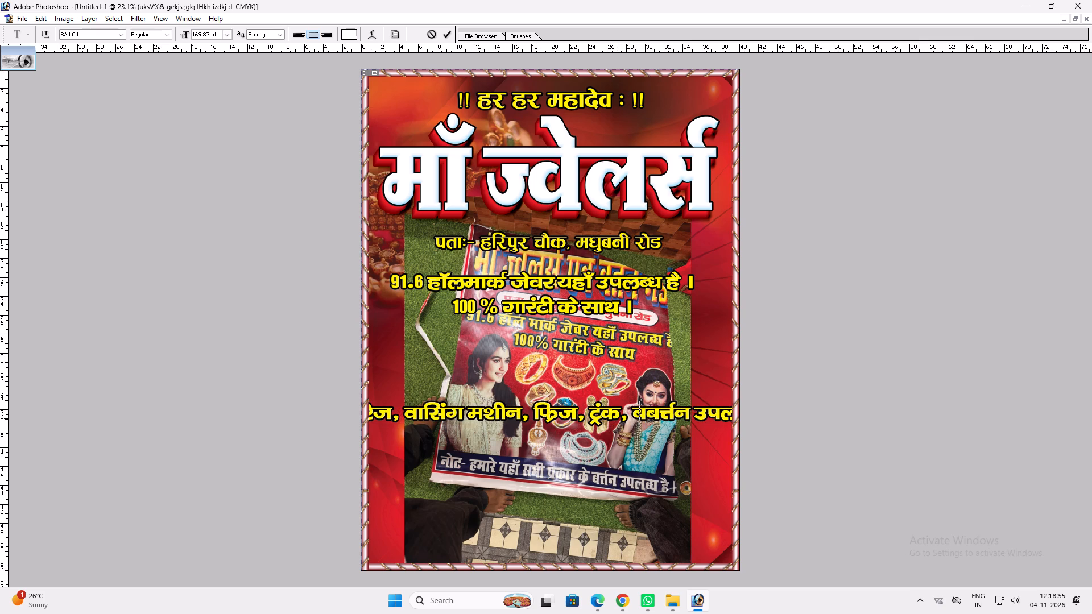
Insert "एवं सभी प्राकर के" before बर्त्तन and commit the note text.
{"action": "type", "text": ",oa lHkh"}
{"action": "key", "text": "space"}
{"action": "type", "text": "izkdj ds"}
{"action": "key", "text": "space"}
{"action": "key", "text": "space"}
{"action": "key", "text": "Return"}
{"action": "key", "text": "v"}
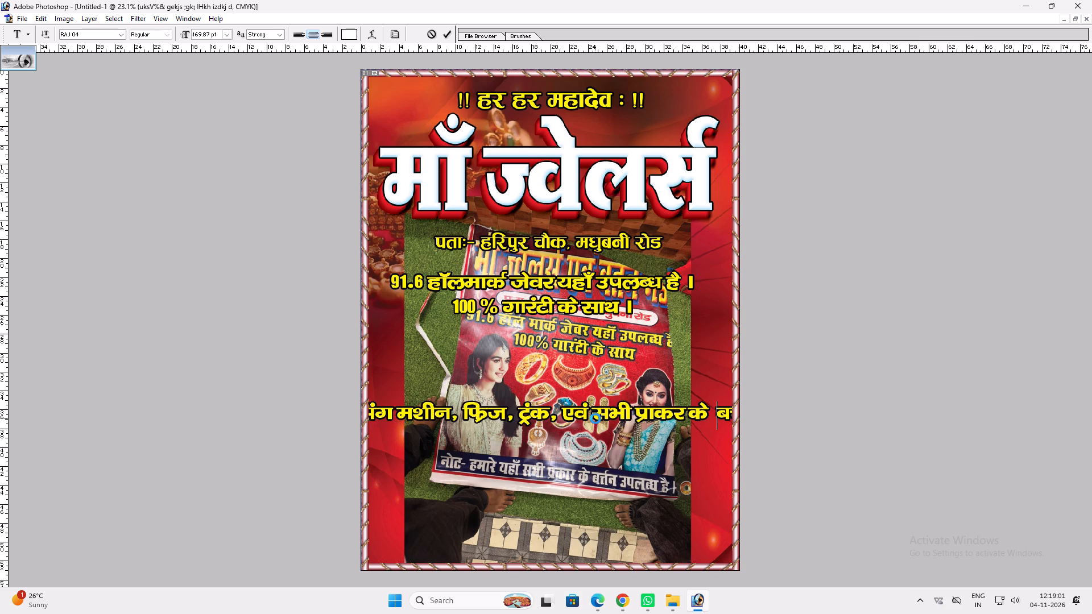
Scale the note text down to 86.35 pt and move it rightward so its beginning lies inside the banner.
{"action": "key", "text": "ctrl+t"}
{"action": "left_click_drag", "start_coordinate": [861, 420], "coordinate": [646, 414], "text": "alt+shift"}
{"action": "key", "text": "shift+Return"}
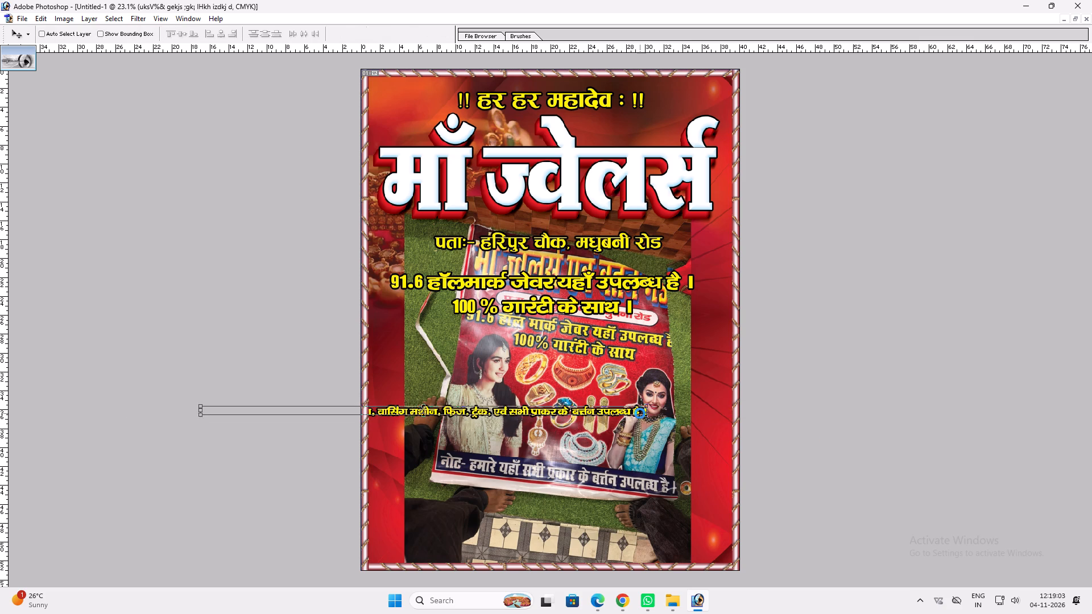
{"action": "key", "text": "v"}
{"action": "left_click_drag", "start_coordinate": [514, 422], "coordinate": [736, 435]}
Delete "सभी प्रकार के" before गोदरेज in the note line.
{"action": "key", "text": "t"}
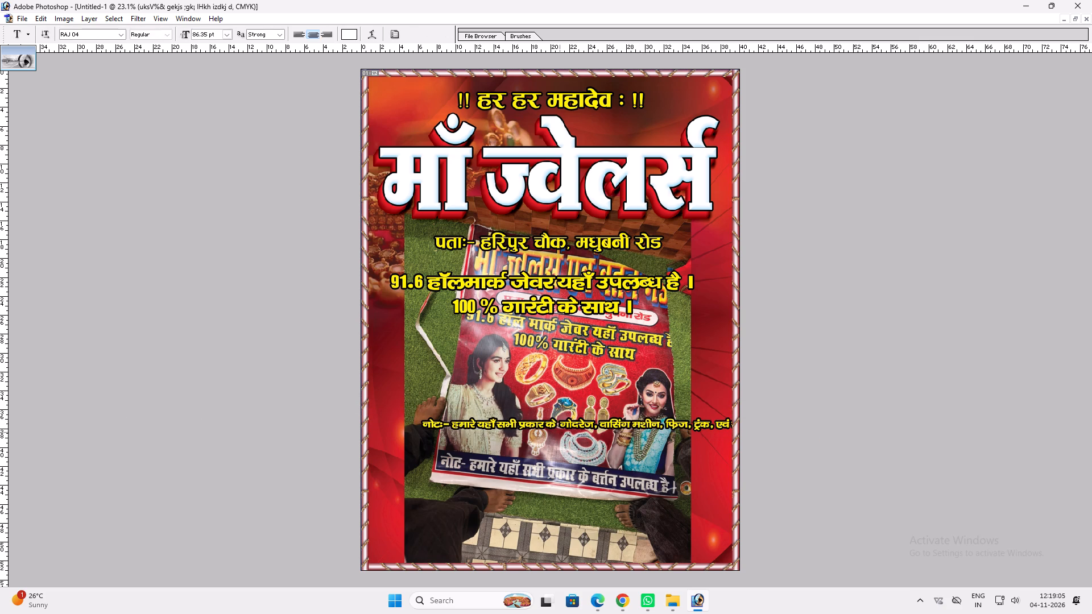
{"action": "left_click_drag", "start_coordinate": [557, 429], "coordinate": [500, 426]}
{"action": "key", "text": "BackSpace"}
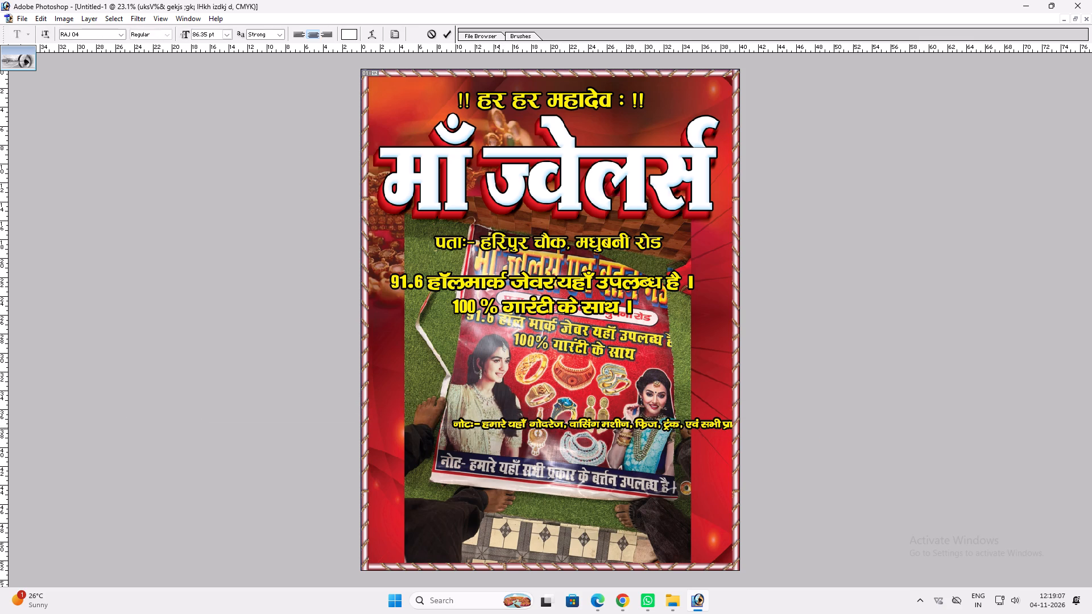
Break the note onto a second line before एवं and commit the text.
{"action": "left_click", "coordinate": [684, 426]}
{"action": "key", "text": "BackSpace"}
{"action": "key", "text": "Return"}
{"action": "key", "text": "Return"}
Move the two-line note below the photographed banner, near the bottom of the design.
{"action": "type", "text": "vvv"}
{"action": "left_click_drag", "start_coordinate": [676, 435], "coordinate": [533, 499]}
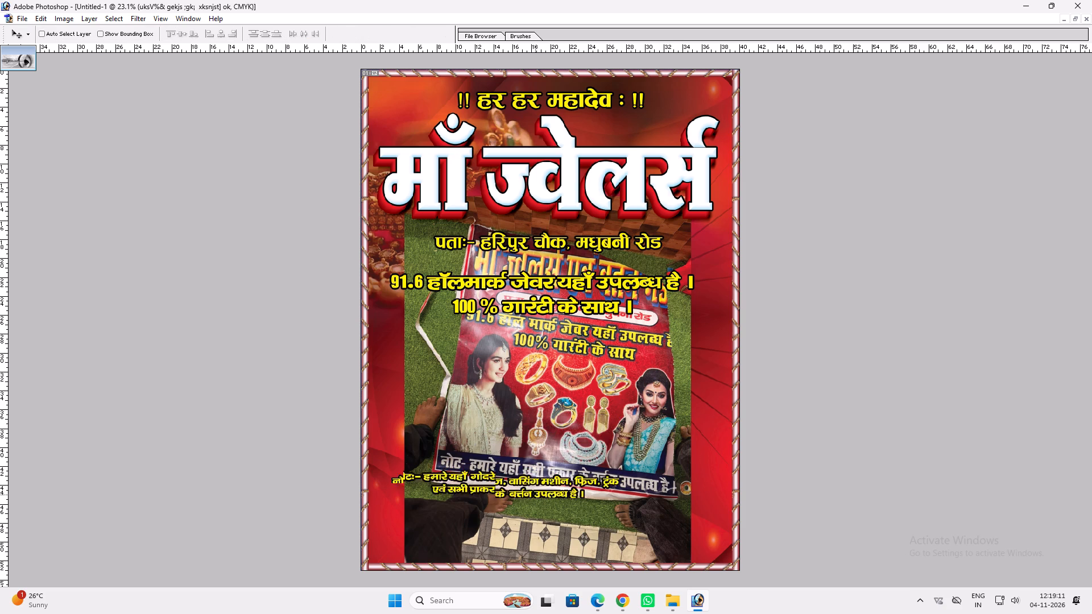
{"action": "left_click_drag", "start_coordinate": [533, 499], "coordinate": [533, 521]}
Move ट्रंक to the start of the note's second line, followed by a comma before एवं, and commit the text.
{"action": "key", "text": "t"}
{"action": "left_click", "coordinate": [601, 515]}
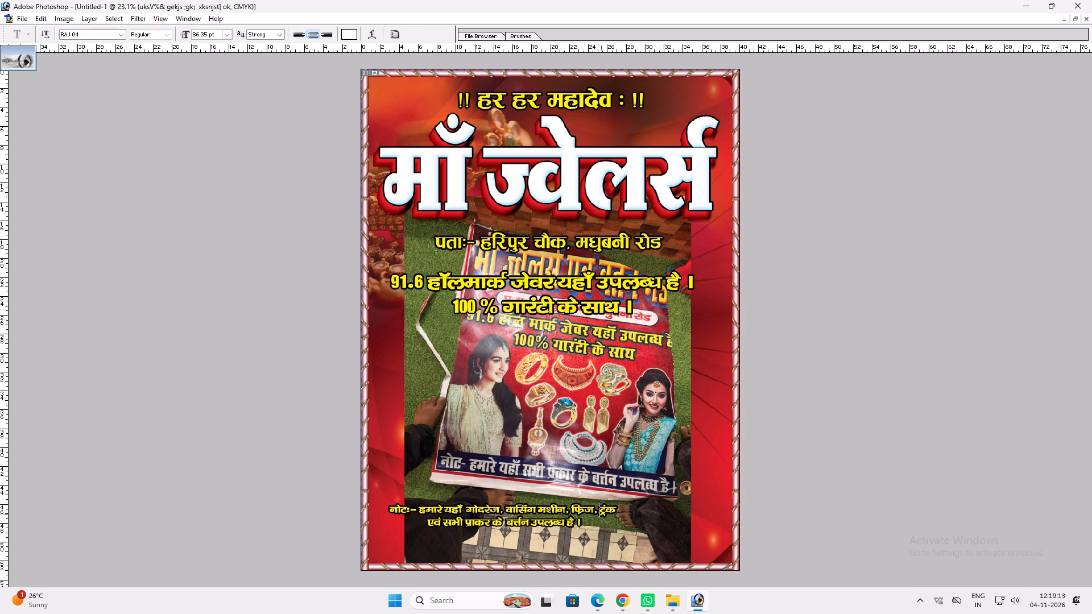
{"action": "key", "text": "BackSpace"}
{"action": "key", "text": "Return"}
{"action": "key", "text": "Down"}
{"action": "key", "text": "Home"}
{"action": "key", "text": "BackSpace"}
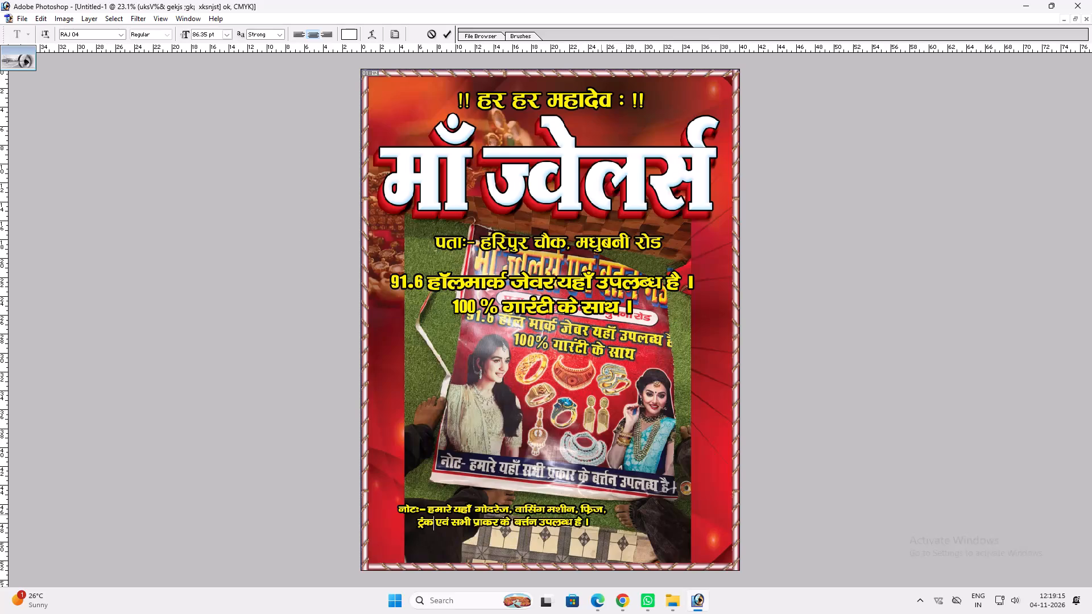
{"action": "type", "text": "]"}
{"action": "key", "text": "space"}
{"action": "key", "text": "Return"}
{"action": "type", "text": "vv"}
Enlarge the two-line note to nearly the banner's width and position it just above the bottom border.
{"action": "key", "text": "ctrl+t"}
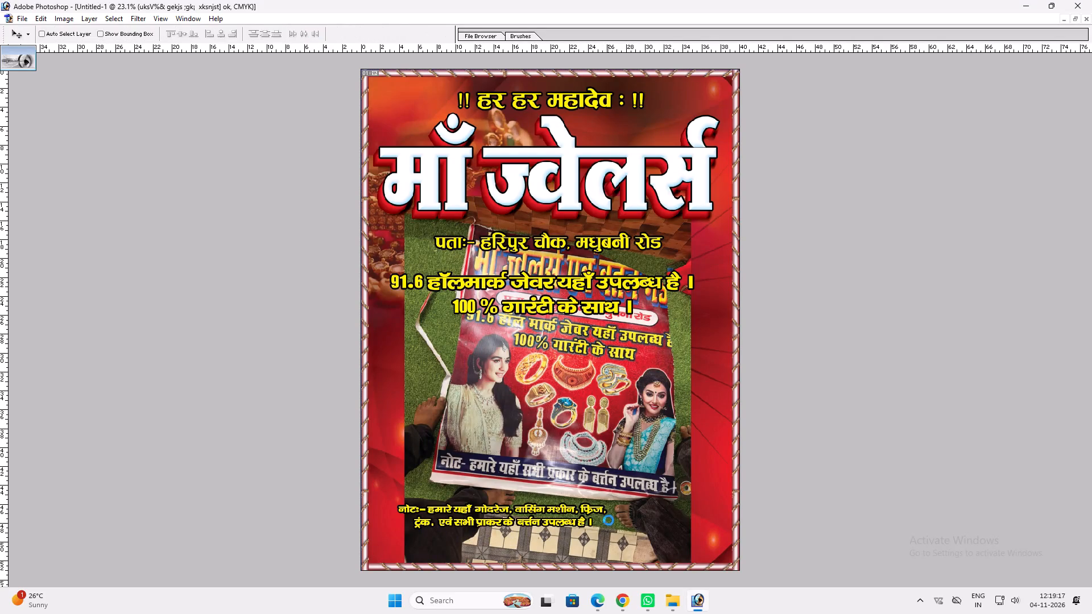
{"action": "left_click_drag", "start_coordinate": [607, 526], "coordinate": [725, 560], "text": "shift"}
{"action": "key", "text": "shift+Return"}
{"action": "key", "text": "v"}
{"action": "key", "text": "v"}
{"action": "left_click_drag", "start_coordinate": [632, 532], "coordinate": [626, 544]}
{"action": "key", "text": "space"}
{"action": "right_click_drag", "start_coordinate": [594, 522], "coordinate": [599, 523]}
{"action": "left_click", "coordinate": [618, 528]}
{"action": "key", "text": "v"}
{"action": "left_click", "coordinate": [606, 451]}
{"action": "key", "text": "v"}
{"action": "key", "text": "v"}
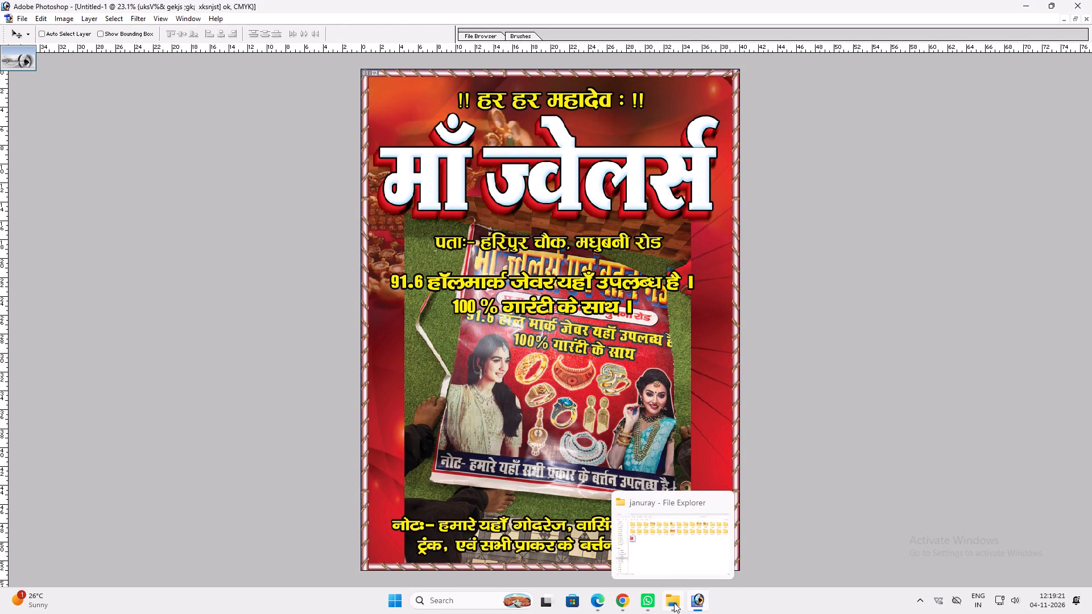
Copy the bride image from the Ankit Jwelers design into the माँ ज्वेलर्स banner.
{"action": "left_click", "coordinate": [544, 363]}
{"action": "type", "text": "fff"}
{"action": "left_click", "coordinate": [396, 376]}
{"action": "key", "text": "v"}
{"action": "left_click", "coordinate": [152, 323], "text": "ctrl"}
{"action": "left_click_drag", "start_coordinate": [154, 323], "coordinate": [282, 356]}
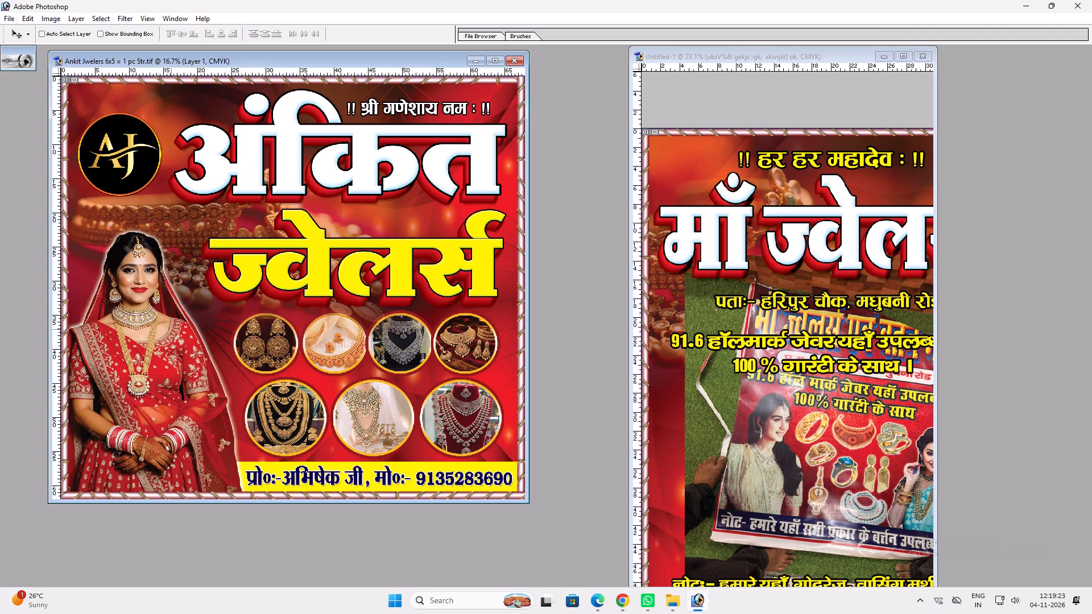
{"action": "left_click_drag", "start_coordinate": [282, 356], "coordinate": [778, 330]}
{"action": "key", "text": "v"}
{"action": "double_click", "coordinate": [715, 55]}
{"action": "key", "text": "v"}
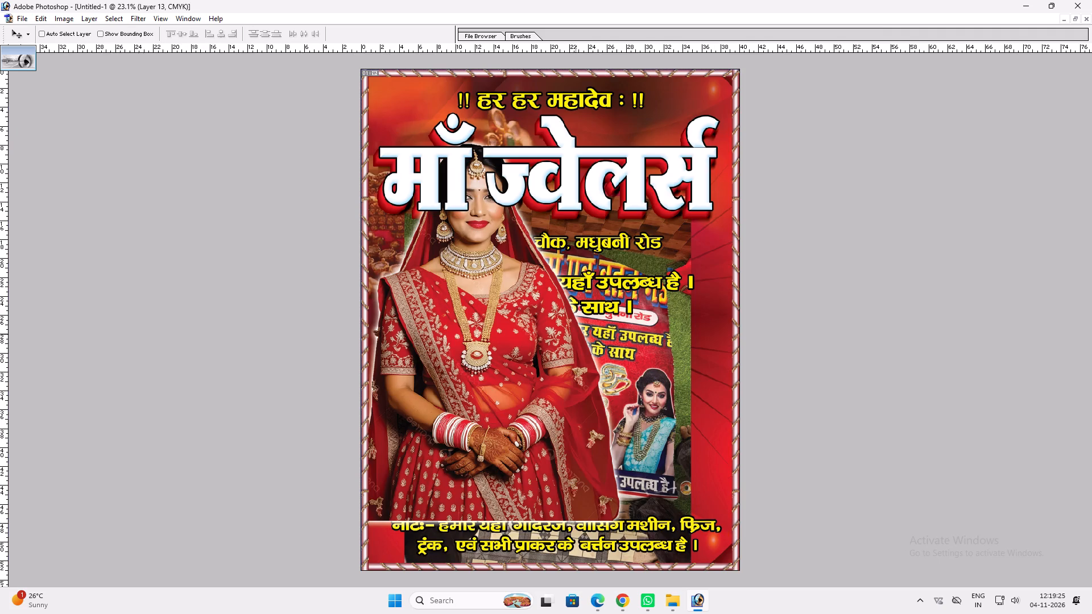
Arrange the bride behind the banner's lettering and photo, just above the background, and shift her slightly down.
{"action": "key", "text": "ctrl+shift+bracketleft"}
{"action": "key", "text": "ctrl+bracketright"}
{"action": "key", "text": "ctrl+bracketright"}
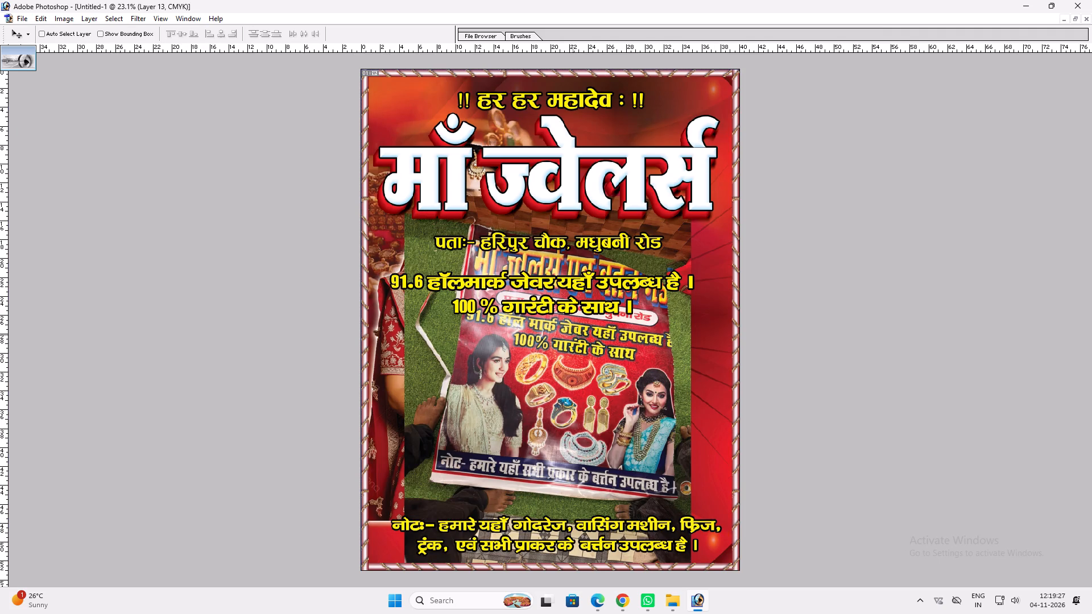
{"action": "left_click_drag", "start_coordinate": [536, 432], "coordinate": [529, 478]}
Send the photographed banner reference behind the red background so it is hidden from the design.
{"action": "key", "text": "ctrl+0"}
{"action": "key", "text": "v"}
{"action": "scroll", "coordinate": [528, 477], "scroll_direction": "up", "scroll_amount": 3}
{"action": "left_click", "coordinate": [547, 408], "text": "ctrl"}
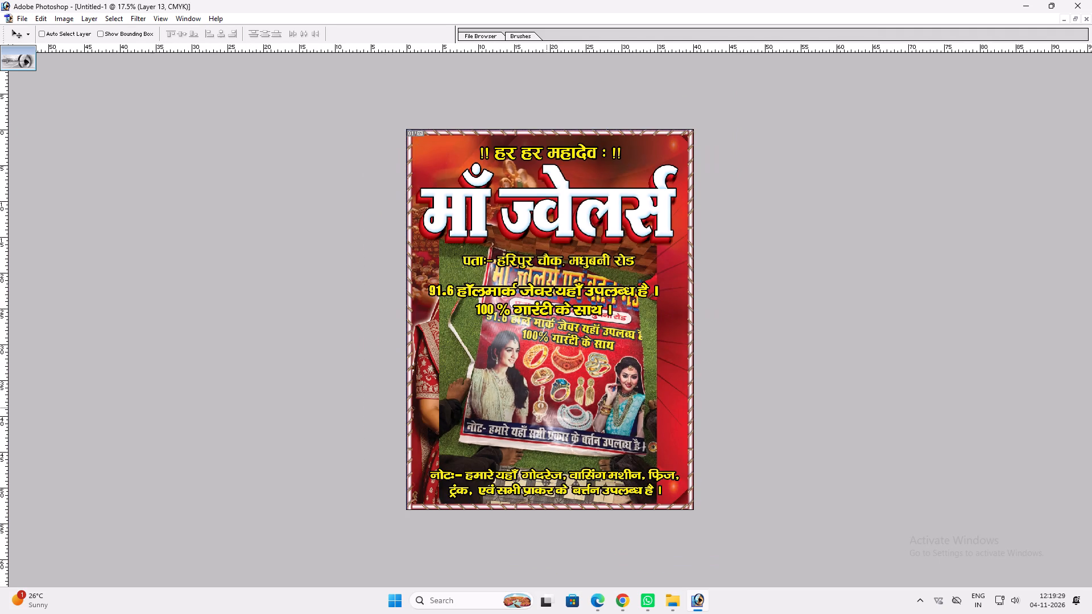
{"action": "key", "text": "ctrl+shift+bracketleft"}
Copy a full-width strip of the white Background layer behind the note and raise it above the artwork but below the text.
{"action": "key", "text": "ctrl+plus"}
{"action": "key", "text": "space"}
{"action": "key", "text": "space"}
{"action": "key", "text": "space"}
{"action": "key", "text": "space"}
{"action": "key", "text": "space"}
{"action": "key", "text": "space"}
{"action": "key", "text": "space"}
{"action": "key", "text": "space"}
{"action": "key", "text": "space"}
{"action": "key", "text": "space"}
{"action": "key", "text": "space"}
{"action": "key", "text": "space"}
{"action": "key", "text": "space"}
{"action": "key", "text": "space"}
{"action": "key", "text": "space"}
{"action": "key", "text": "space"}
{"action": "key", "text": "space"}
{"action": "key", "text": "space"}
{"action": "key", "text": "space"}
{"action": "key", "text": "space"}
{"action": "left_click_drag", "start_coordinate": [559, 408], "coordinate": [580, 181]}
{"action": "right_click_drag", "start_coordinate": [547, 415], "coordinate": [548, 416]}
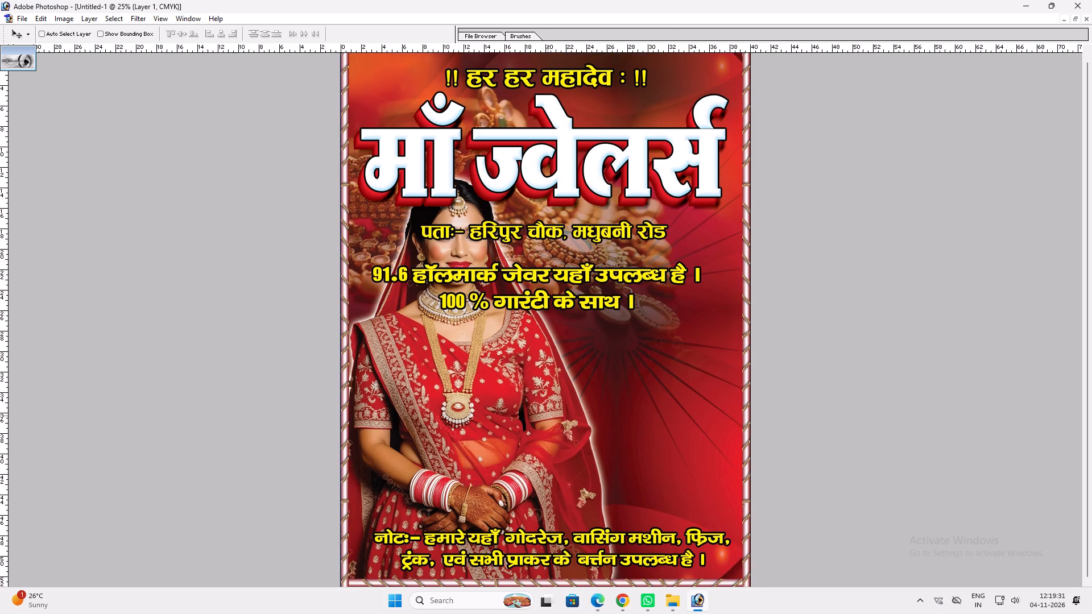
{"action": "right_click_drag", "start_coordinate": [548, 416], "coordinate": [555, 416]}
{"action": "left_click_drag", "start_coordinate": [570, 421], "coordinate": [577, 420]}
{"action": "scroll", "coordinate": [580, 418], "scroll_direction": "up", "scroll_amount": 3}
{"action": "key", "text": "m"}
{"action": "left_click_drag", "start_coordinate": [379, 466], "coordinate": [942, 534]}
{"action": "key", "text": "v"}
{"action": "right_click", "coordinate": [634, 438]}
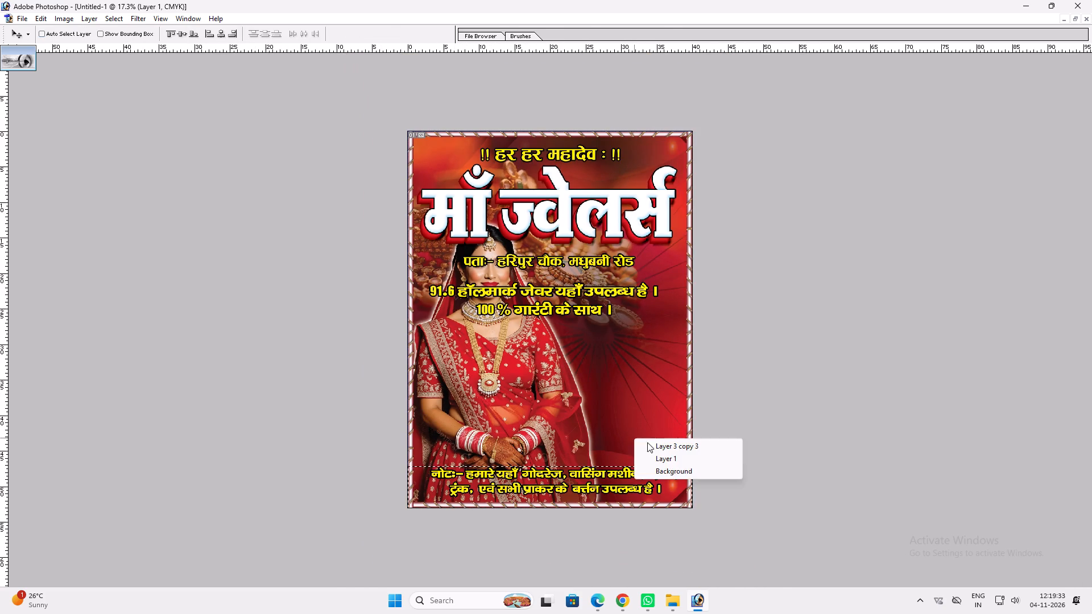
{"action": "left_click", "coordinate": [679, 470]}
{"action": "key", "text": "ctrl+c"}
{"action": "key", "text": "ctrl+v"}
{"action": "key", "text": "ctrl+bracketright"}
{"action": "key", "text": "ctrl+bracketright"}
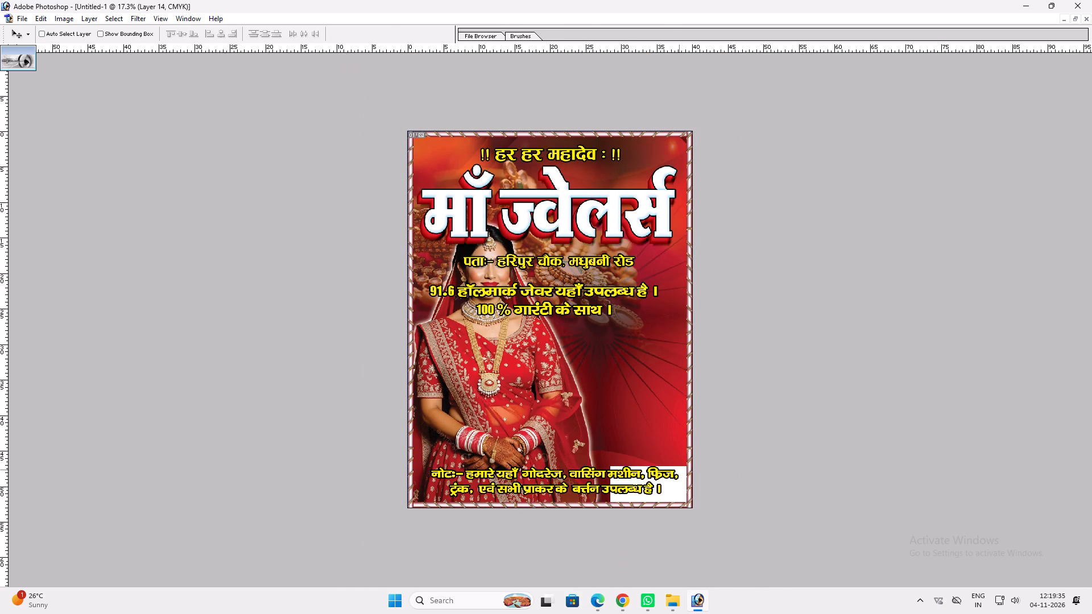
{"action": "key", "text": "ctrl+bracketright"}
{"action": "key", "text": "ctrl+bracketright"}
{"action": "key", "text": "ctrl+bracketright"}
Apply a navy Color Overlay of C 100, M 100, Y 0, K 60 to the strip behind the note.
{"action": "key", "text": "alt+l"}
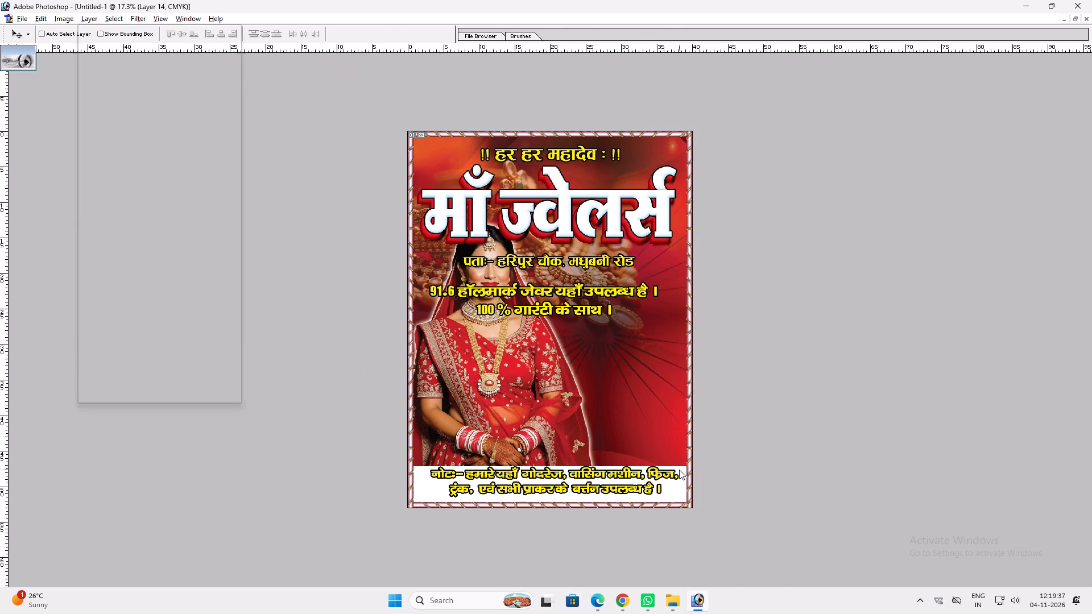
{"action": "key", "text": "alt+y"}
{"action": "key", "text": "n"}
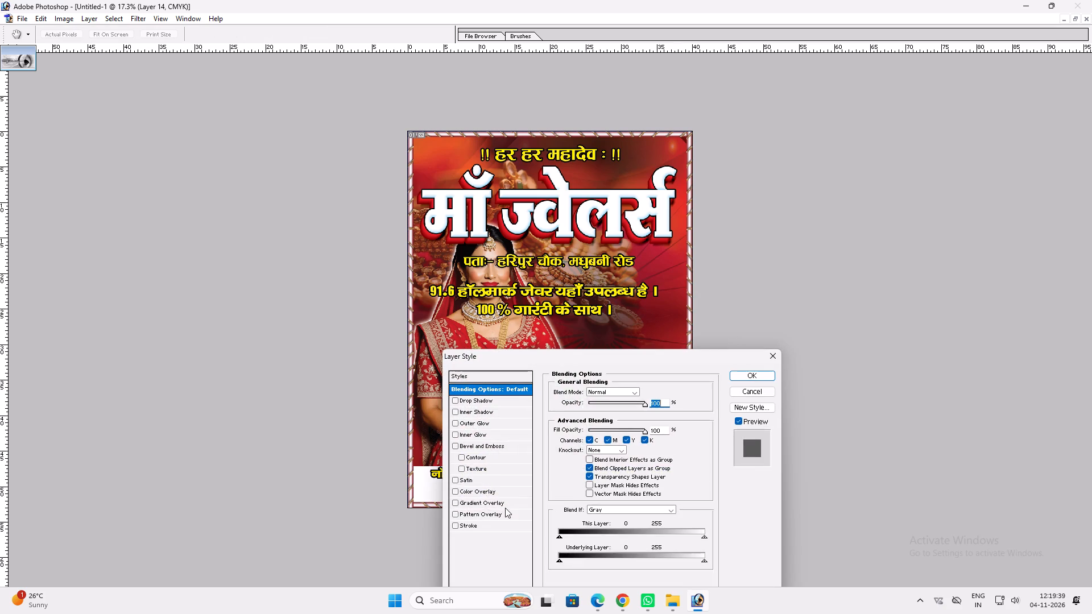
{"action": "left_click", "coordinate": [483, 491]}
{"action": "left_click", "coordinate": [653, 388]}
{"action": "key", "text": "1"}
{"action": "type", "text": "00"}
{"action": "key", "text": "Tab"}
{"action": "type", "text": "100"}
{"action": "key", "text": "Tab"}
{"action": "key", "text": "0"}
{"action": "key", "text": "Tab"}
{"action": "key", "text": "6"}
{"action": "key", "text": "0"}
{"action": "key", "text": "Return"}
{"action": "key", "text": "Return"}
{"action": "key", "text": "ctrl+0"}
{"action": "type", "text": "vv"}
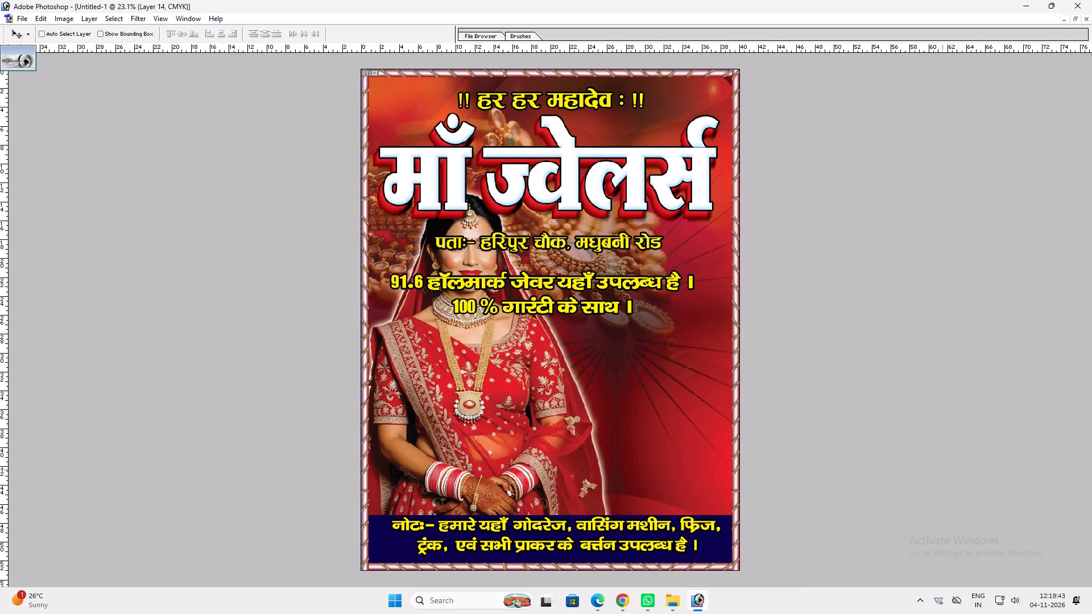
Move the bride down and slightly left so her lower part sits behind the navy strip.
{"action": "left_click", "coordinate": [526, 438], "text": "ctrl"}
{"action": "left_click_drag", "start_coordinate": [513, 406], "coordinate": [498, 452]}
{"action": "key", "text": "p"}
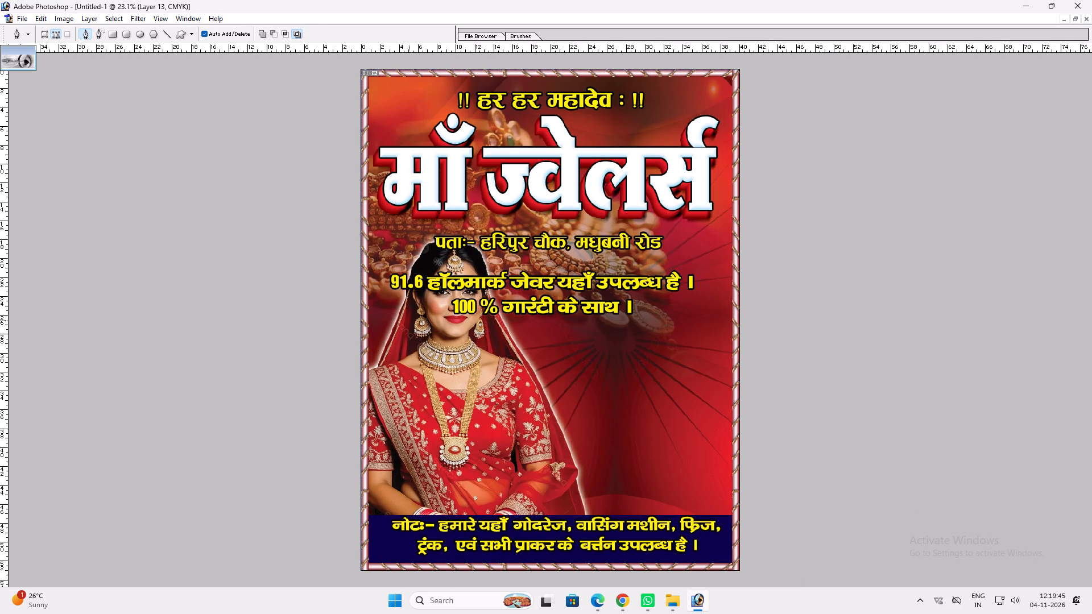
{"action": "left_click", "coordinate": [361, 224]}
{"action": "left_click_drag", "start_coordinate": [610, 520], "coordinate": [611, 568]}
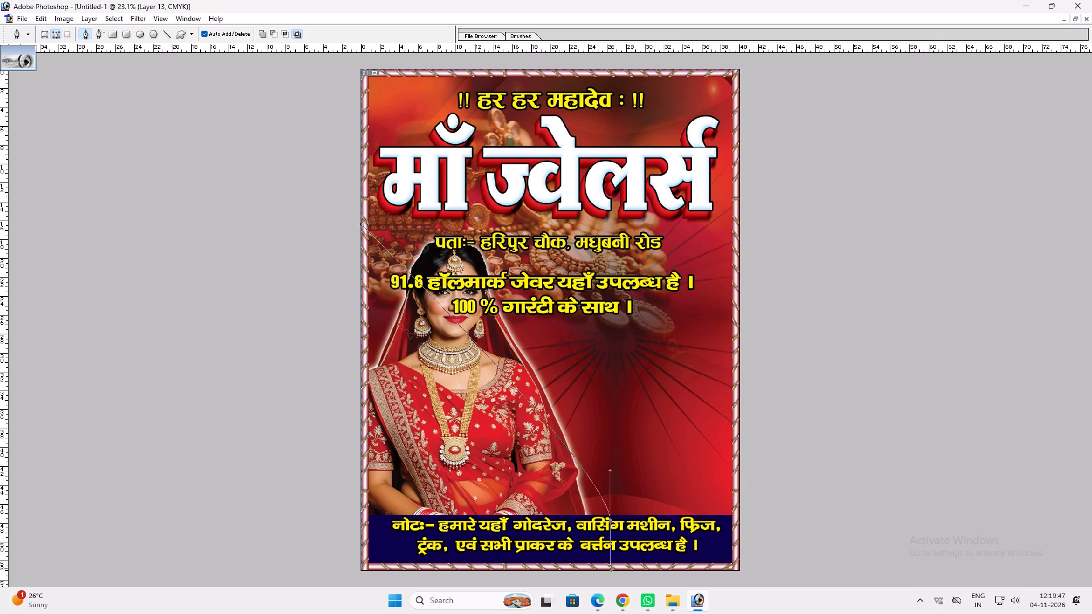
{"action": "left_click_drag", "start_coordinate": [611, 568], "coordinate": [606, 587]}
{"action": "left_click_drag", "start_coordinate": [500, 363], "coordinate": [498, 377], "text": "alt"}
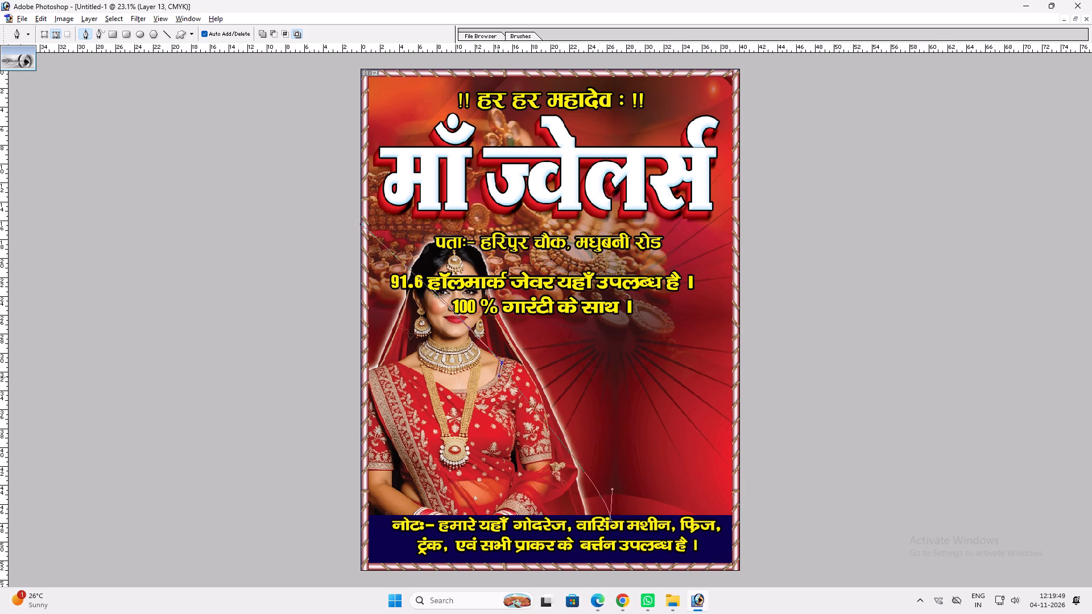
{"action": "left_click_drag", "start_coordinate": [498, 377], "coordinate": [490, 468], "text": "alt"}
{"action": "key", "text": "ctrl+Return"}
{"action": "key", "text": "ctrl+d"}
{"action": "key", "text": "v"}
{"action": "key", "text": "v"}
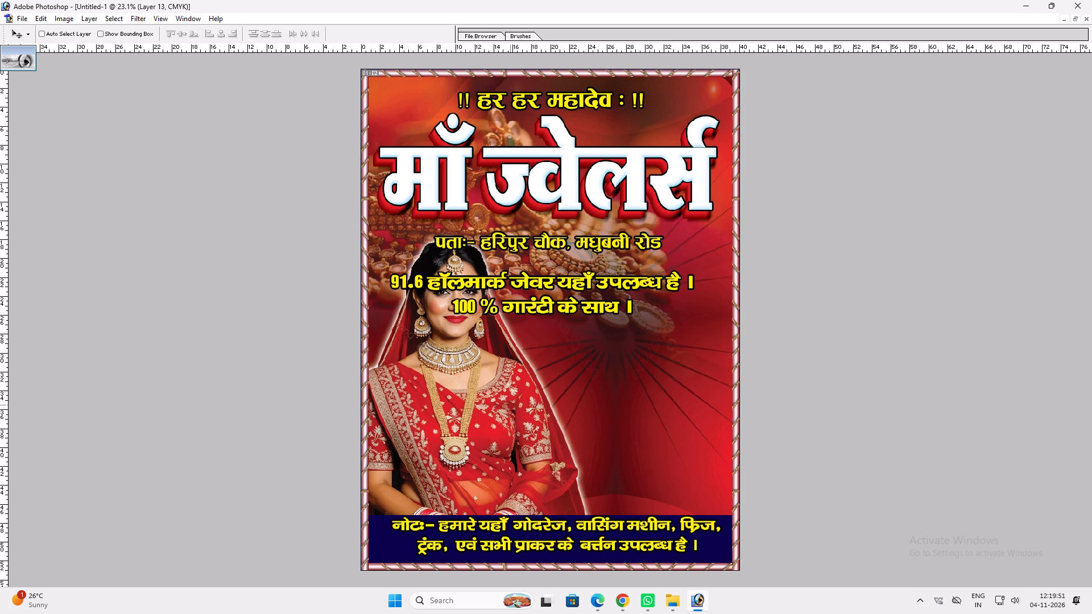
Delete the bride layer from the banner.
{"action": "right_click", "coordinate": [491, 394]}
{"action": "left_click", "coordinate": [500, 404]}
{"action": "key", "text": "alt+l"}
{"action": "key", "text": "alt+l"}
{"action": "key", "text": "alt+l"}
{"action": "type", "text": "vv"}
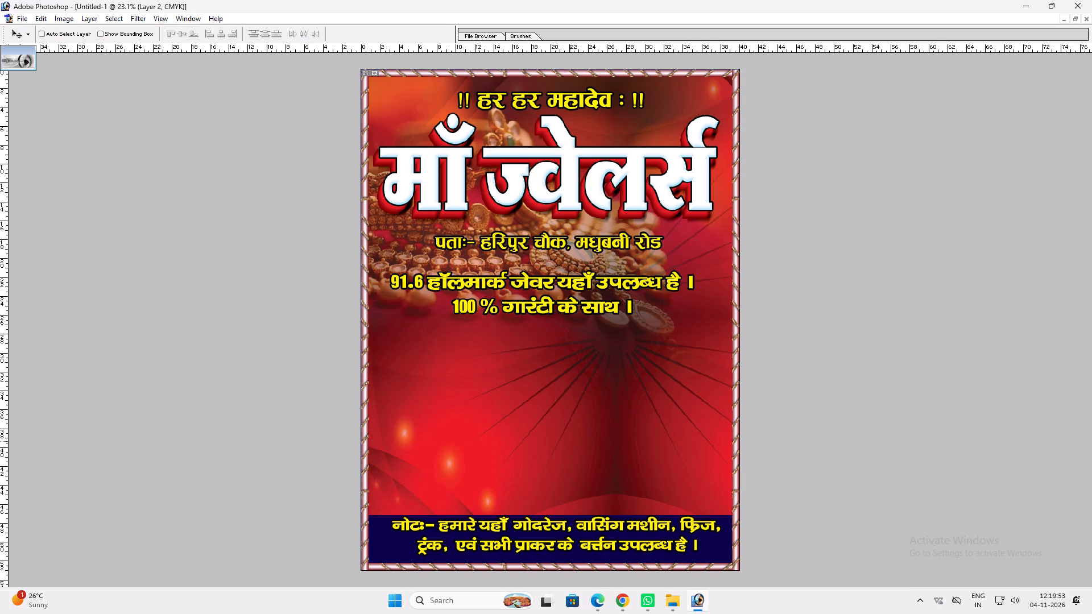
Tighten the line spacing of the two-line note on the navy strip.
{"action": "key", "text": "ctrl+plus"}
{"action": "key", "text": "space"}
{"action": "left_click_drag", "start_coordinate": [570, 442], "coordinate": [583, 161]}
{"action": "key", "text": "t"}
{"action": "left_click", "coordinate": [556, 561]}
{"action": "key", "text": "ctrl+a"}
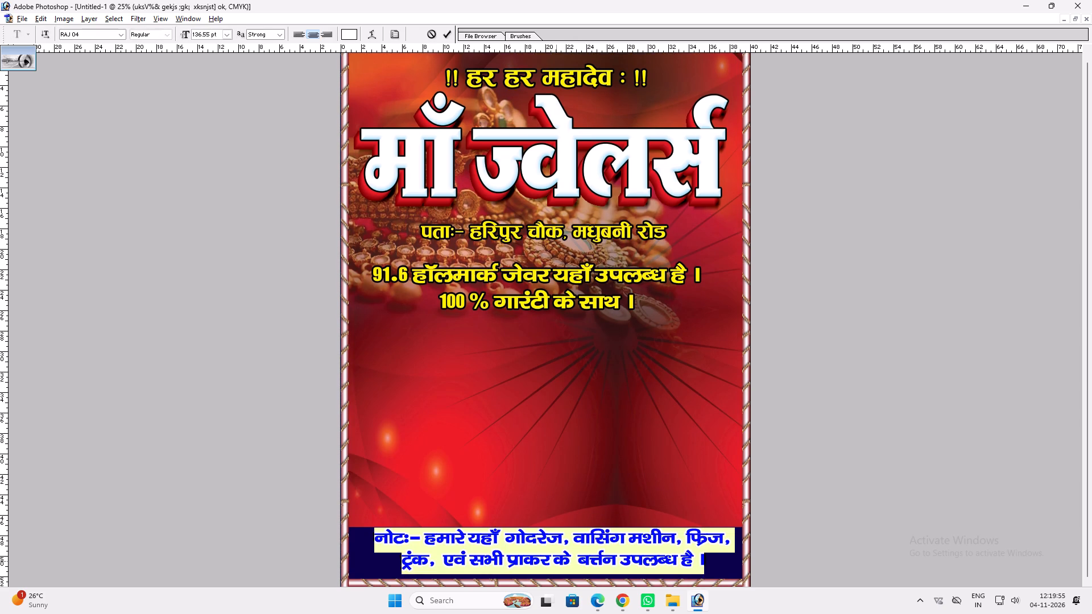
{"action": "key", "text": "alt+Up"}
{"action": "key", "text": "alt+Up"}
{"action": "key", "text": "alt+Up"}
{"action": "key", "text": "alt+Up"}
{"action": "key", "text": "alt+Up"}
{"action": "key", "text": "ctrl+z"}
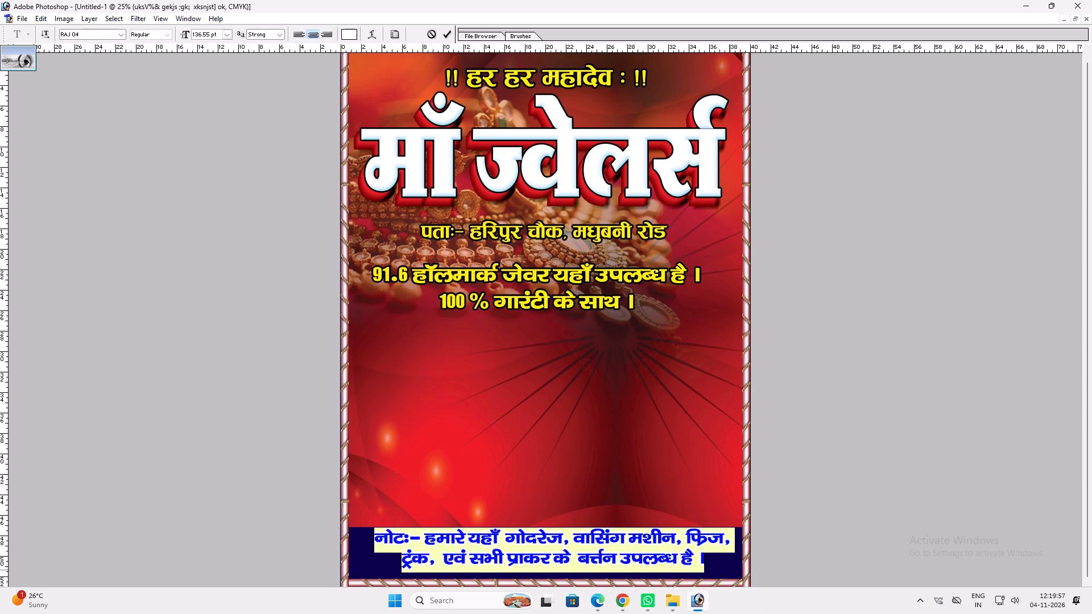
Move फ्रिज to the start of the note's second line as फ्रिज, ट्रंक, and remove the comma after मशीन.
{"action": "left_click", "coordinate": [729, 546]}
{"action": "key", "text": "BackSpace"}
{"action": "left_click", "coordinate": [685, 541]}
{"action": "key", "text": "BackSpace"}
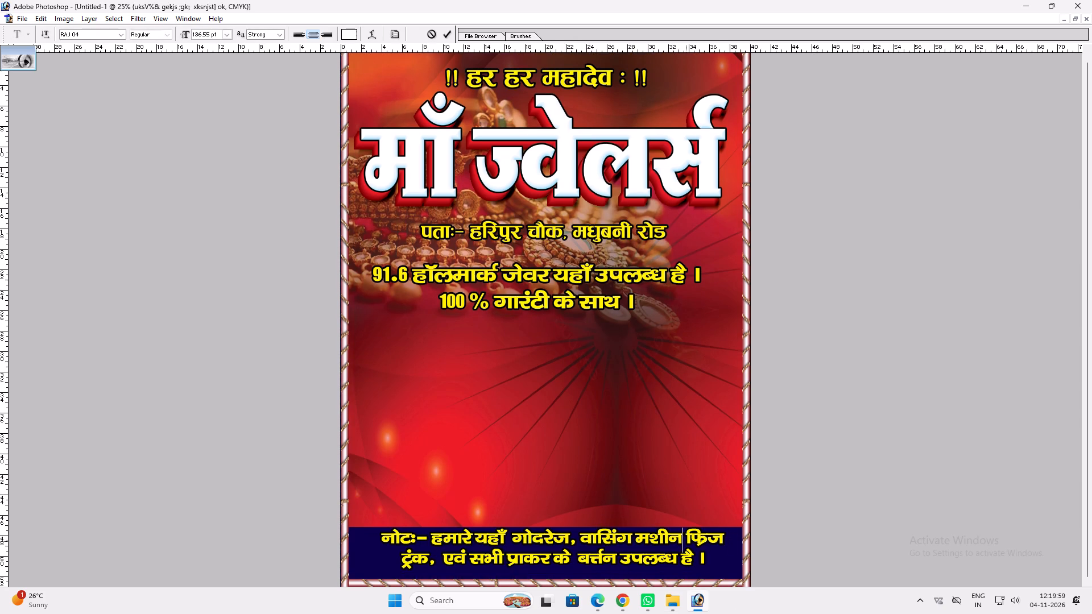
{"action": "key", "text": "Return"}
{"action": "key", "text": "Down"}
{"action": "key", "text": "Home"}
{"action": "key", "text": "BackSpace"}
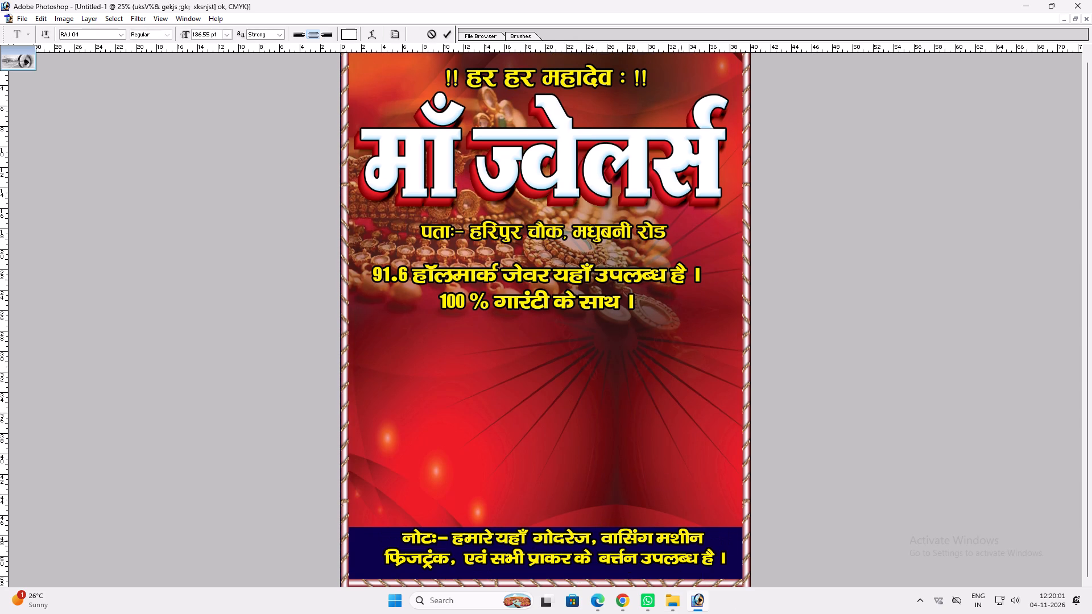
{"action": "type", "text": "]"}
{"action": "key", "text": "space"}
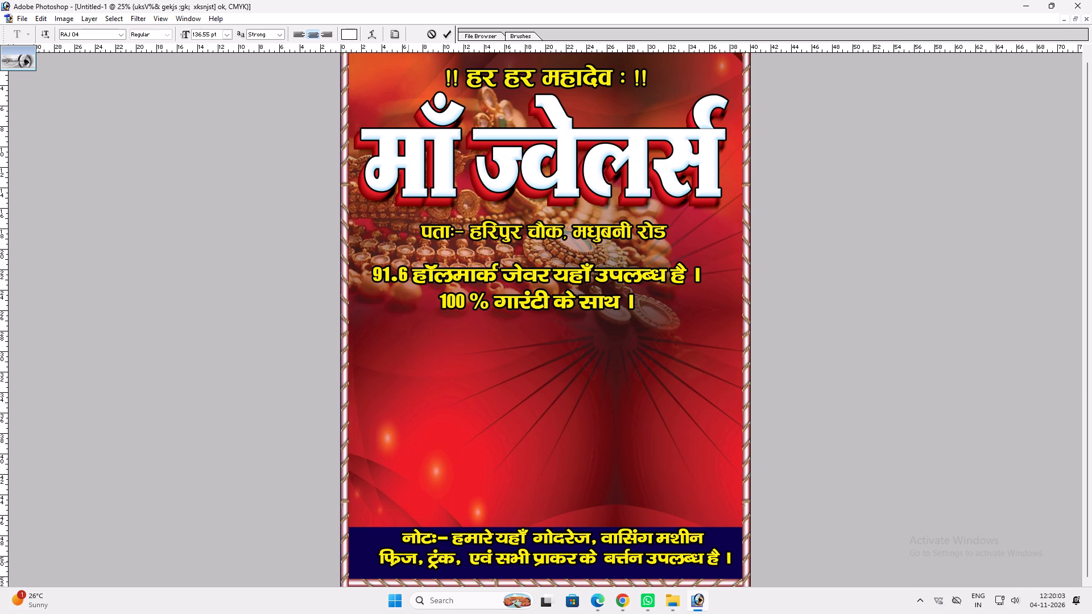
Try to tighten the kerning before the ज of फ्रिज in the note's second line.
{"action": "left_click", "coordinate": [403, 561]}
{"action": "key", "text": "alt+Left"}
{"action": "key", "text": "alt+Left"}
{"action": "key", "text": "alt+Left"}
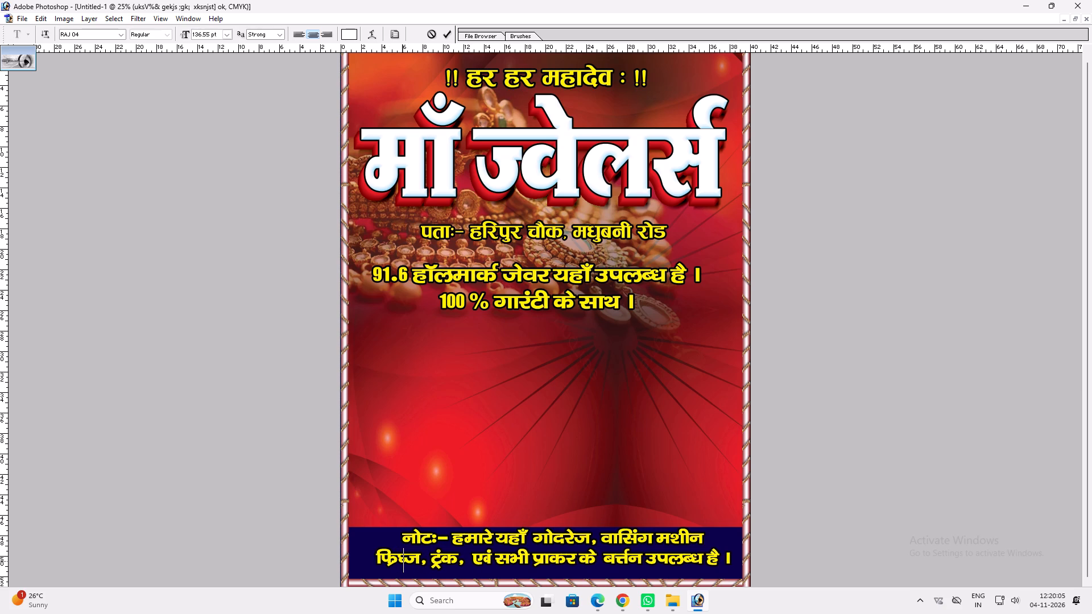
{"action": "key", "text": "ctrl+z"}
Tighten the kerning between the characters inside फ्रिज at the start of the note's second line.
{"action": "key", "text": "Left"}
{"action": "key", "text": "alt+Left"}
{"action": "key", "text": "alt+Left"}
{"action": "key", "text": "alt+Left"}
{"action": "key", "text": "alt+Left"}
{"action": "key", "text": "alt+Left"}
{"action": "key", "text": "alt+Left"}
{"action": "key", "text": "alt+Left"}
{"action": "key", "text": "alt+Left"}
{"action": "key", "text": "alt+Left"}
{"action": "key", "text": "alt+Left"}
{"action": "key", "text": "alt+Left"}
{"action": "key", "text": "alt+Left"}
{"action": "key", "text": "alt+Left"}
{"action": "key", "text": "alt+Left"}
{"action": "key", "text": "alt+Left"}
{"action": "key", "text": "alt+Left"}
{"action": "key", "text": "alt+Left"}
{"action": "key", "text": "alt+Left"}
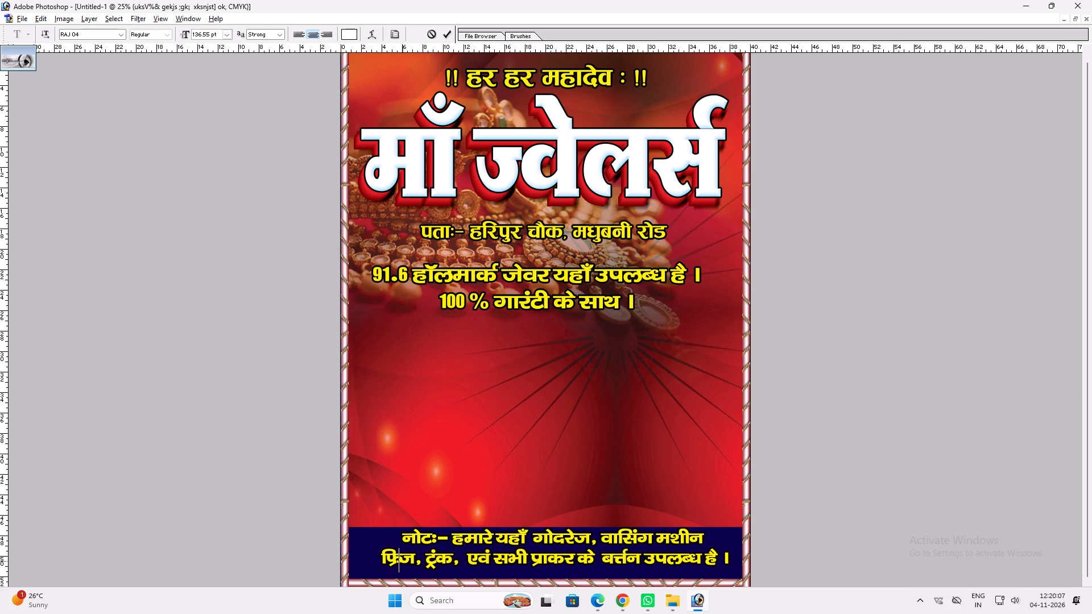
{"action": "key", "text": "alt+Right"}
{"action": "key", "text": "ctrl+z"}
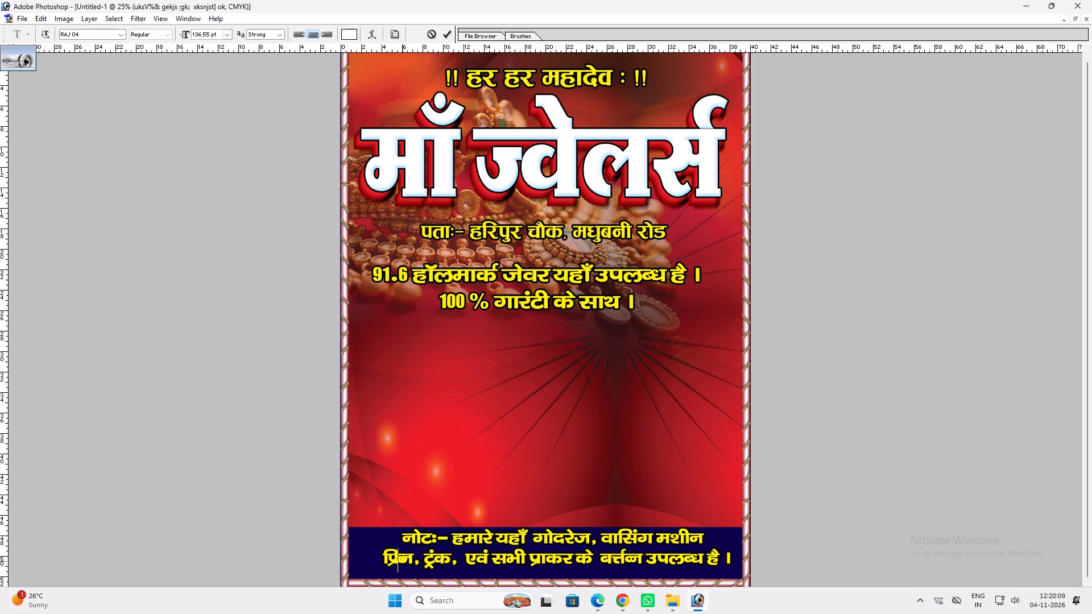
Loosen the kerning before the ज of फ्रिज in the note's second line to separate the overlapping letters.
{"action": "key", "text": "Right"}
{"action": "key", "text": "alt+Right"}
{"action": "key", "text": "alt+Right"}
{"action": "key", "text": "alt+Right"}
{"action": "key", "text": "alt+Right"}
{"action": "key", "text": "alt+Right"}
{"action": "key", "text": "alt+Right"}
{"action": "key", "text": "alt+Right"}
{"action": "key", "text": "alt+Right"}
{"action": "key", "text": "alt+Right"}
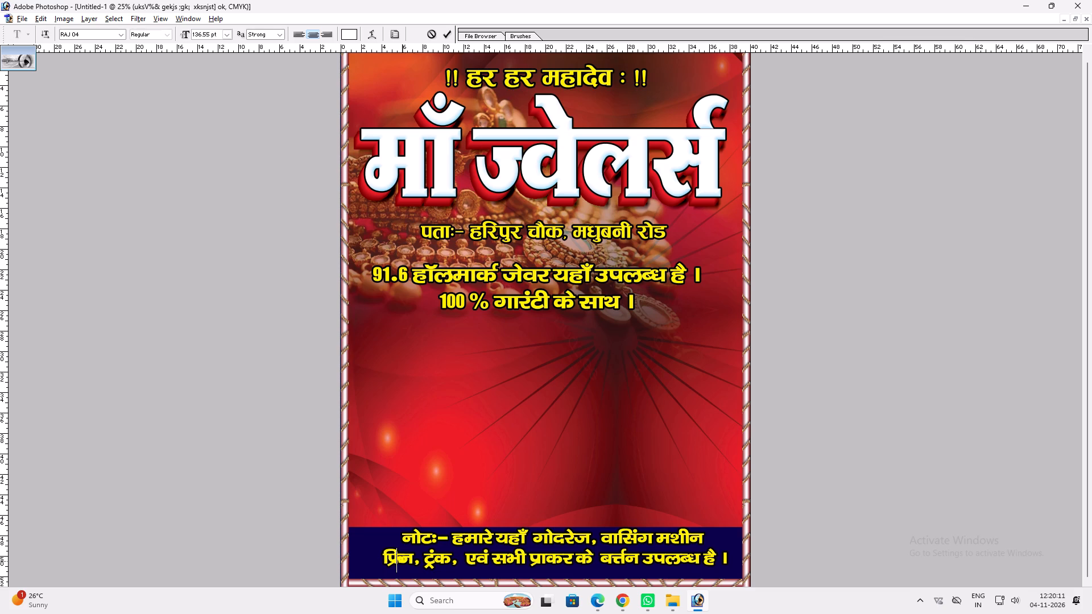
{"action": "key", "text": "alt+Right"}
{"action": "key", "text": "alt+Right"}
{"action": "key", "text": "alt+Right"}
{"action": "key", "text": "alt+Right"}
{"action": "key", "text": "alt+Right"}
{"action": "key", "text": "alt+Right"}
{"action": "key", "text": "alt+Right"}
{"action": "key", "text": "alt+Right"}
{"action": "key", "text": "alt+Right"}
{"action": "key", "text": "alt+Right"}
{"action": "key", "text": "alt+Right"}
{"action": "key", "text": "alt+Right"}
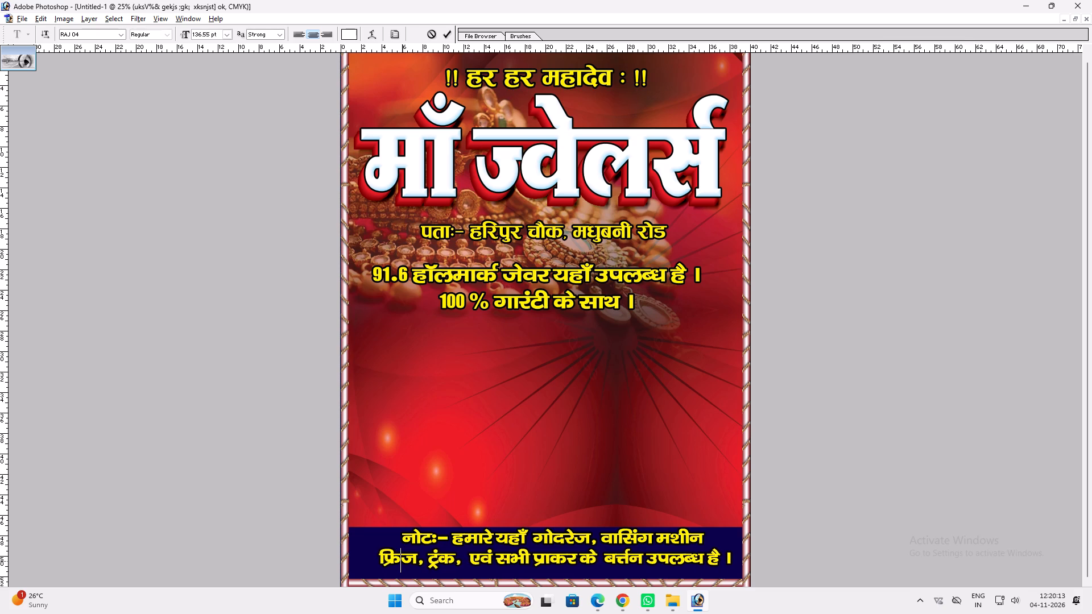
{"action": "key", "text": "alt+Right"}
{"action": "key", "text": "alt+Right"}
{"action": "key", "text": "ctrl+z"}
{"action": "key", "text": "ctrl+Return"}
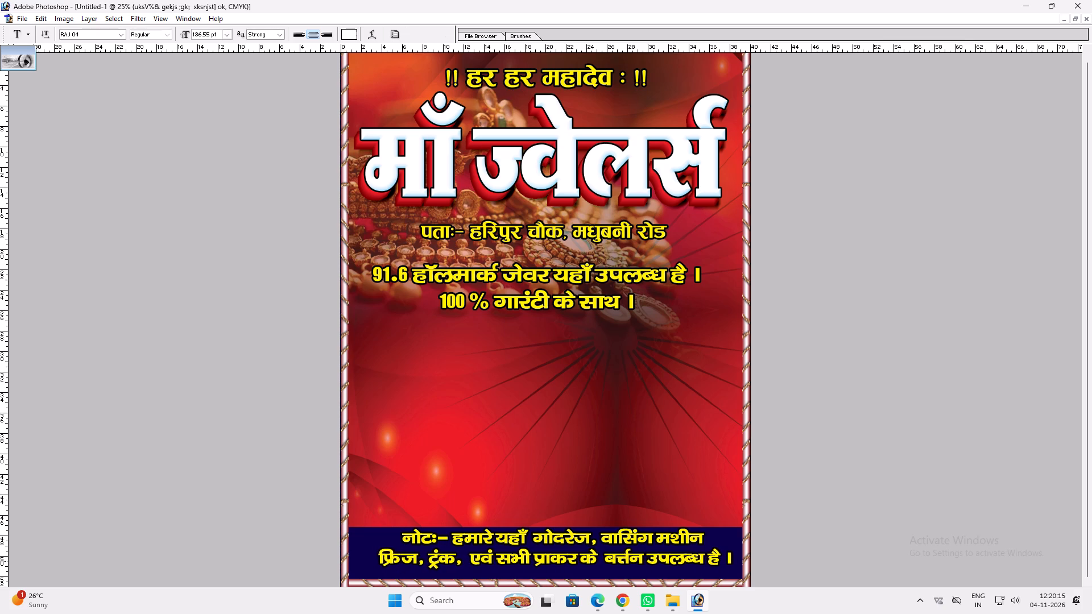
Move the two-line note slightly down and to the left on the navy strip.
{"action": "key", "text": "v"}
{"action": "left_click_drag", "start_coordinate": [566, 560], "coordinate": [548, 563]}
Tighten the line spacing between the two lines of the note on the navy strip a little more.
{"action": "key", "text": "t"}
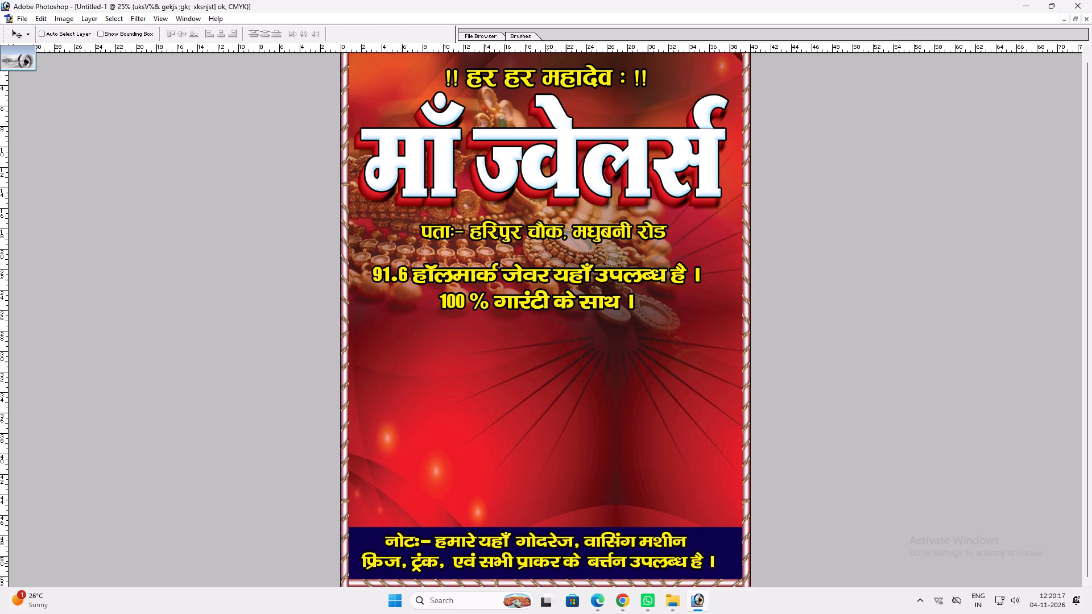
{"action": "left_click", "coordinate": [547, 563]}
{"action": "key", "text": "ctrl+a"}
{"action": "key", "text": "alt+Up"}
{"action": "key", "text": "alt+Up"}
{"action": "key", "text": "alt+Up"}
{"action": "key", "text": "alt+Up"}
{"action": "key", "text": "alt+Up"}
{"action": "key", "text": "alt+Up"}
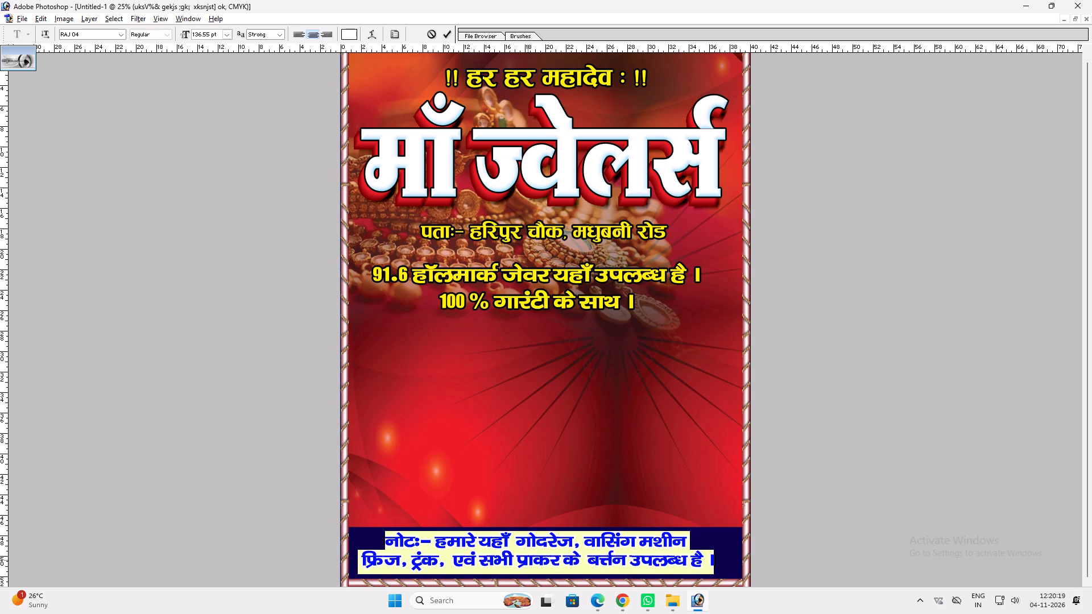
{"action": "key", "text": "ctrl+z"}
{"action": "key", "text": "ctrl+Return"}
Scale the two-line note up slightly so it fills more of the navy strip's width.
{"action": "key", "text": "ctrl+t"}
{"action": "left_click_drag", "start_coordinate": [713, 567], "coordinate": [716, 567], "text": "shift"}
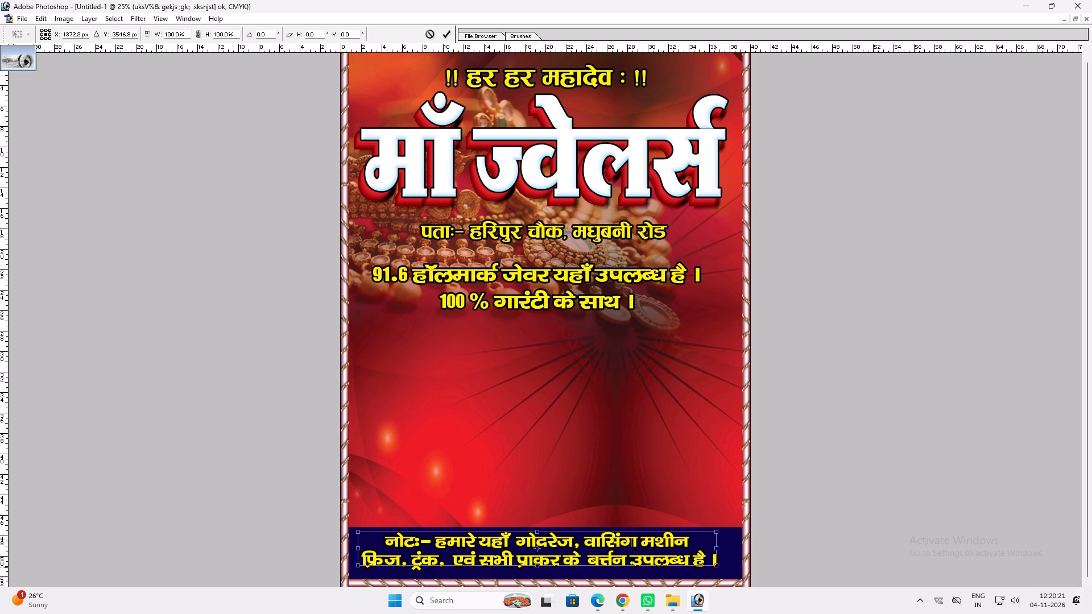
{"action": "left_click_drag", "start_coordinate": [716, 567], "coordinate": [727, 568], "text": "shift"}
{"action": "left_click_drag", "start_coordinate": [720, 565], "coordinate": [714, 567], "text": "shift"}
{"action": "key", "text": "Return"}
Stretch the navy strip slightly taller by raising its top edge above the note.
{"action": "key", "text": "v"}
{"action": "left_click", "coordinate": [711, 546], "text": "ctrl"}
{"action": "key", "text": "ctrl+t"}
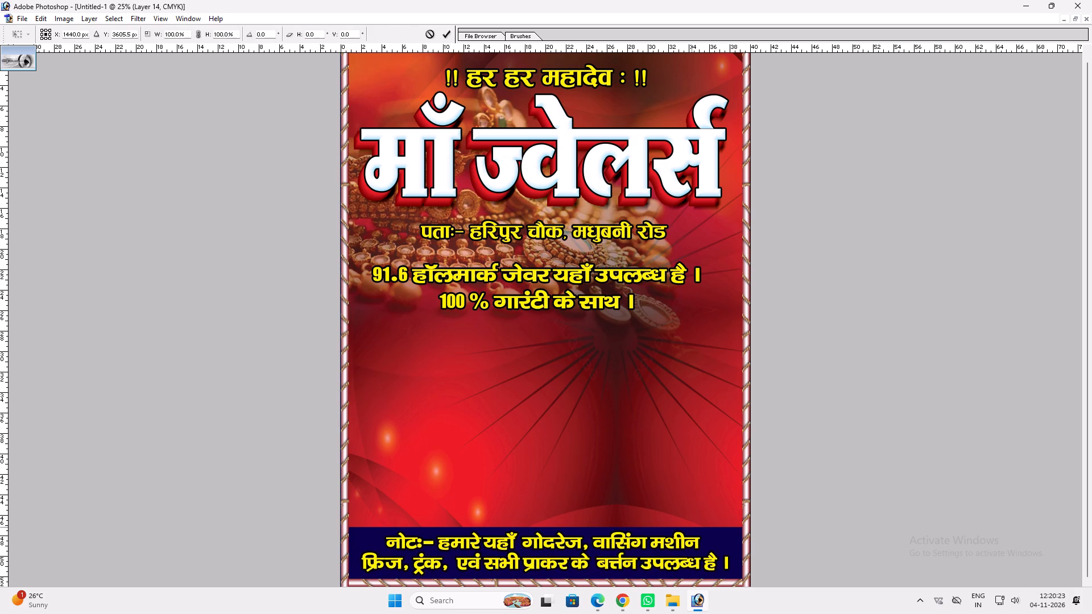
{"action": "left_click", "coordinate": [690, 525], "text": "ctrl"}
{"action": "key", "text": "shift+Return"}
{"action": "key", "text": "v"}
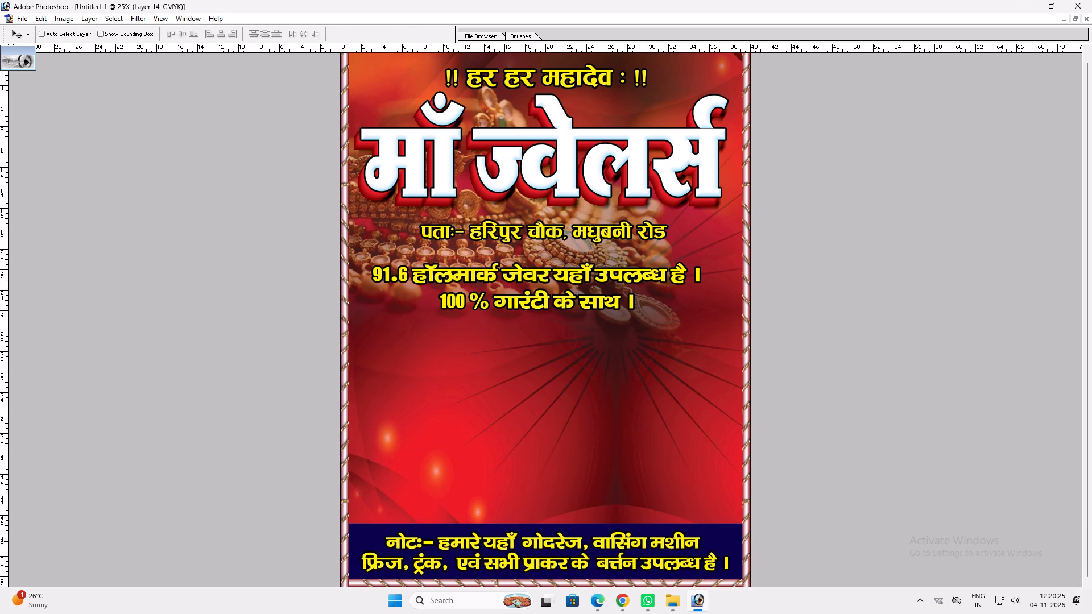
Shift the two-line note slightly up and to the right to balance it within the navy strip.
{"action": "left_click", "coordinate": [663, 542], "text": "ctrl"}
{"action": "key", "text": "ctrl+t"}
{"action": "left_click_drag", "start_coordinate": [660, 532], "coordinate": [666, 529], "text": "shift"}
{"action": "key", "text": "shift+Return"}
{"action": "key", "text": "v"}
Change the note's Color Overlay from yellow to white in its layer style.
{"action": "left_click", "coordinate": [627, 542]}
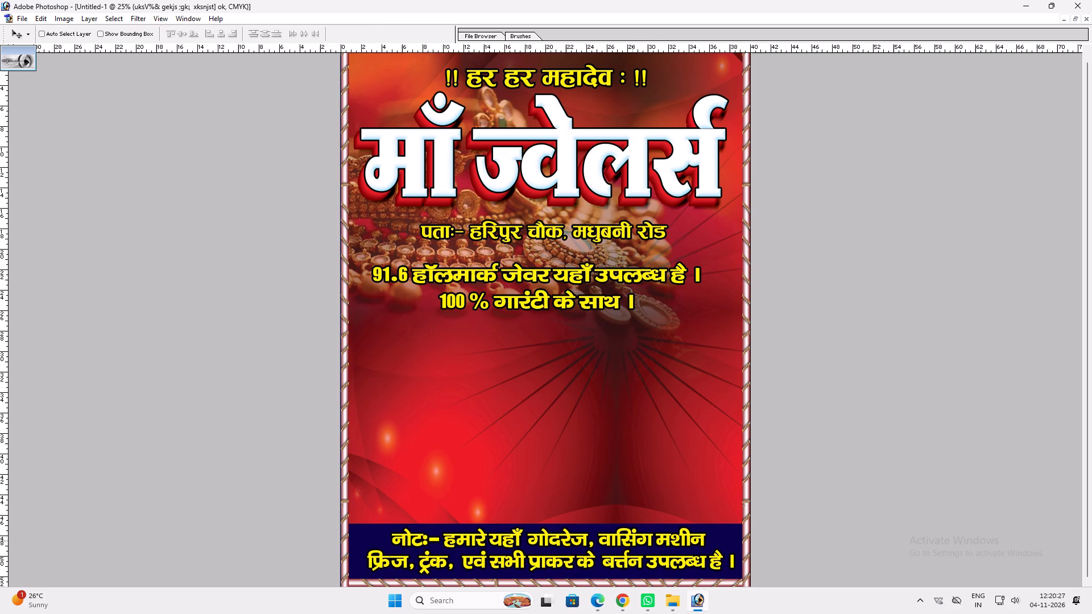
{"action": "key", "text": "alt+l"}
{"action": "key", "text": "alt+y"}
{"action": "key", "text": "n"}
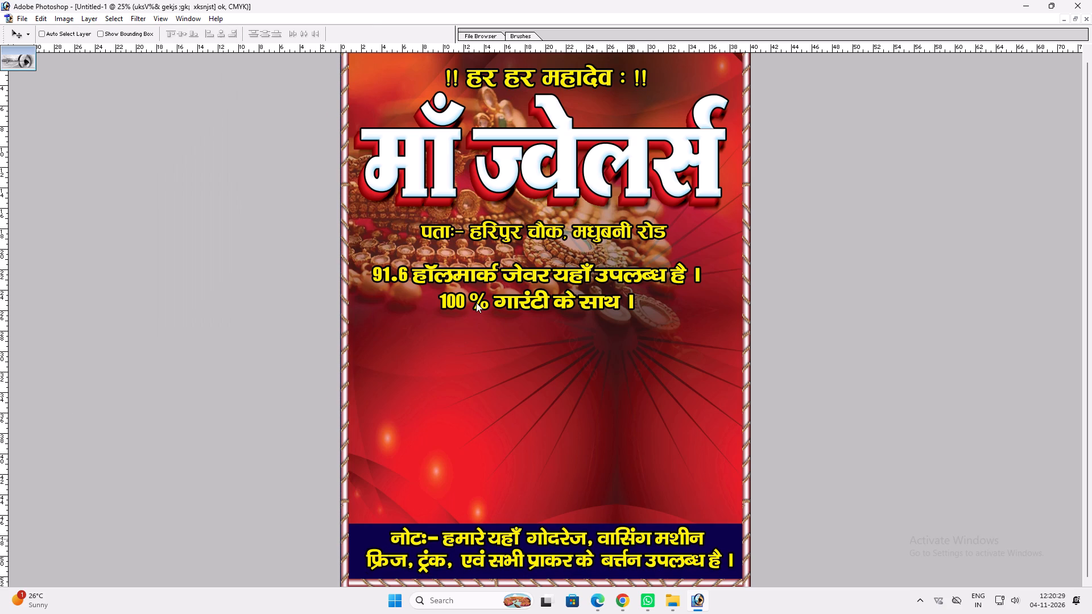
{"action": "left_click", "coordinate": [499, 489]}
{"action": "left_click", "coordinate": [650, 388]}
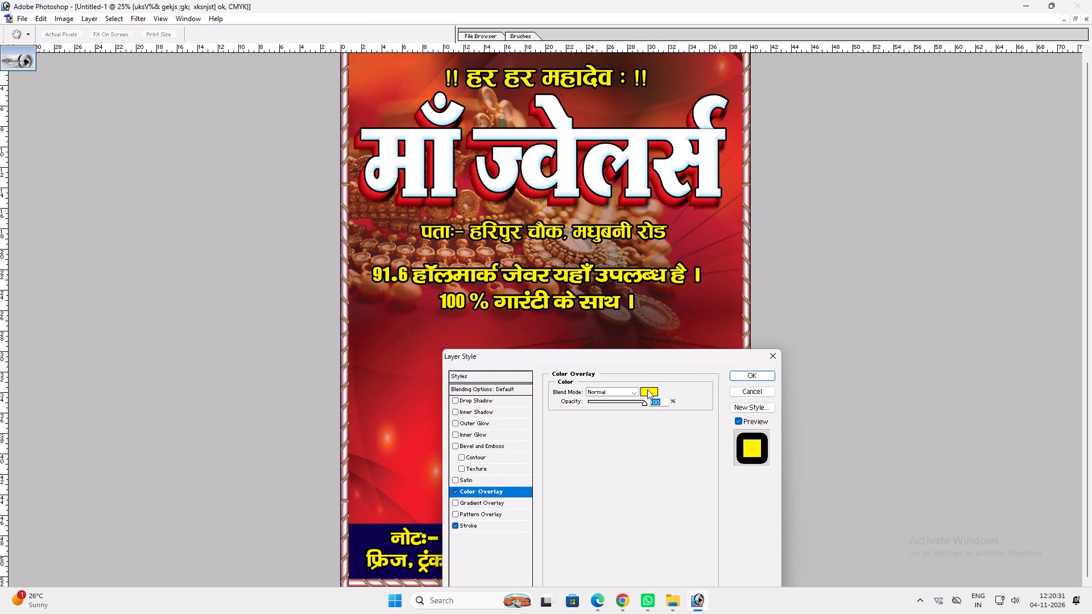
{"action": "left_click_drag", "start_coordinate": [302, 335], "coordinate": [148, 106]}
{"action": "key", "text": "Return"}
{"action": "key", "text": "Return"}
{"action": "key", "text": "v"}
{"action": "key", "text": "v"}
Show the shop banner beside the open Ankit Jwelers 6x5 design and make that design active.
{"action": "key", "text": "ctrl+plus"}
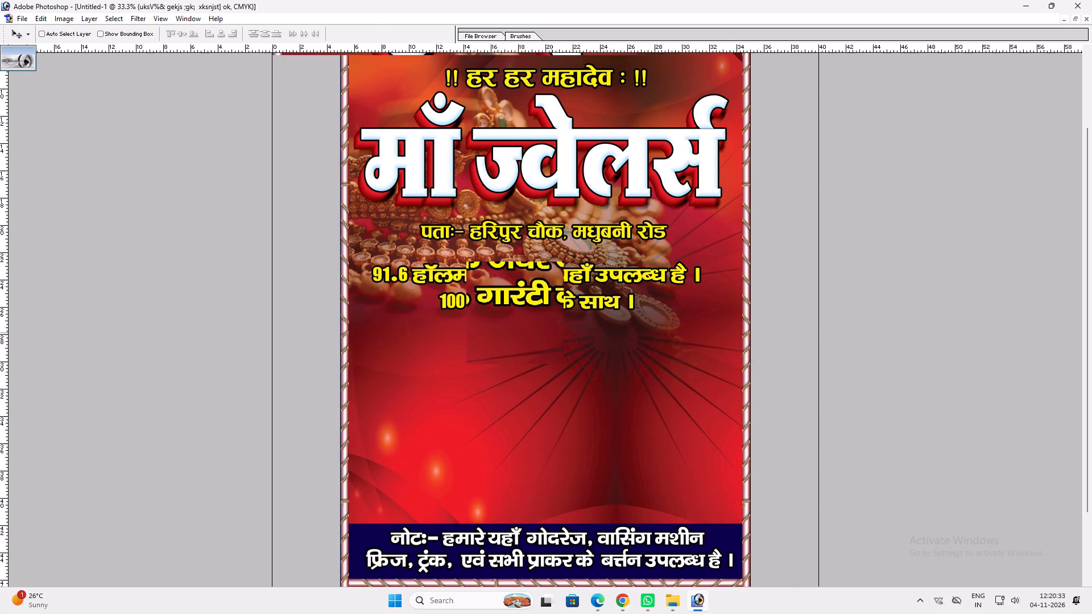
{"action": "key", "text": "space"}
{"action": "key", "text": "space"}
{"action": "left_click_drag", "start_coordinate": [550, 333], "coordinate": [547, 427]}
{"action": "key", "text": "f"}
{"action": "key", "text": "f"}
{"action": "key", "text": "f"}
{"action": "left_click", "coordinate": [310, 293]}
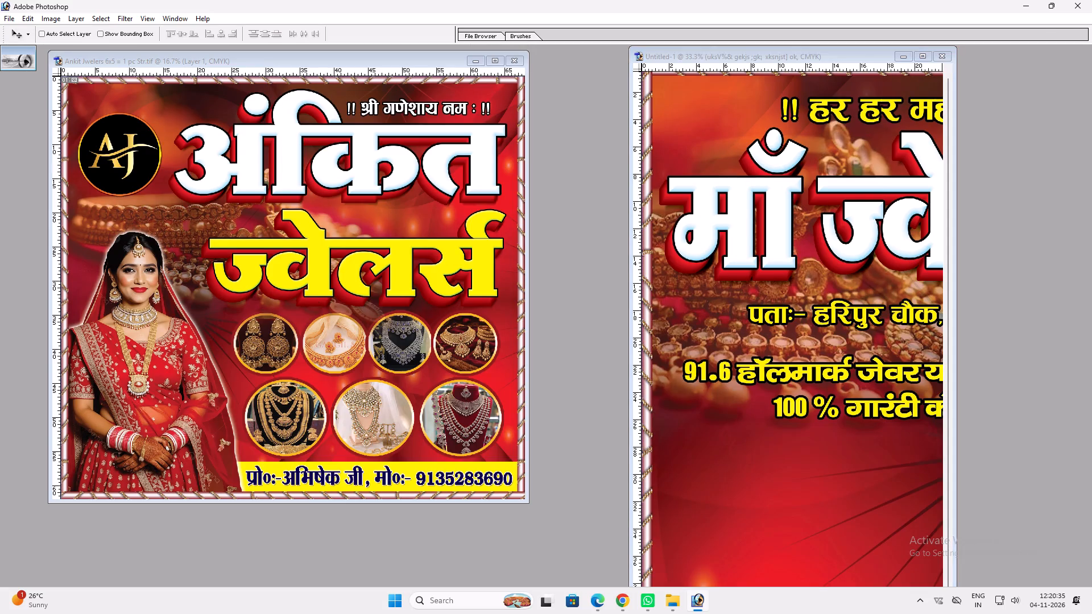
Copy the row of four jewellery circles from the Ankit Jwelers 6x5 design into the shop banner and close that design.
{"action": "left_click", "coordinate": [328, 333], "text": "ctrl"}
{"action": "left_click_drag", "start_coordinate": [326, 335], "coordinate": [364, 308]}
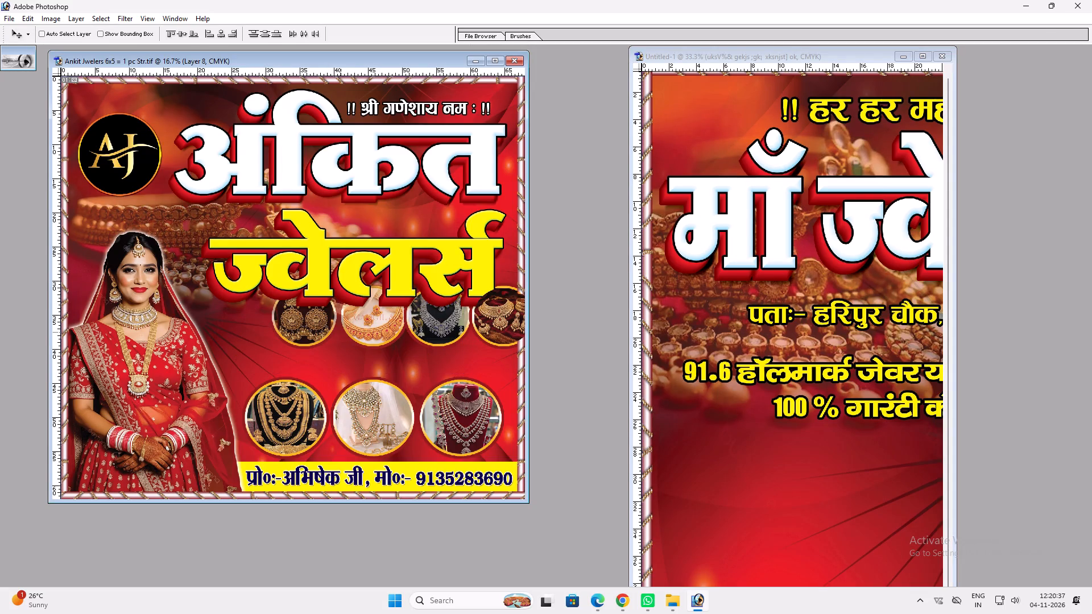
{"action": "key", "text": "ctrl+z"}
{"action": "left_click_drag", "start_coordinate": [336, 338], "coordinate": [336, 311]}
{"action": "key", "text": "ctrl+z"}
{"action": "left_click_drag", "start_coordinate": [328, 333], "coordinate": [339, 341]}
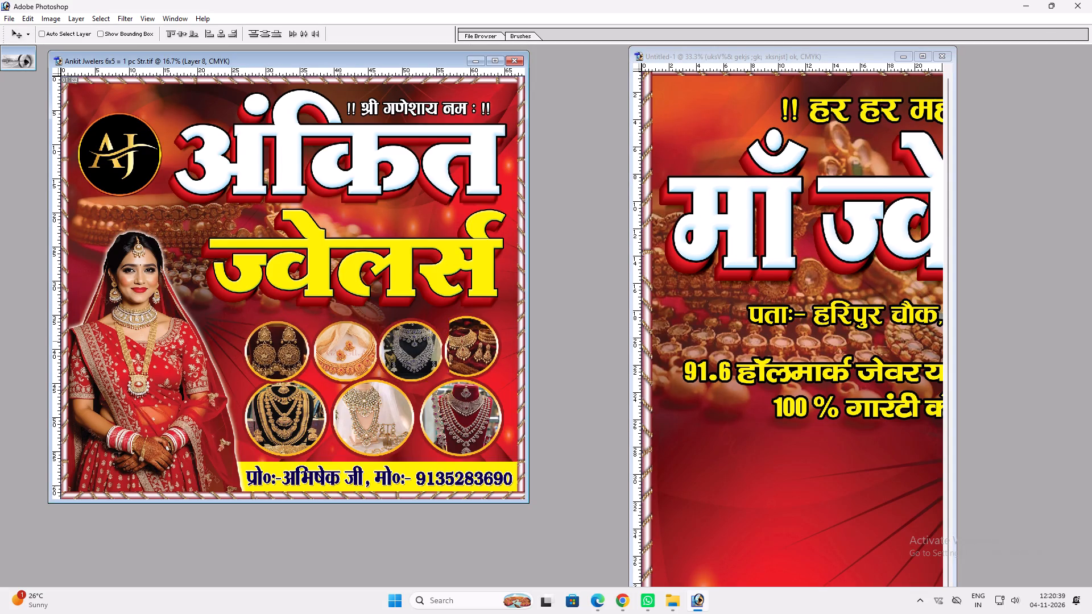
{"action": "left_click_drag", "start_coordinate": [339, 341], "coordinate": [341, 342]}
{"action": "key", "text": "ctrl+z"}
{"action": "left_click_drag", "start_coordinate": [341, 342], "coordinate": [866, 420]}
{"action": "left_click", "coordinate": [342, 267]}
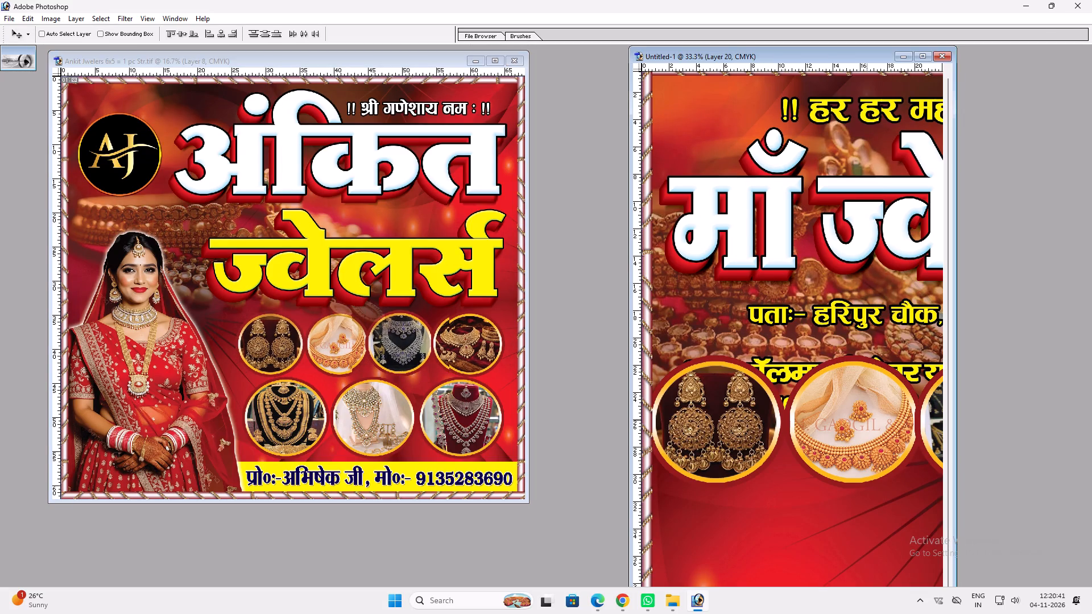
{"action": "key", "text": "ctrl+w"}
Open the Ankit Jwelers 10x3 = 1 pc Str design from the ok Print folder.
{"action": "double_click", "coordinate": [353, 255]}
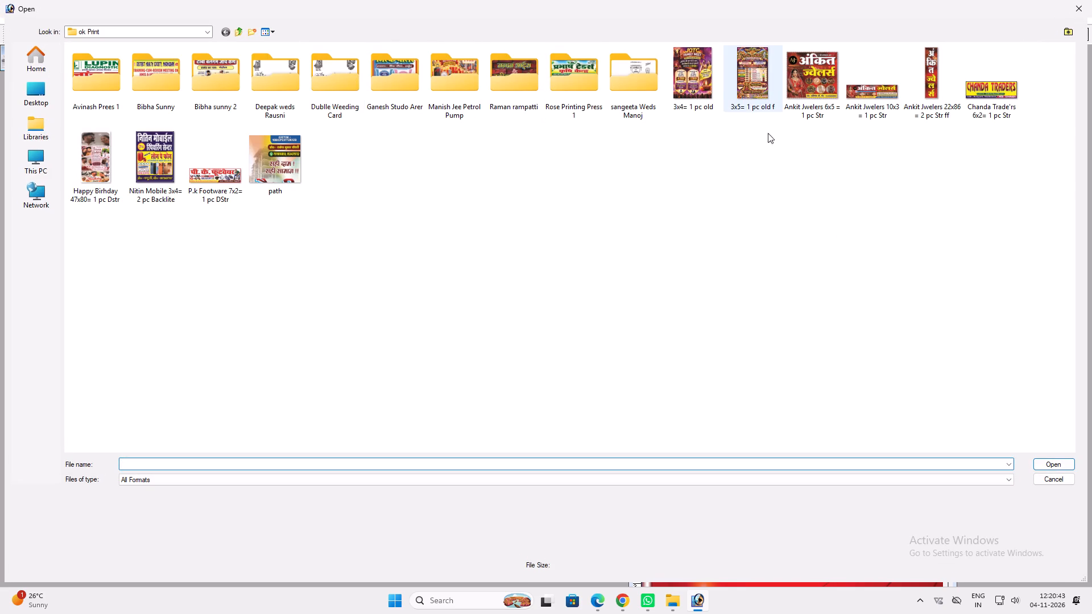
{"action": "left_click", "coordinate": [872, 90]}
{"action": "key", "text": "Return"}
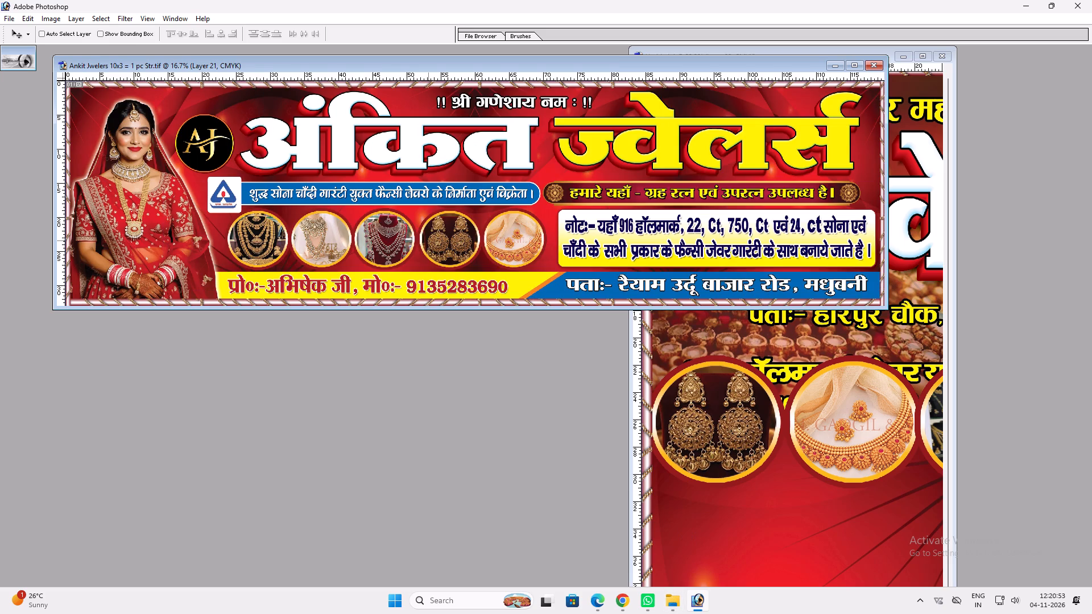
Copy the blue triangular hallmark emblem from the Ankit Jwelers 10x3 design onto the shop banner's jewellery circles.
{"action": "left_click", "coordinate": [428, 240]}
{"action": "left_click", "coordinate": [233, 197], "text": "ctrl"}
{"action": "left_click_drag", "start_coordinate": [233, 197], "coordinate": [233, 197]}
{"action": "left_click_drag", "start_coordinate": [233, 197], "coordinate": [236, 173]}
{"action": "key", "text": "ctrl+z"}
{"action": "left_click_drag", "start_coordinate": [229, 188], "coordinate": [818, 406]}
{"action": "left_click_drag", "start_coordinate": [814, 416], "coordinate": [761, 530]}
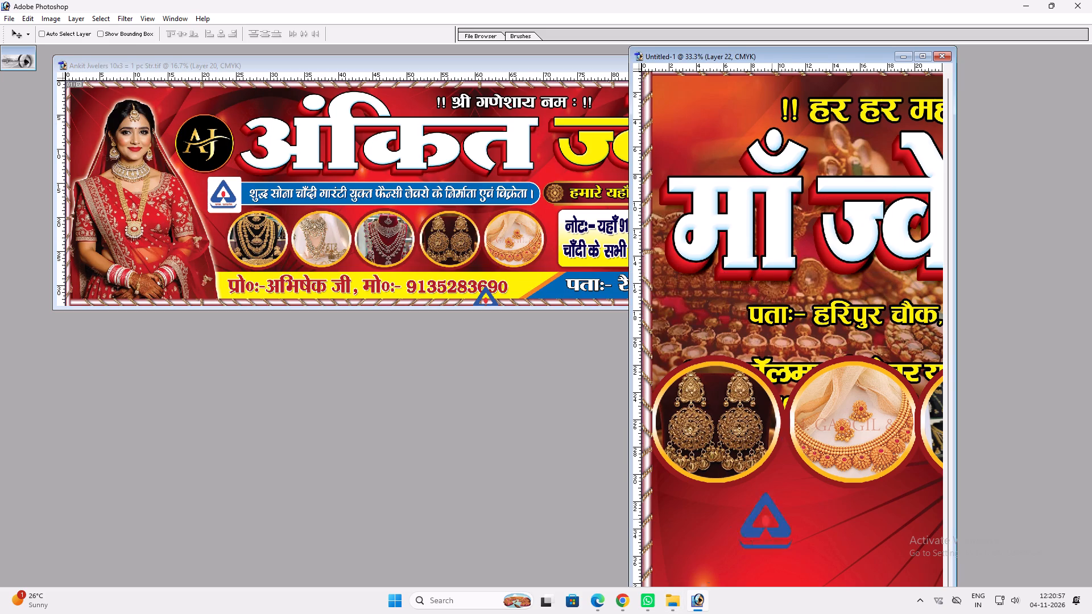
{"action": "left_click_drag", "start_coordinate": [761, 530], "coordinate": [708, 533]}
{"action": "key", "text": "ctrl+z"}
Copy the hallmark logo with its white rounded background from the Ankit Jwelers 10x3 design, placing it below the banner's jewellery circles.
{"action": "left_click", "coordinate": [308, 197]}
{"action": "left_click", "coordinate": [234, 181], "text": "ctrl"}
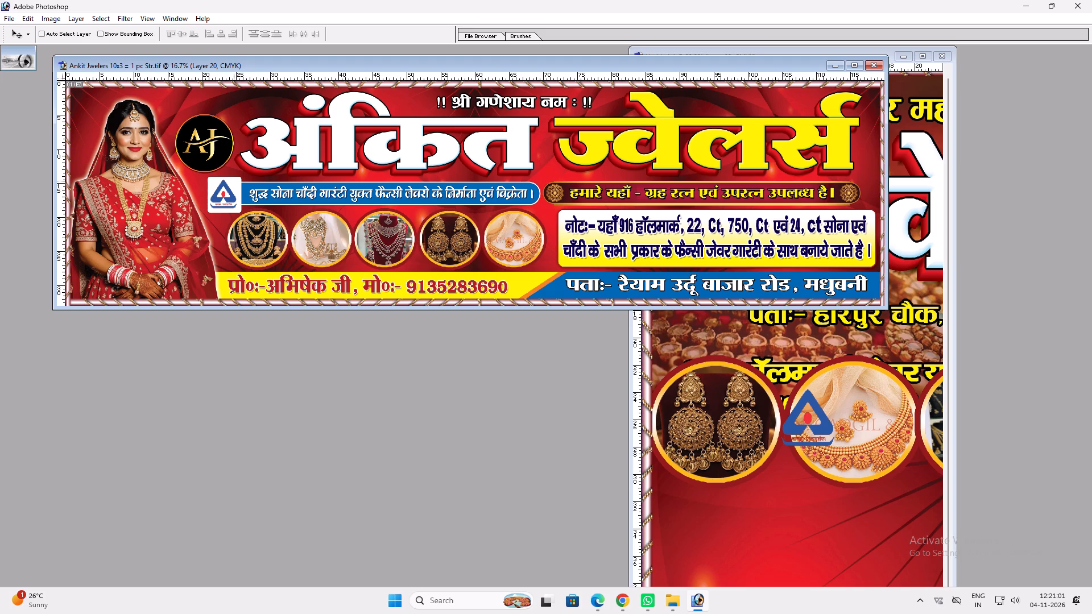
{"action": "left_click_drag", "start_coordinate": [233, 181], "coordinate": [244, 202]}
{"action": "key", "text": "ctrl+z"}
{"action": "left_click", "coordinate": [231, 197], "text": "ctrl+shift"}
{"action": "left_click_drag", "start_coordinate": [231, 197], "coordinate": [858, 500]}
{"action": "left_click_drag", "start_coordinate": [846, 497], "coordinate": [758, 528]}
Undo a trial move of the bar behind the gemstone line and close the Ankit Jwelers 10x3 design.
{"action": "left_click", "coordinate": [318, 262]}
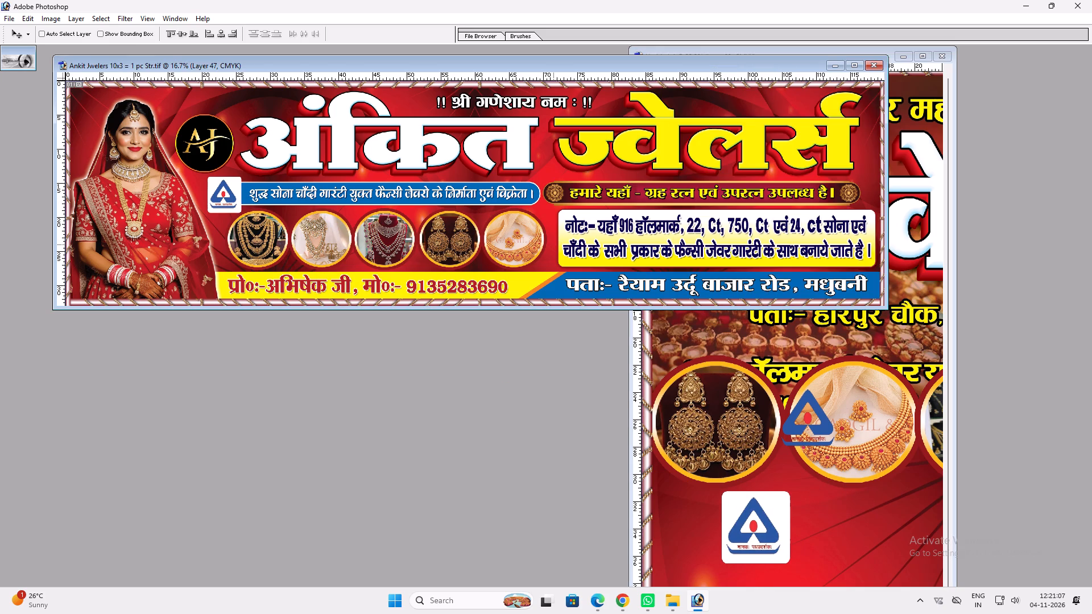
{"action": "left_click", "coordinate": [840, 190], "text": "ctrl"}
{"action": "left_click_drag", "start_coordinate": [840, 190], "coordinate": [846, 215]}
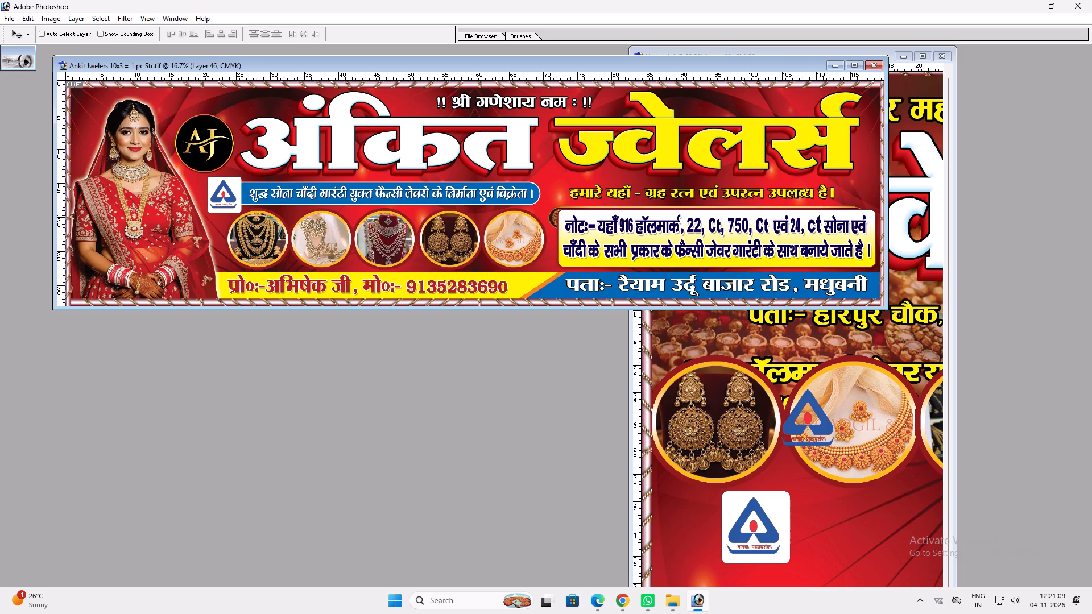
{"action": "key", "text": "ctrl+z"}
{"action": "key", "text": "ctrl+w"}
Switch to File Explorer and search the 2026 folder on Local Disk (H:) for jwe, displaying the files as thumbnails.
{"action": "left_click", "coordinate": [680, 605]}
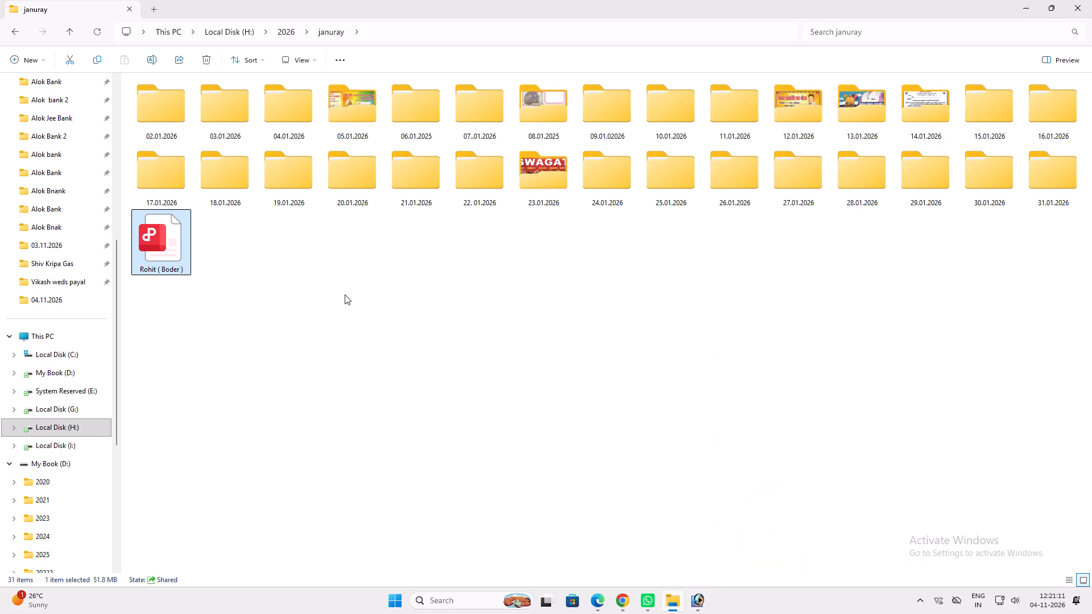
{"action": "left_click", "coordinate": [75, 424]}
{"action": "double_click", "coordinate": [171, 122]}
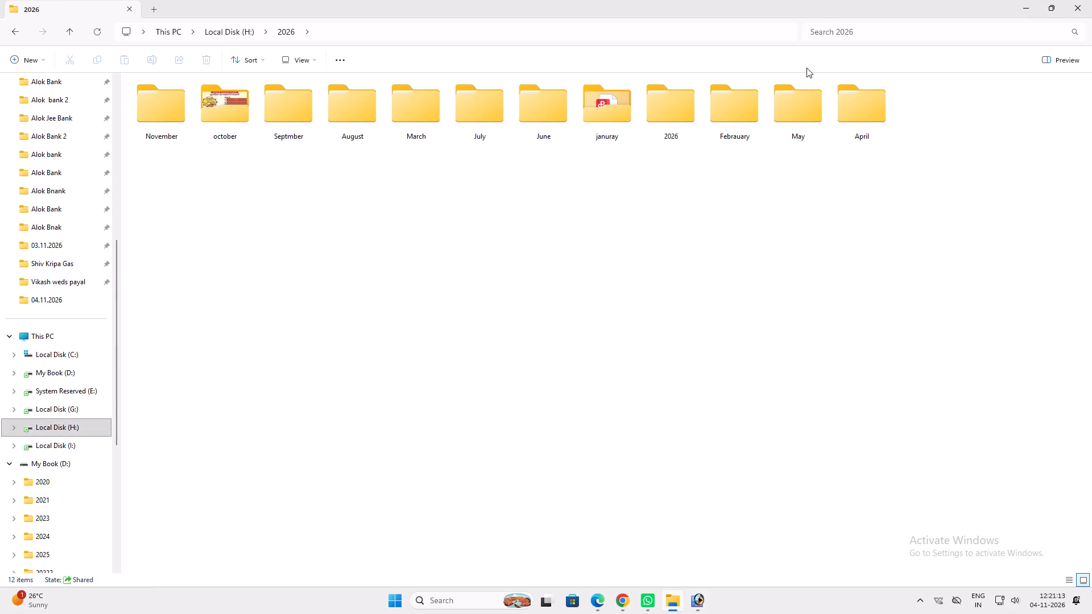
{"action": "left_click", "coordinate": [825, 28]}
{"action": "type", "text": "je"}
{"action": "key", "text": "BackSpace"}
{"action": "key", "text": "w"}
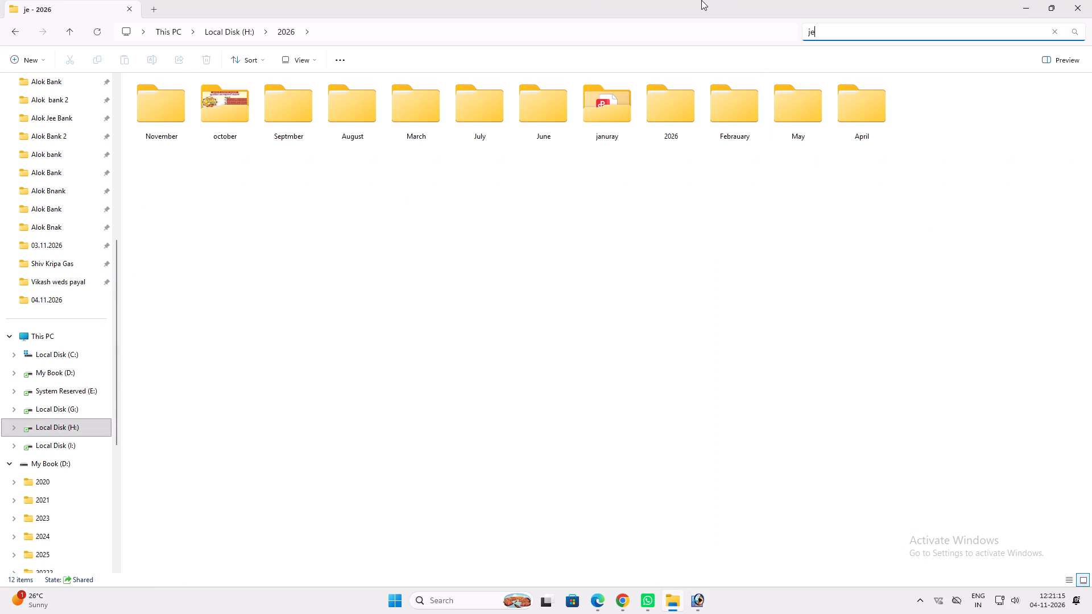
{"action": "key", "text": "BackSpace"}
{"action": "type", "text": "we"}
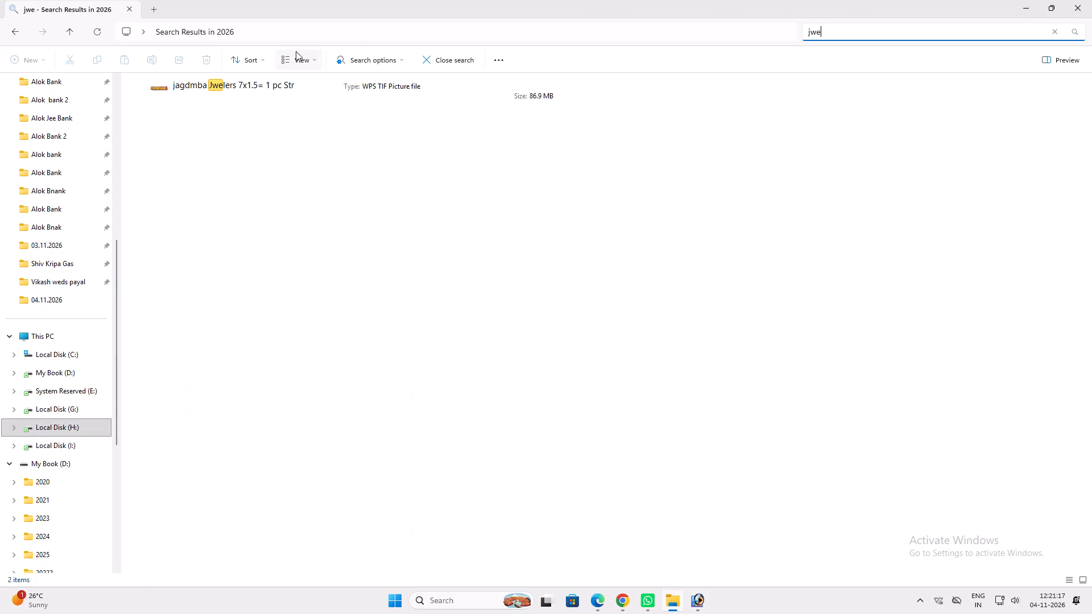
{"action": "left_click", "coordinate": [304, 56]}
{"action": "left_click", "coordinate": [313, 105]}
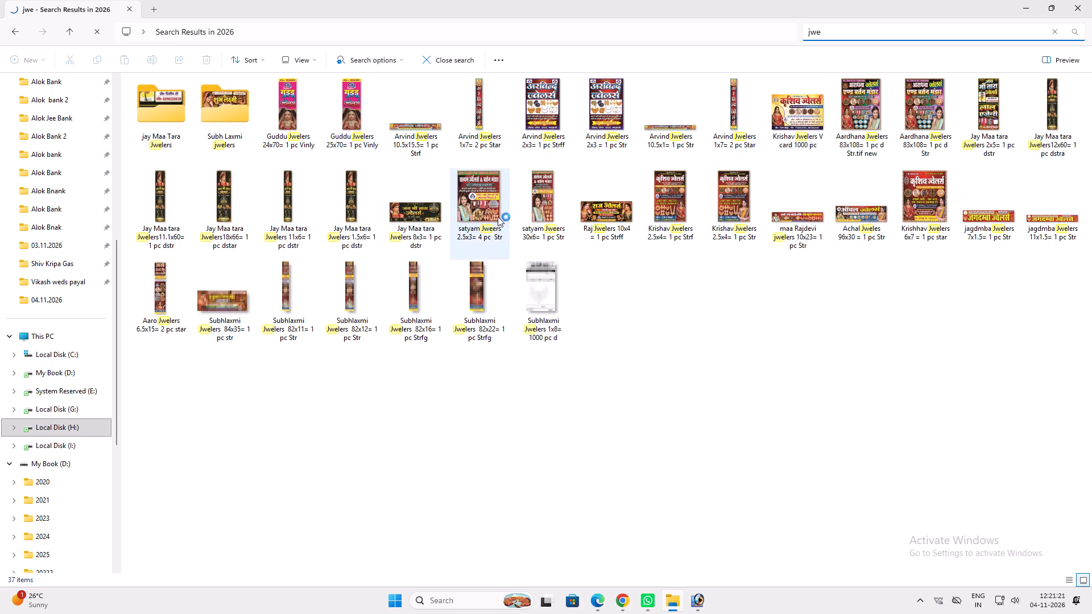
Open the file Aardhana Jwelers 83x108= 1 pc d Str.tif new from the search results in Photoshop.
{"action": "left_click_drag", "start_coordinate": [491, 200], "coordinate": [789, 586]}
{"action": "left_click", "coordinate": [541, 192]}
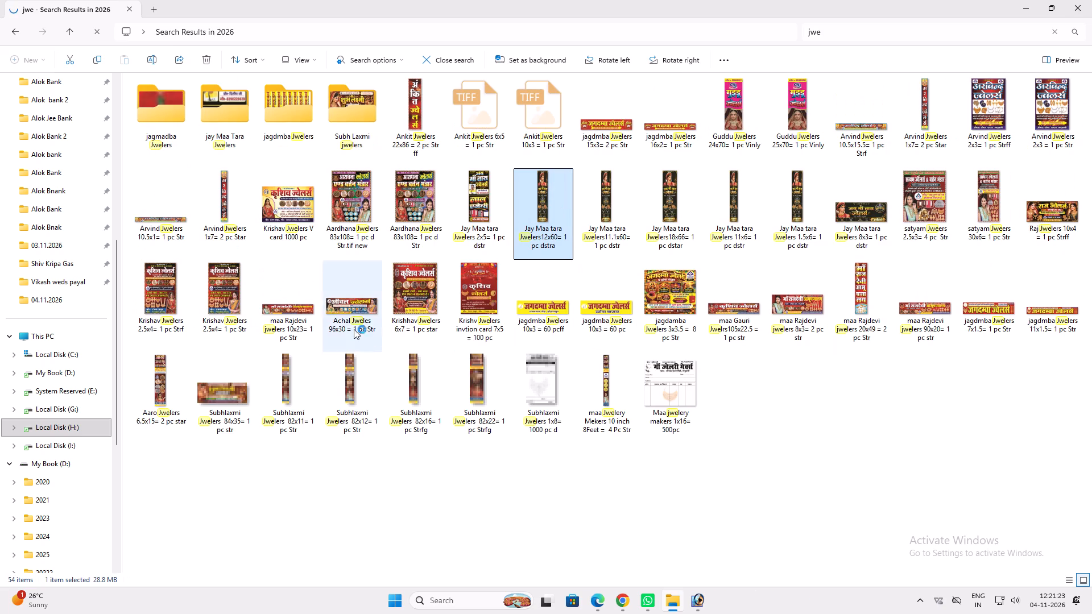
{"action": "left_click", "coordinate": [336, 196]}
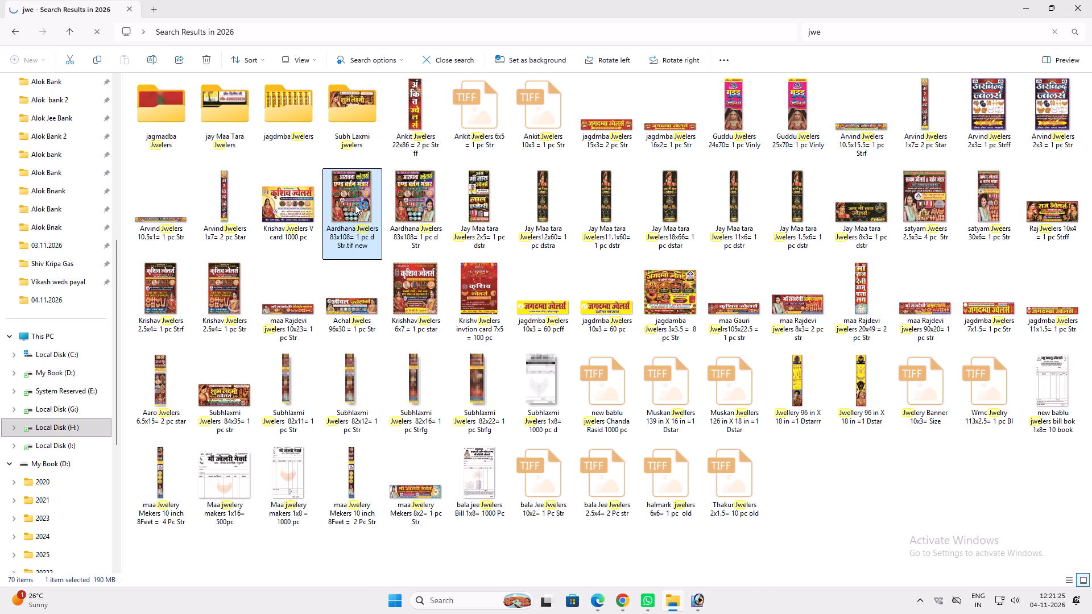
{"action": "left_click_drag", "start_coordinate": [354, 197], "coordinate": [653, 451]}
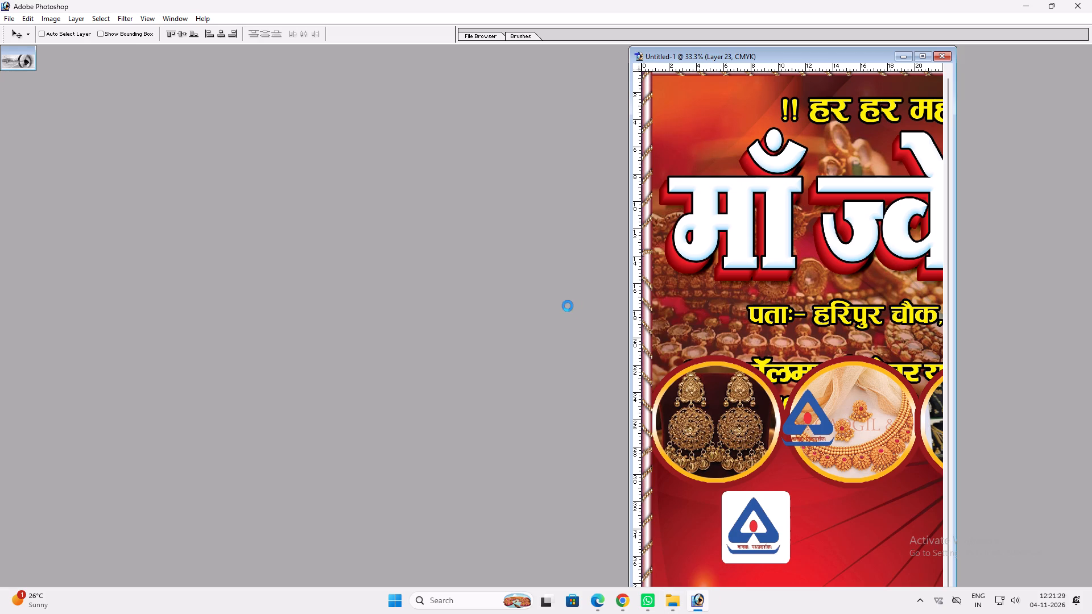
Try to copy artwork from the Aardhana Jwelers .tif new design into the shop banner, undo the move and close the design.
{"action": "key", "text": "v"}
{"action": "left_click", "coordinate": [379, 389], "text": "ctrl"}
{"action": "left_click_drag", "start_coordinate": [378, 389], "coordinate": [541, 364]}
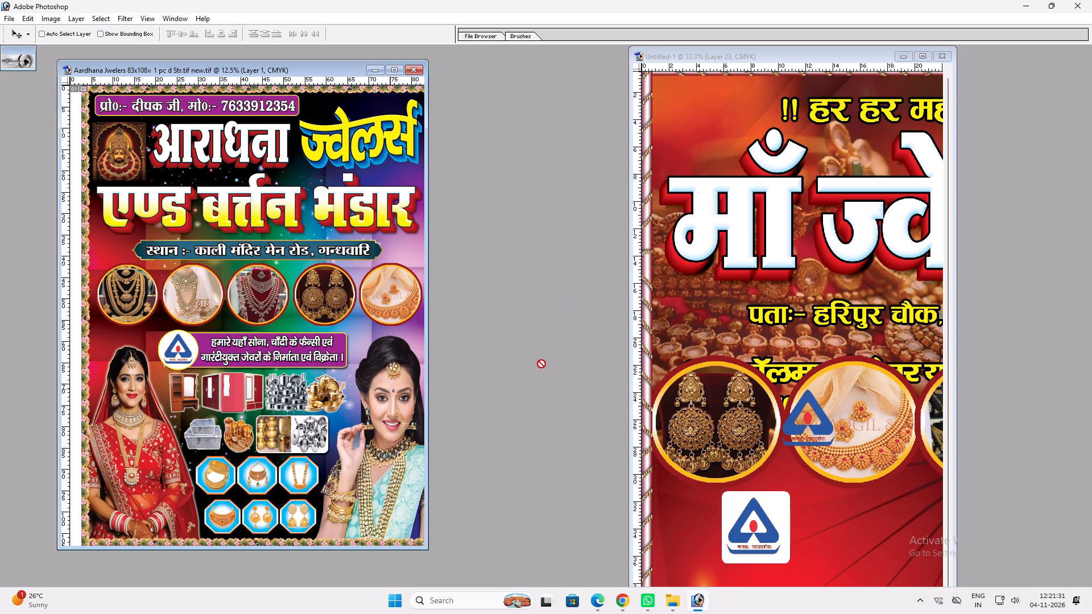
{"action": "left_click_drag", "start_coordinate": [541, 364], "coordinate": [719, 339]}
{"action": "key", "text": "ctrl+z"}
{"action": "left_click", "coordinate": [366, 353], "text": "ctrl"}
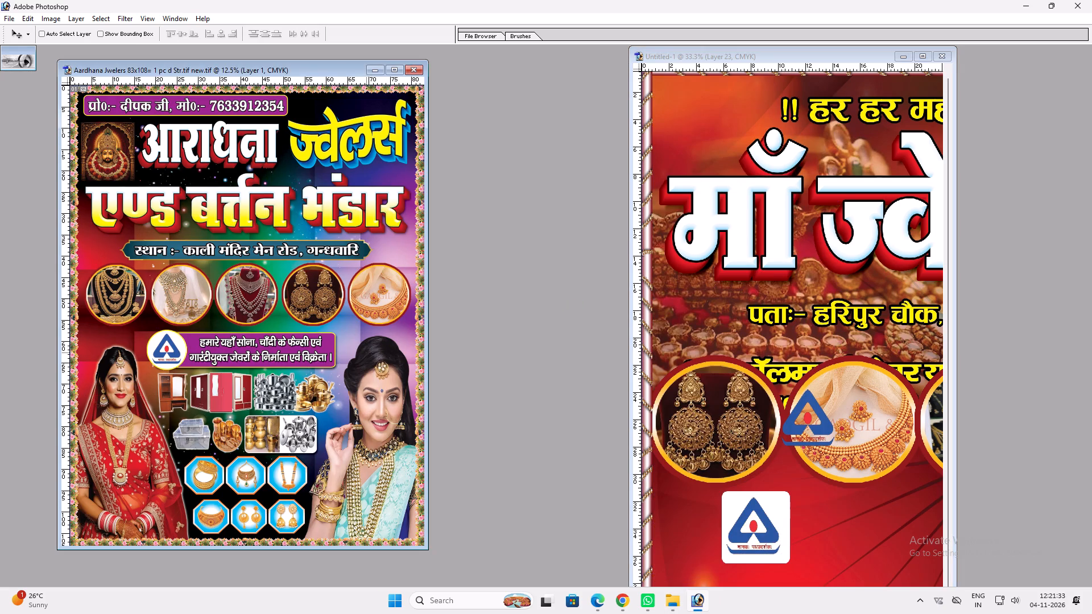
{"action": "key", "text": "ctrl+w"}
Open the other Aardhana file, Aardhana Jwelers 83x108= 1 pc d Str, from the File Explorer search results in Photoshop.
{"action": "left_click", "coordinate": [676, 590]}
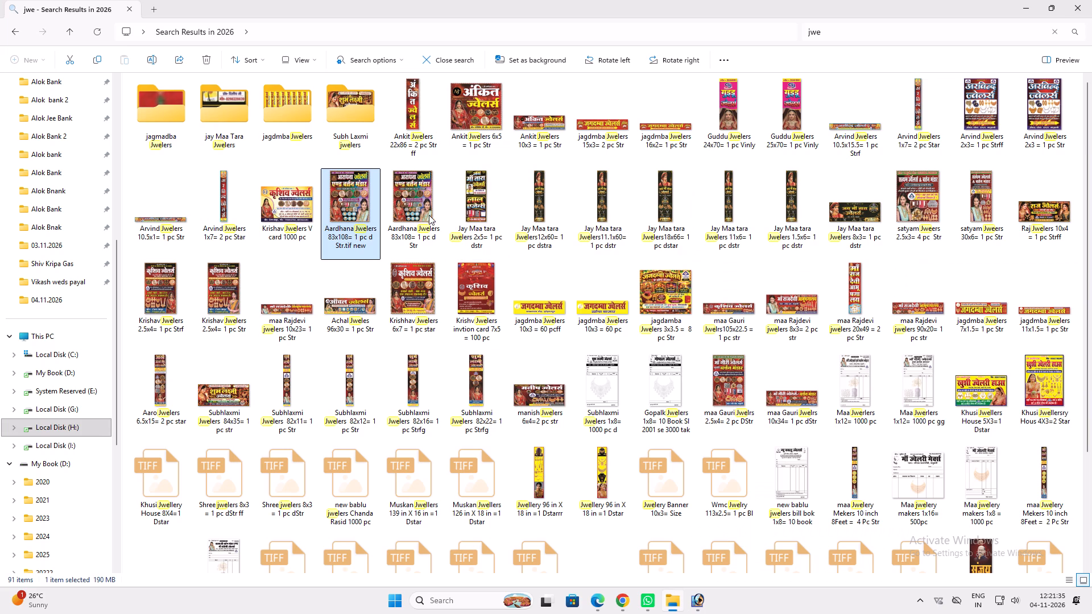
{"action": "left_click", "coordinate": [427, 213]}
{"action": "left_click_drag", "start_coordinate": [413, 200], "coordinate": [565, 403]}
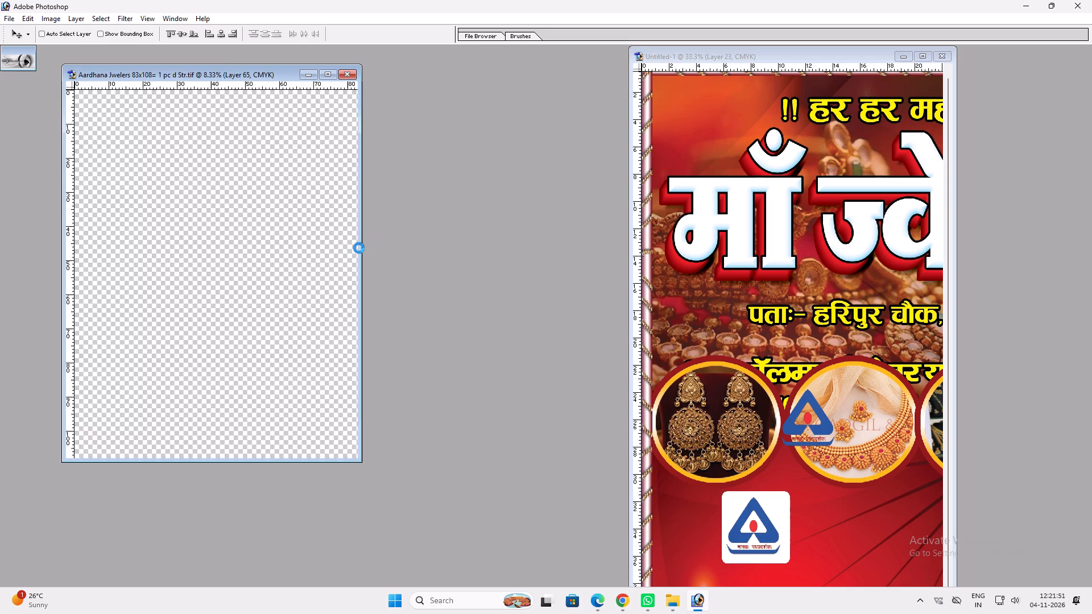
Copy the woman in the turquoise sari from the Aardhana design into the माँ ज्वेलर्स banner.
{"action": "left_click", "coordinate": [320, 338], "text": "ctrl"}
{"action": "left_click_drag", "start_coordinate": [315, 333], "coordinate": [735, 347]}
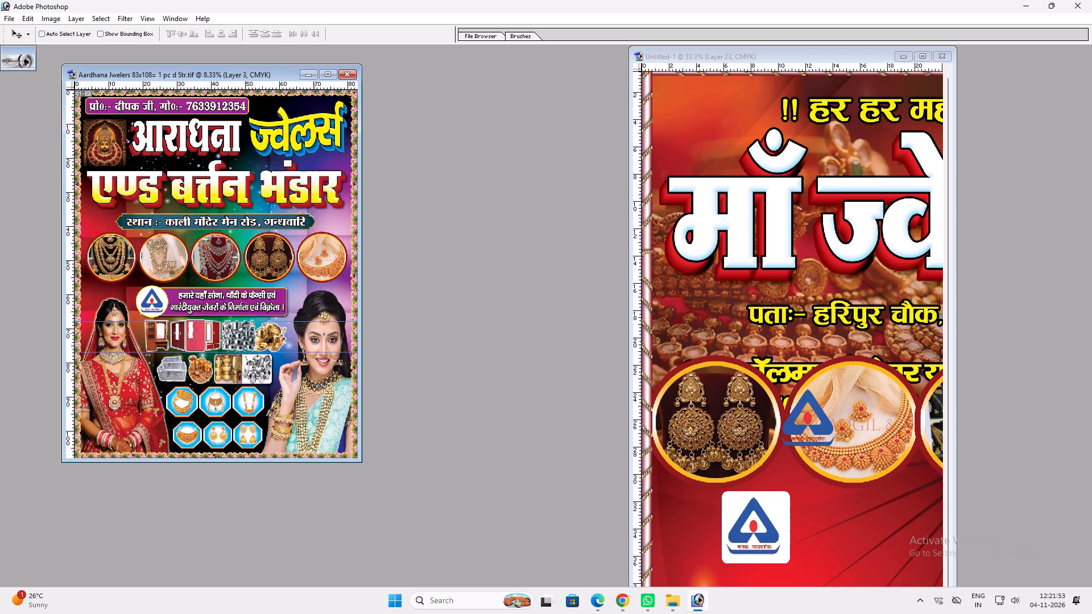
{"action": "left_click_drag", "start_coordinate": [735, 347], "coordinate": [738, 347]}
{"action": "left_click_drag", "start_coordinate": [745, 351], "coordinate": [762, 361]}
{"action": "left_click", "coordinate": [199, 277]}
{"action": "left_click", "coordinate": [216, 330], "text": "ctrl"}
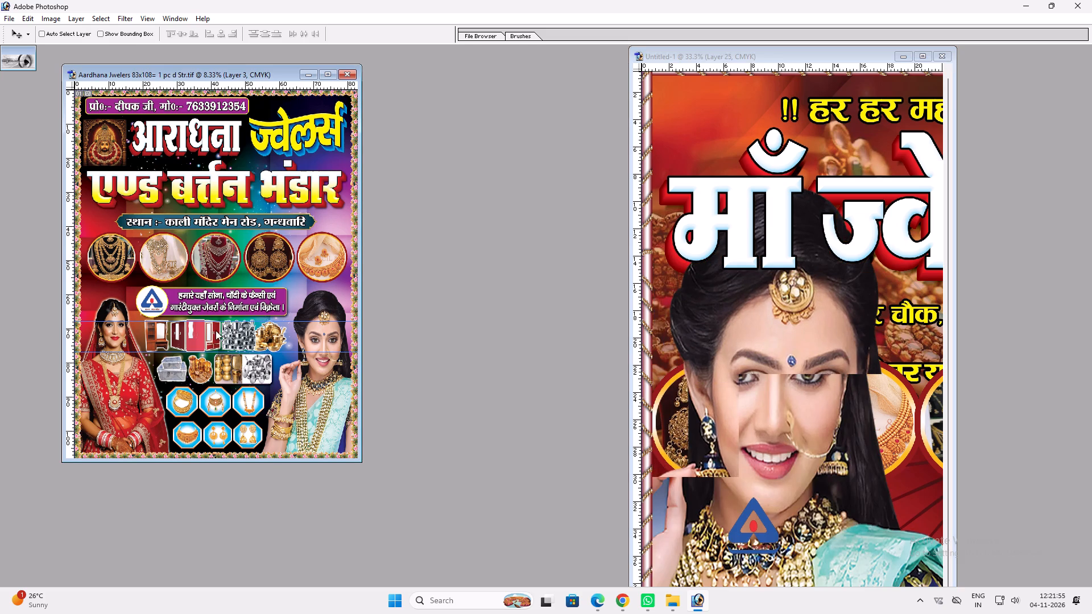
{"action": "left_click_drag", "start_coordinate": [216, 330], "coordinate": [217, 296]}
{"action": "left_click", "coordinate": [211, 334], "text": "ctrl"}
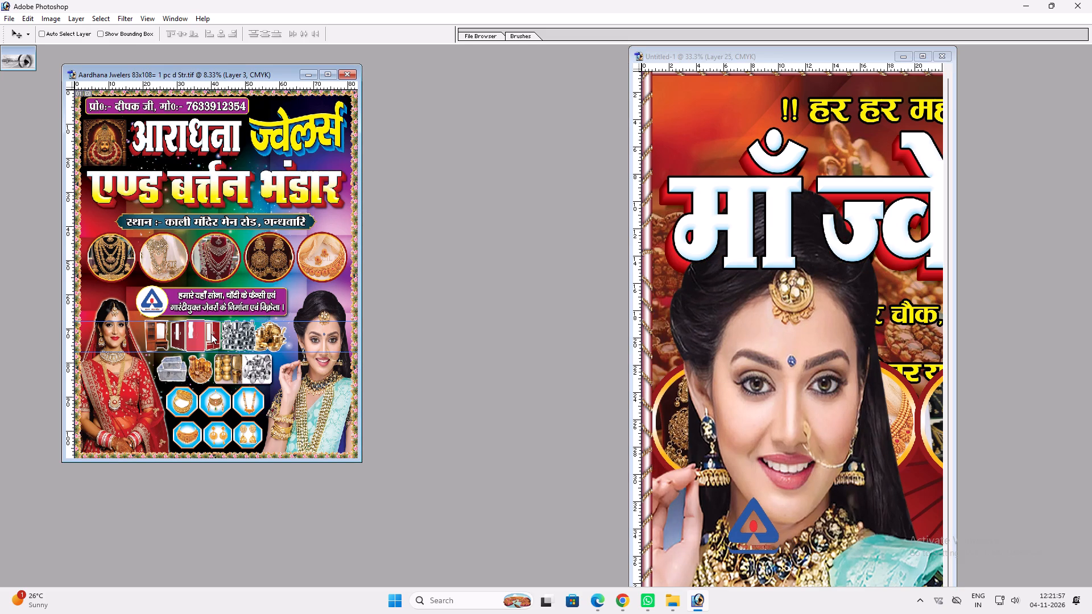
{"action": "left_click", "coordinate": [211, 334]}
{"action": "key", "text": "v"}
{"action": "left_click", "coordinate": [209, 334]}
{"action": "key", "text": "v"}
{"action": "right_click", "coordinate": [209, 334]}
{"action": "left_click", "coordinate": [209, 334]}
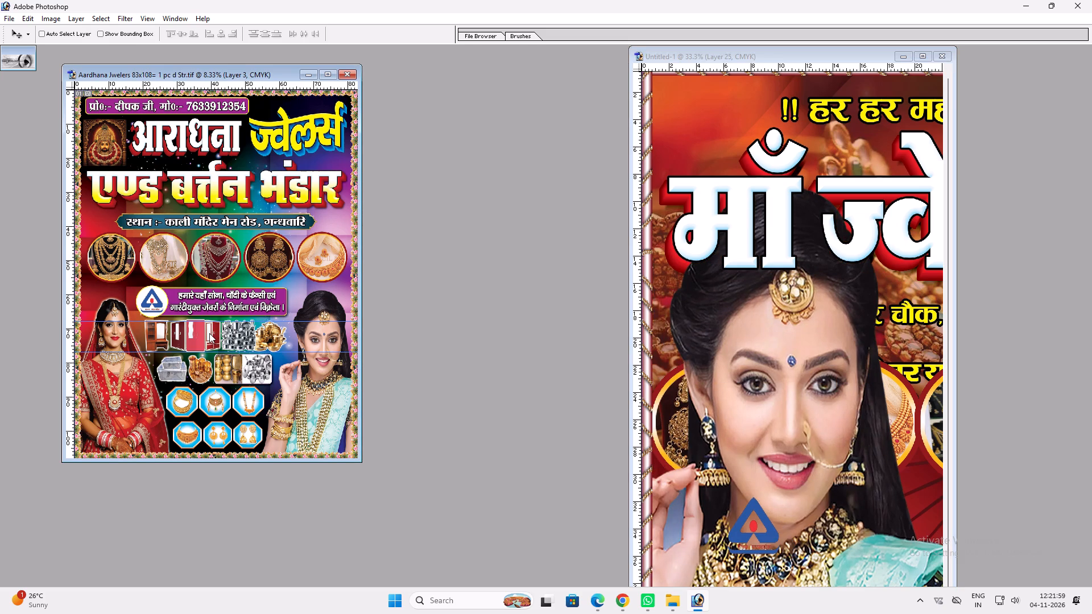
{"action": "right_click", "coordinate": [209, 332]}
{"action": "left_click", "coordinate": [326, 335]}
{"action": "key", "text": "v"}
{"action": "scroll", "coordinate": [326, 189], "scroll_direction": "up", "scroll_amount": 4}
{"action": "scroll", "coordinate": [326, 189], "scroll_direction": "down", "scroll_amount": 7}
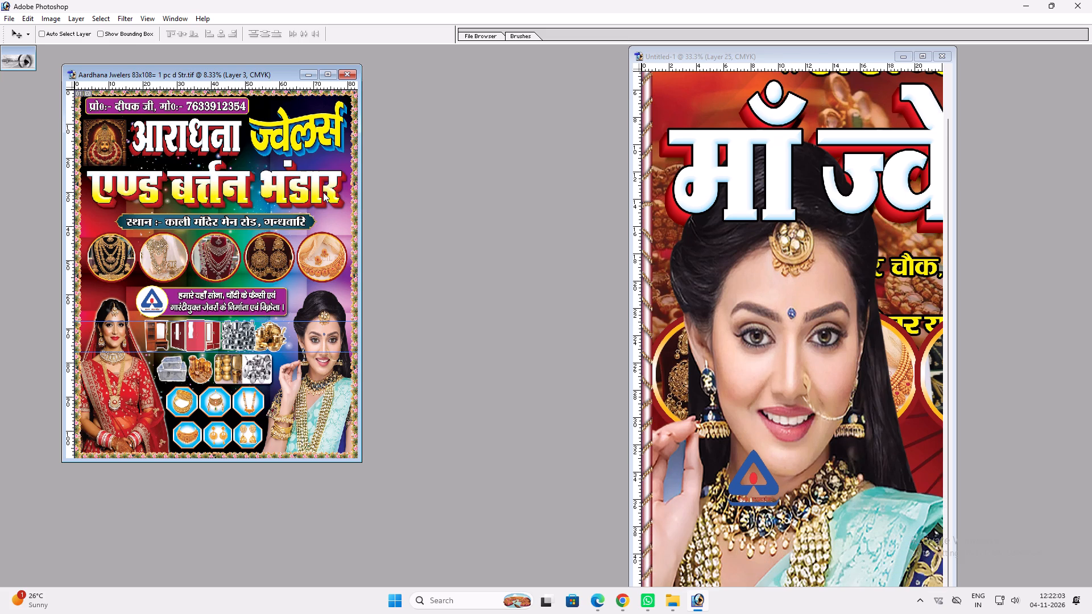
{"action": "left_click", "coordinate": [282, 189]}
Copy the teal plaque behind the address line, without its text, from the Aardhana design into the माँ ज्वेलर्स banner.
{"action": "left_click", "coordinate": [322, 74]}
{"action": "key", "text": "v"}
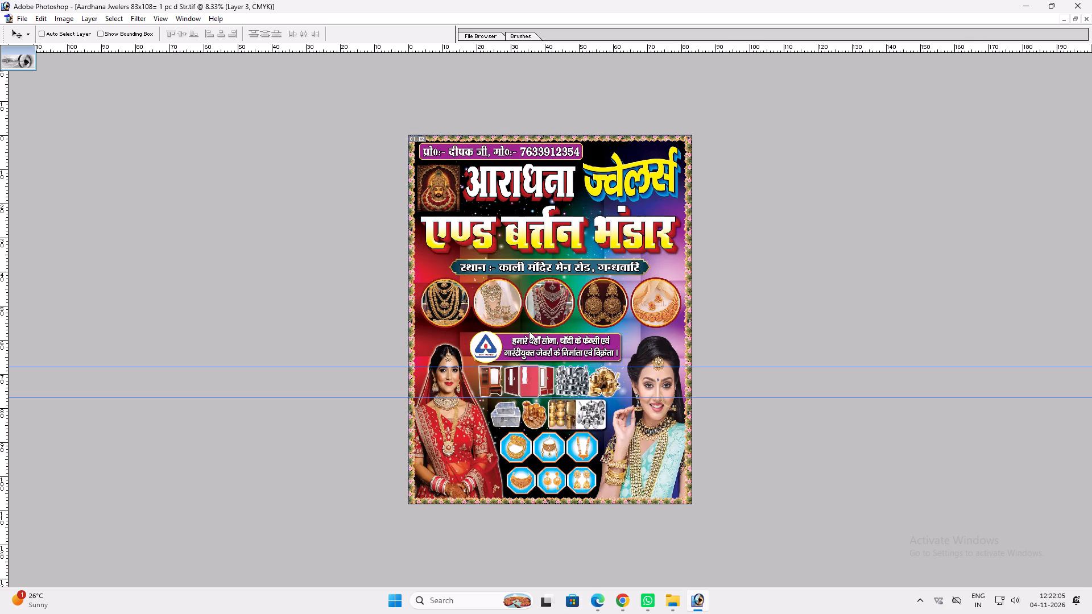
{"action": "left_click_drag", "start_coordinate": [529, 331], "coordinate": [523, 331]}
{"action": "double_click", "coordinate": [31, 48]}
{"action": "left_click", "coordinate": [29, 72]}
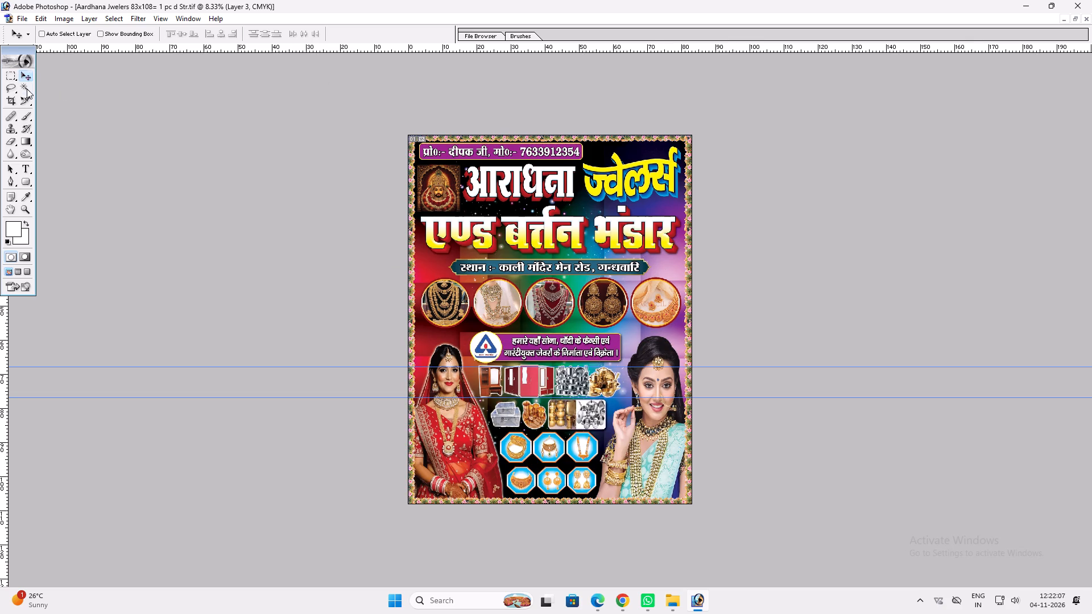
{"action": "left_click", "coordinate": [27, 89]}
{"action": "left_click_drag", "start_coordinate": [404, 243], "coordinate": [710, 358]}
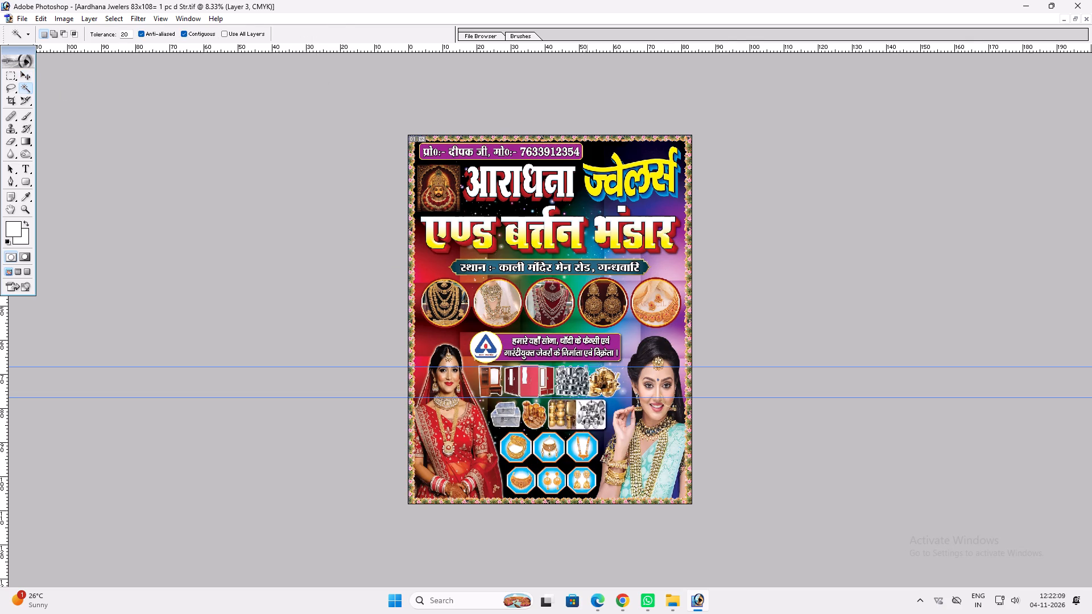
{"action": "key", "text": "z"}
{"action": "left_click_drag", "start_coordinate": [411, 246], "coordinate": [873, 405]}
{"action": "key", "text": "v"}
{"action": "key", "text": "v"}
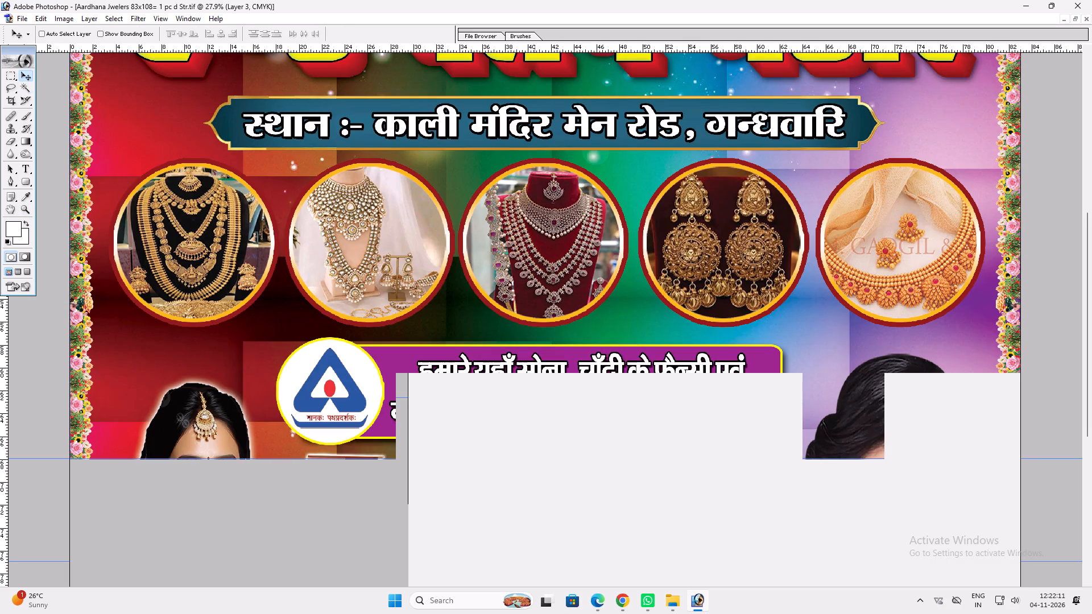
{"action": "right_click", "coordinate": [510, 137]}
{"action": "left_click", "coordinate": [527, 139]}
{"action": "left_click_drag", "start_coordinate": [527, 139], "coordinate": [572, 140]}
{"action": "key", "text": "ctrl+z"}
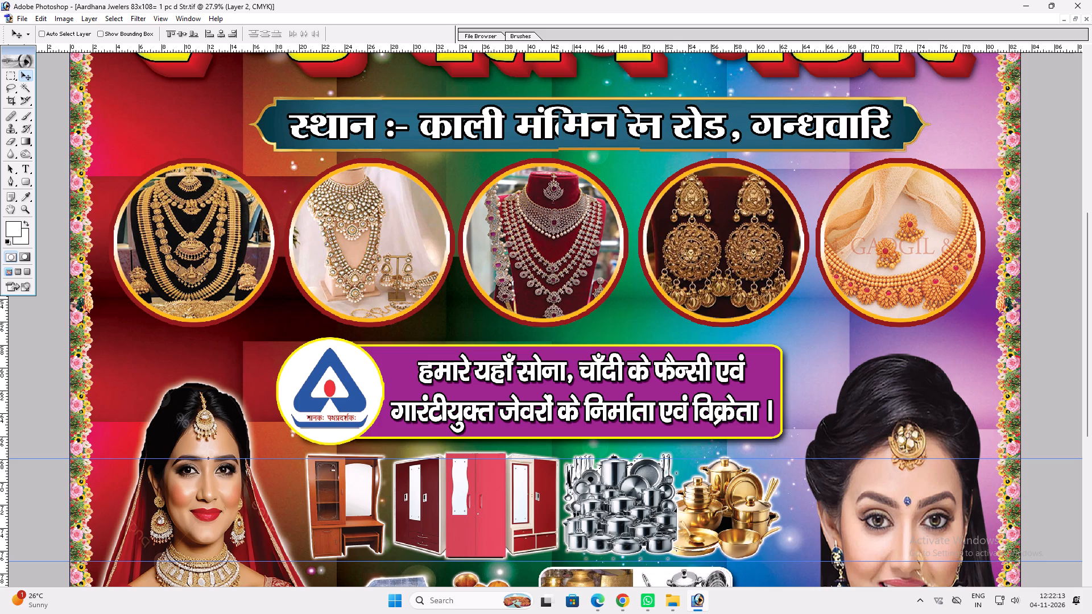
{"action": "right_click", "coordinate": [560, 143], "text": "ctrl+shift"}
{"action": "left_click_drag", "start_coordinate": [577, 146], "coordinate": [582, 147], "text": "ctrl+shift"}
{"action": "left_click_drag", "start_coordinate": [577, 144], "coordinate": [623, 148]}
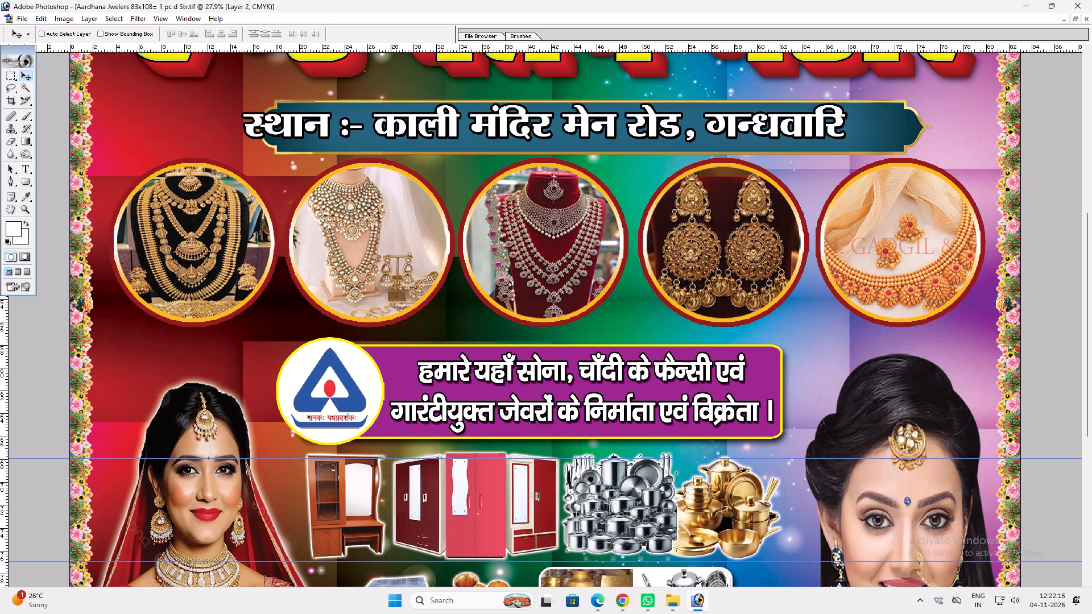
{"action": "key", "text": "ctrl+z"}
{"action": "type", "text": "fff"}
{"action": "left_click_drag", "start_coordinate": [345, 200], "coordinate": [891, 252]}
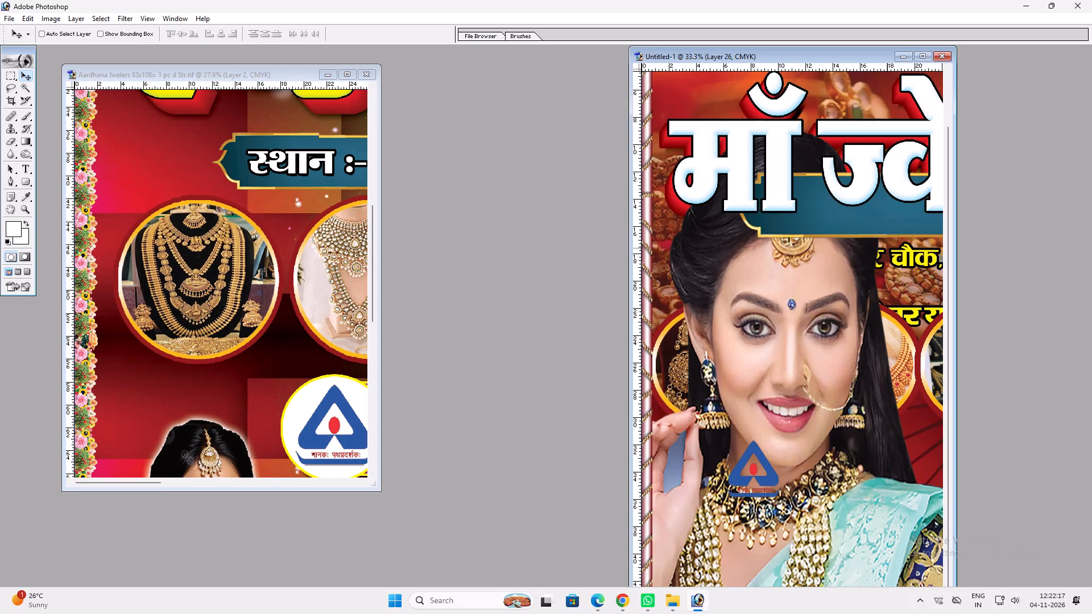
Scale the woman in the turquoise sari down proportionally to about one third of the banner's height.
{"action": "left_click", "coordinate": [924, 61]}
{"action": "key", "text": "space"}
{"action": "key", "text": "space"}
{"action": "key", "text": "space"}
{"action": "key", "text": "space"}
{"action": "key", "text": "space"}
{"action": "key", "text": "space"}
{"action": "key", "text": "space"}
{"action": "key", "text": "space"}
{"action": "key", "text": "space"}
{"action": "key", "text": "space"}
{"action": "key", "text": "space"}
{"action": "key", "text": "space"}
{"action": "key", "text": "space"}
{"action": "key", "text": "space"}
{"action": "key", "text": "space"}
{"action": "key", "text": "space"}
{"action": "key", "text": "space"}
{"action": "key", "text": "space"}
{"action": "key", "text": "space"}
{"action": "key", "text": "space"}
{"action": "left_click_drag", "start_coordinate": [767, 273], "coordinate": [783, 388]}
{"action": "left_click_drag", "start_coordinate": [748, 376], "coordinate": [730, 167]}
{"action": "right_click", "coordinate": [551, 376]}
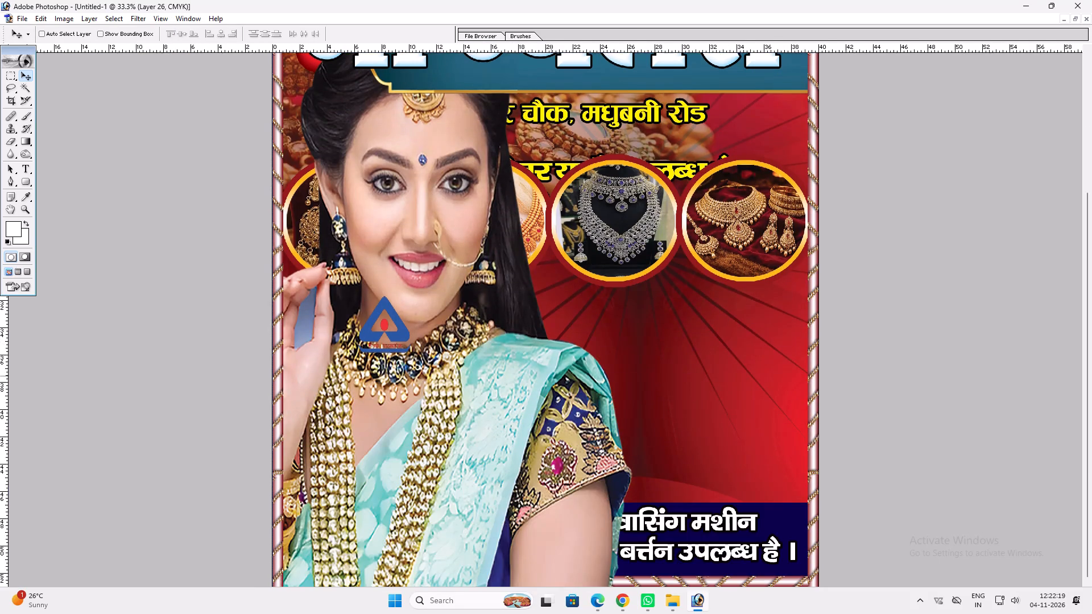
{"action": "left_click_drag", "start_coordinate": [572, 382], "coordinate": [582, 383]}
{"action": "left_click", "coordinate": [544, 423], "text": "ctrl"}
{"action": "key", "text": "ctrl+t"}
{"action": "left_click_drag", "start_coordinate": [616, 155], "coordinate": [536, 390], "text": "alt+shift"}
{"action": "key", "text": "shift+Return"}
{"action": "key", "text": "v"}
{"action": "key", "text": "v"}
Send the woman to the back, raise her two levels, and place her at the banner's lower-left edge behind the navy note strip.
{"action": "left_click_drag", "start_coordinate": [468, 451], "coordinate": [618, 455]}
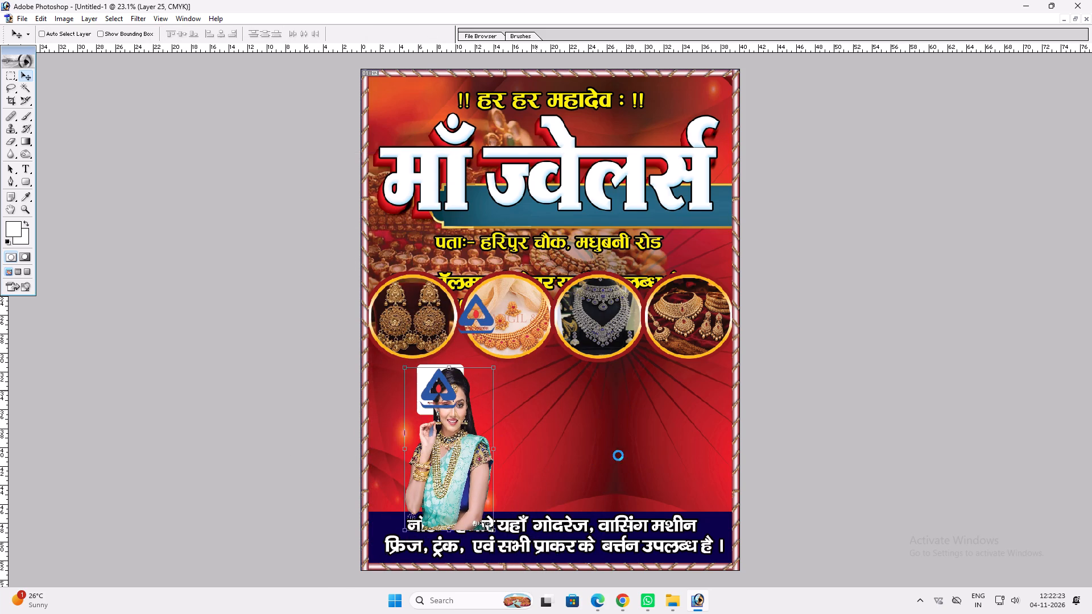
{"action": "left_click_drag", "start_coordinate": [618, 455], "coordinate": [714, 437]}
{"action": "key", "text": "ctrl+shift+bracketleft"}
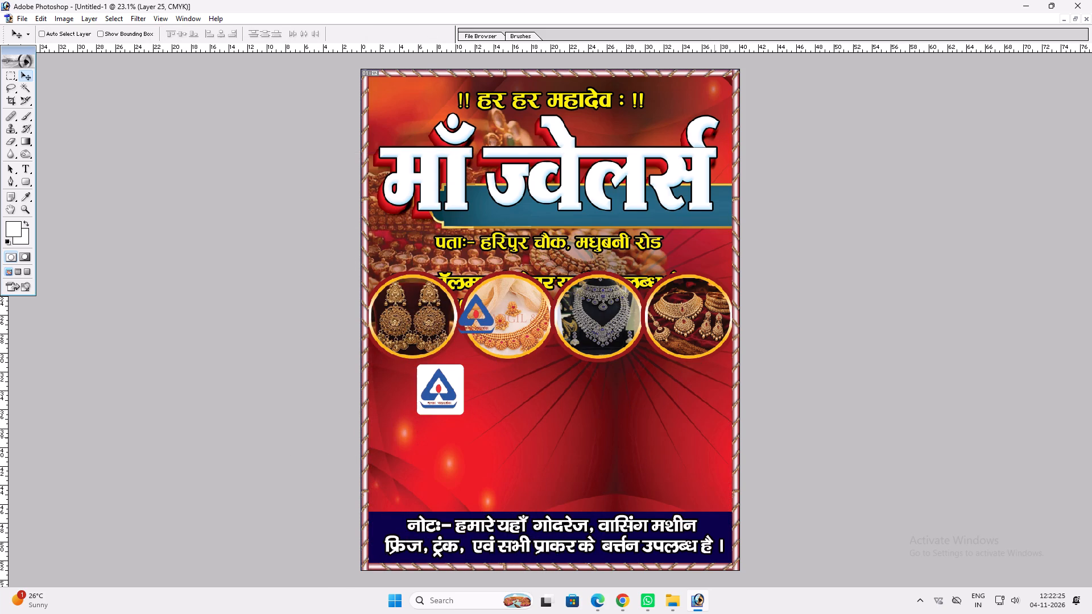
{"action": "key", "text": "ctrl+bracketright"}
{"action": "key", "text": "ctrl+bracketright"}
{"action": "left_click_drag", "start_coordinate": [714, 437], "coordinate": [410, 475]}
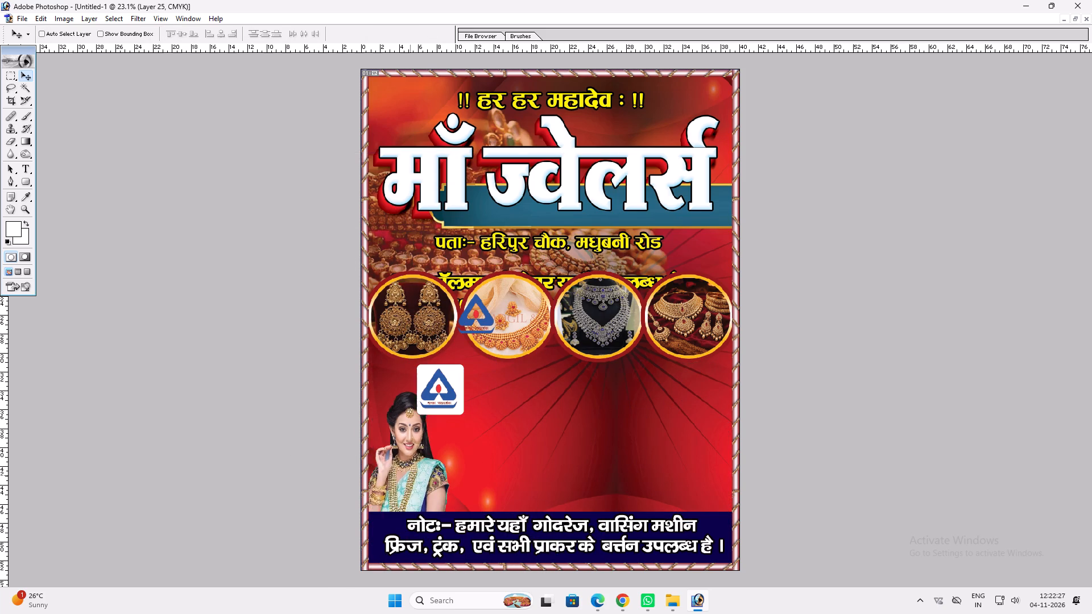
{"action": "left_click_drag", "start_coordinate": [410, 475], "coordinate": [422, 454]}
Flip the woman in the turquoise sari horizontally.
{"action": "right_click", "coordinate": [397, 465]}
{"action": "left_click", "coordinate": [409, 432]}
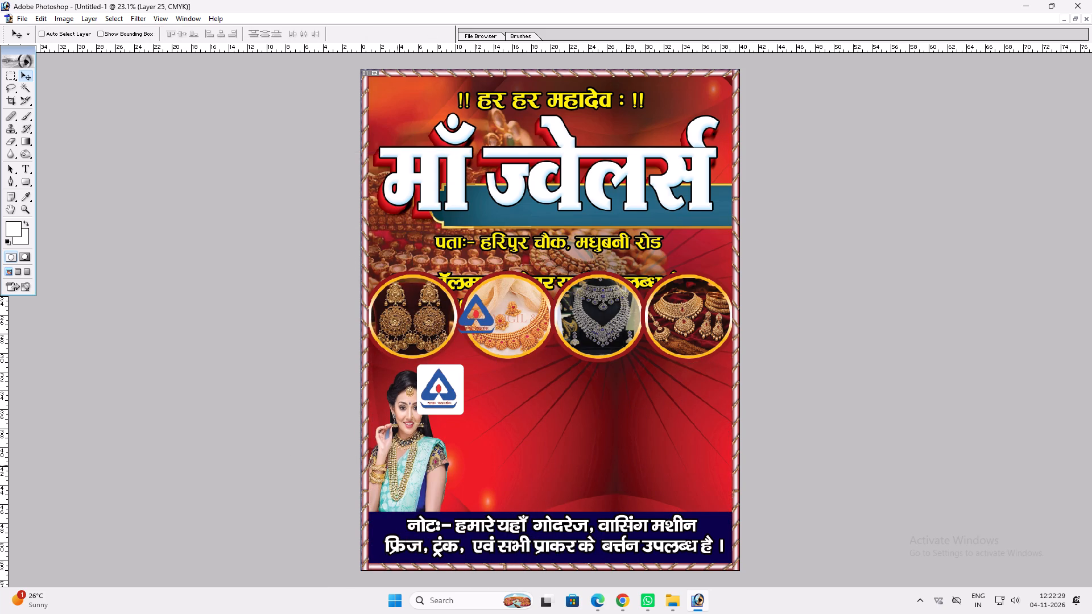
{"action": "key", "text": "ctrl+t"}
{"action": "right_click", "coordinate": [409, 432], "text": "ctrl"}
{"action": "left_click", "coordinate": [457, 403]}
{"action": "left_click", "coordinate": [457, 406]}
{"action": "key", "text": "Return"}
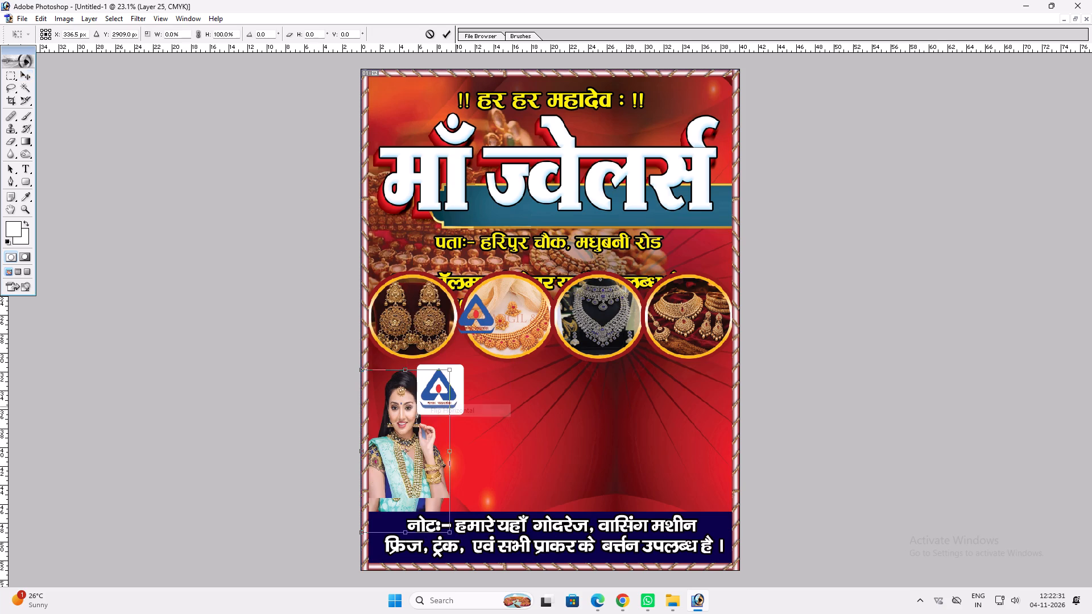
Enlarge the flipped woman so she reaches up behind the round jewellery pictures.
{"action": "left_click", "coordinate": [431, 445]}
{"action": "key", "text": "ctrl+t"}
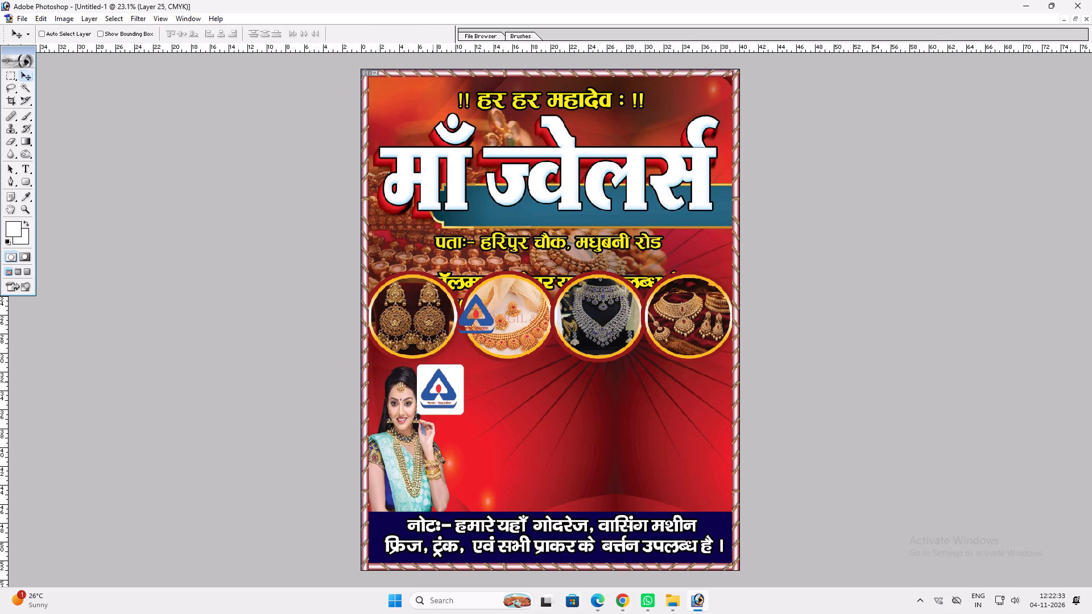
{"action": "left_click_drag", "start_coordinate": [453, 370], "coordinate": [506, 273], "text": "shift"}
{"action": "key", "text": "shift+Return"}
{"action": "key", "text": "v"}
Move the teal plaque below the माँ ज्वेलर्स title and scale it down to fit inside the banner's borders.
{"action": "left_click", "coordinate": [552, 217], "text": "ctrl"}
{"action": "left_click_drag", "start_coordinate": [546, 222], "coordinate": [504, 255]}
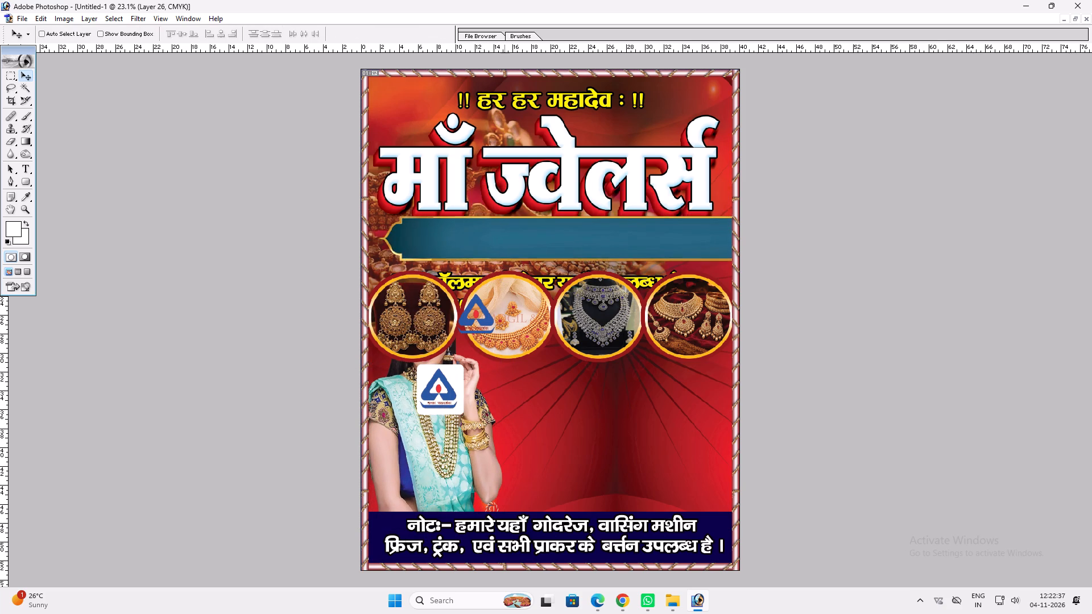
{"action": "left_click_drag", "start_coordinate": [504, 255], "coordinate": [500, 255]}
{"action": "key", "text": "ctrl+t"}
{"action": "left_click_drag", "start_coordinate": [941, 218], "coordinate": [746, 243], "text": "shift"}
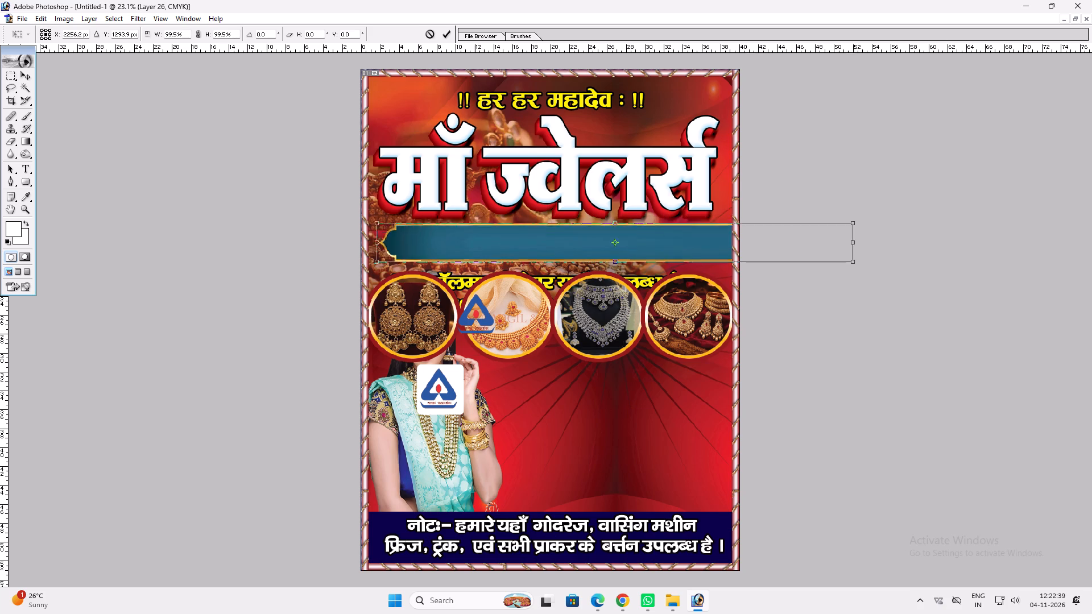
{"action": "left_click_drag", "start_coordinate": [746, 243], "coordinate": [696, 240], "text": "shift"}
{"action": "key", "text": "shift+Return"}
{"action": "key", "text": "v"}
{"action": "left_click_drag", "start_coordinate": [652, 258], "coordinate": [662, 252]}
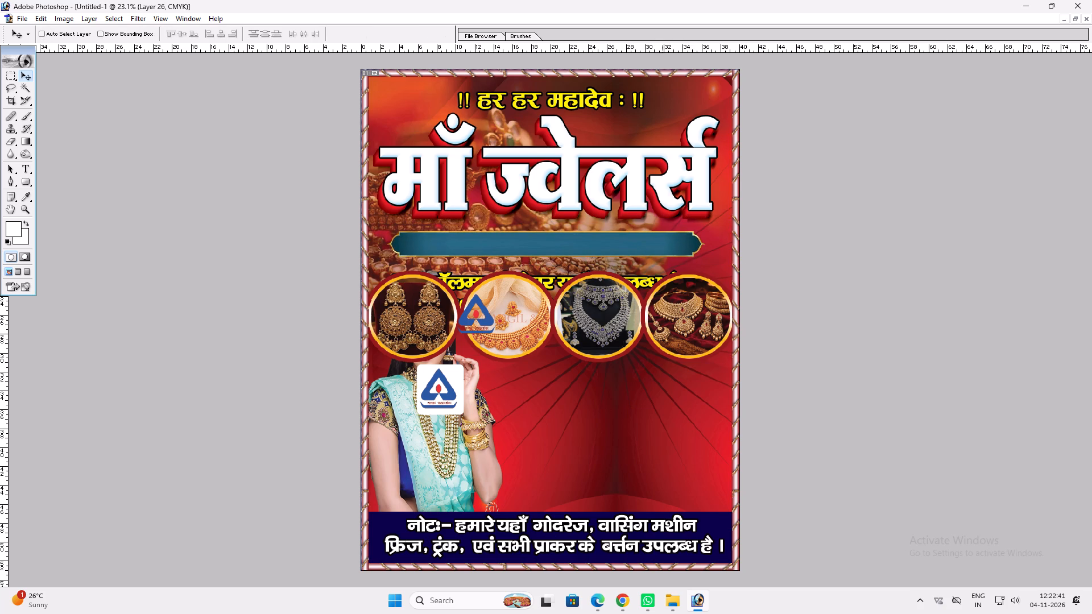
{"action": "key", "text": "ctrl+t"}
{"action": "left_click_drag", "start_coordinate": [629, 252], "coordinate": [624, 252], "text": "ctrl"}
{"action": "key", "text": "Return"}
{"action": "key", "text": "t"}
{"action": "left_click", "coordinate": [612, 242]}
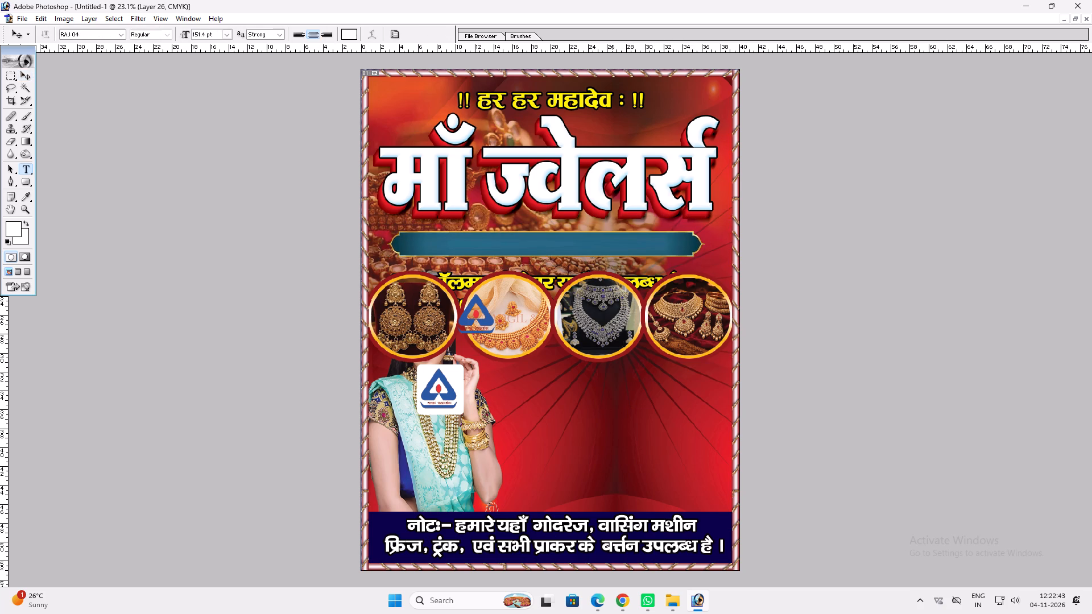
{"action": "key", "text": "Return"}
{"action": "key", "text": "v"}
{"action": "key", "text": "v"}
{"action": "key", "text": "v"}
{"action": "right_click", "coordinate": [544, 244]}
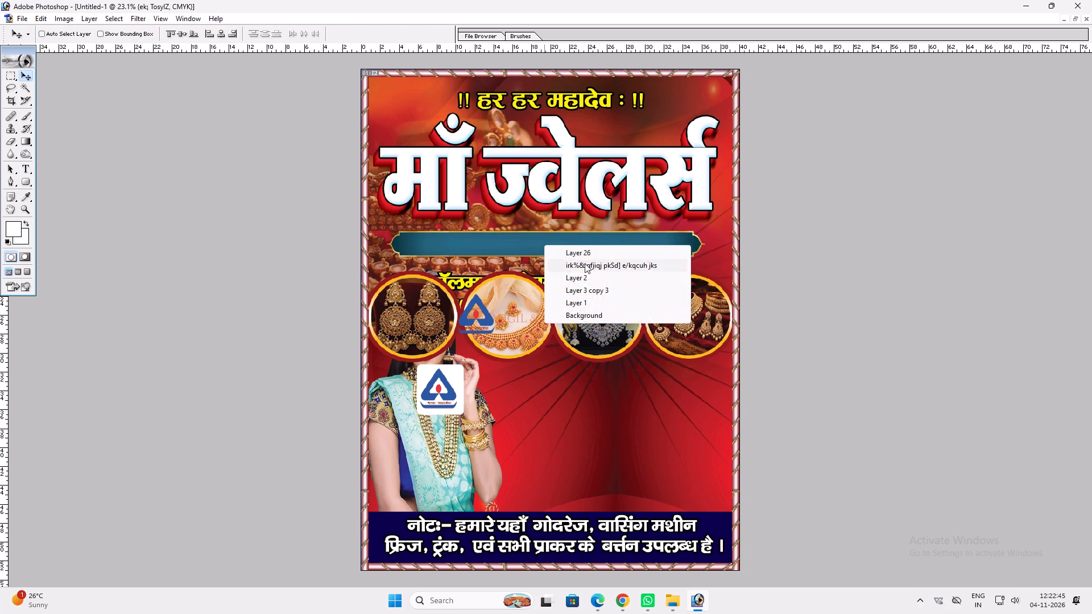
{"action": "left_click", "coordinate": [585, 263]}
{"action": "key", "text": "ctrl+shift+bracketright"}
{"action": "key", "text": "v"}
{"action": "left_click_drag", "start_coordinate": [578, 252], "coordinate": [553, 254]}
{"action": "double_click", "coordinate": [657, 246], "text": "ctrl"}
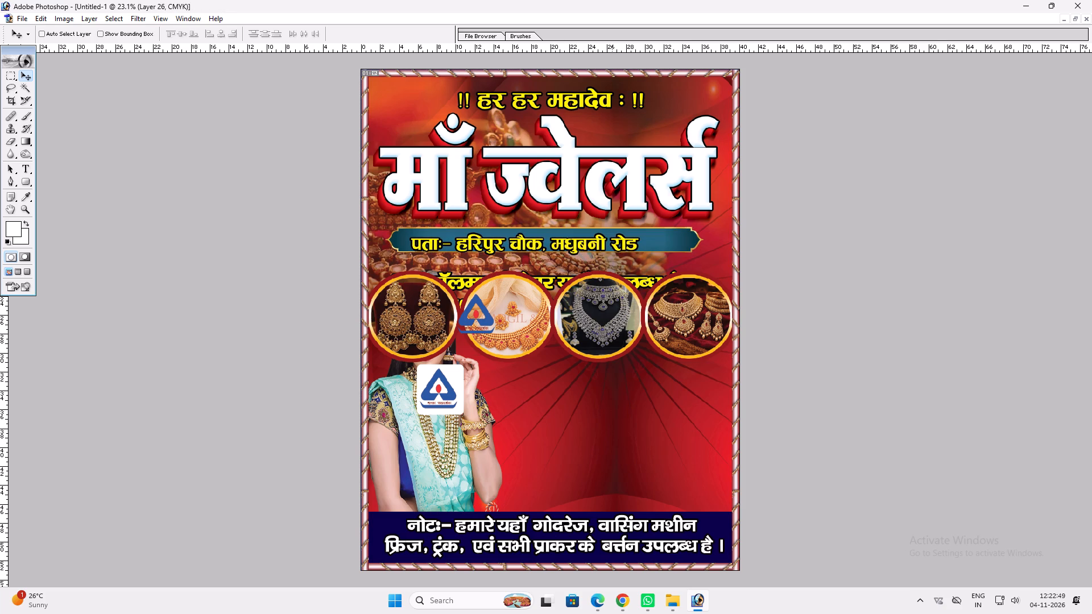
Stretch the address text to about 117% width and 91% height so it fills the teal plaque.
{"action": "key", "text": "t"}
{"action": "left_click", "coordinate": [549, 244]}
{"action": "key", "text": "Return"}
{"action": "key", "text": "v"}
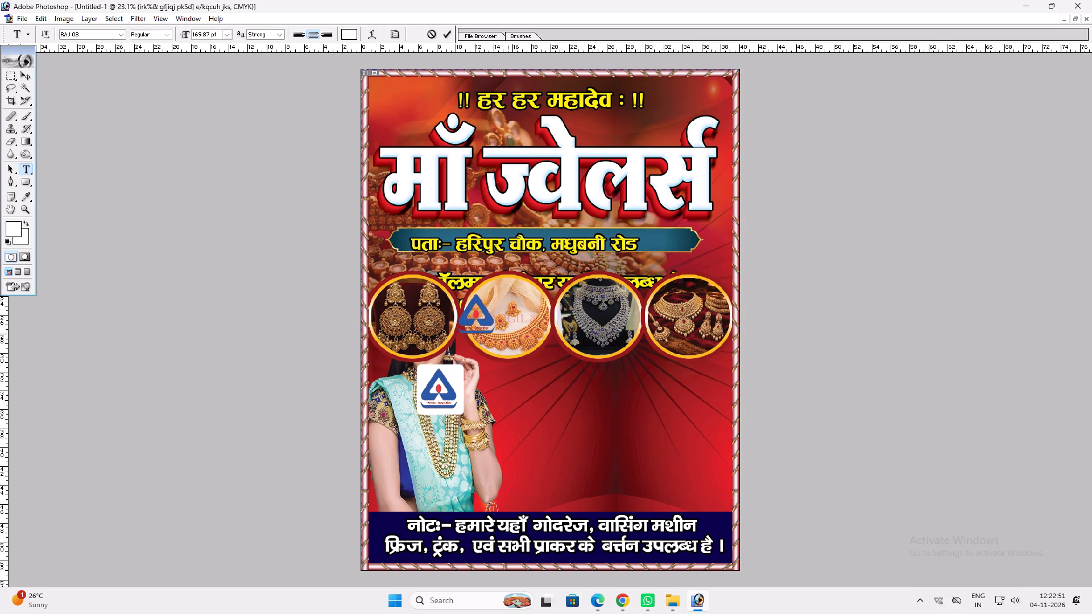
{"action": "key", "text": "v"}
{"action": "left_click", "coordinate": [511, 246]}
{"action": "key", "text": "ctrl+t"}
{"action": "left_click_drag", "start_coordinate": [605, 246], "coordinate": [610, 244], "text": "shift"}
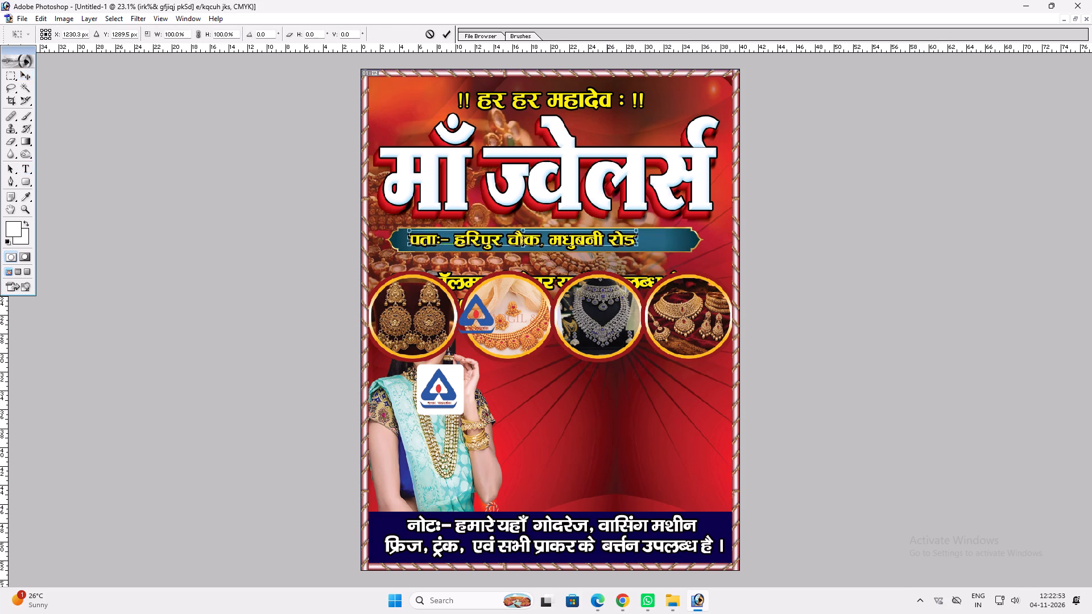
{"action": "left_click_drag", "start_coordinate": [610, 244], "coordinate": [613, 243], "text": "shift"}
{"action": "left_click_drag", "start_coordinate": [636, 242], "coordinate": [667, 242]}
{"action": "left_click_drag", "start_coordinate": [667, 238], "coordinate": [680, 238], "text": "shift"}
{"action": "left_click_drag", "start_coordinate": [679, 232], "coordinate": [674, 233], "text": "shift"}
{"action": "left_click", "coordinate": [673, 234], "text": "shift"}
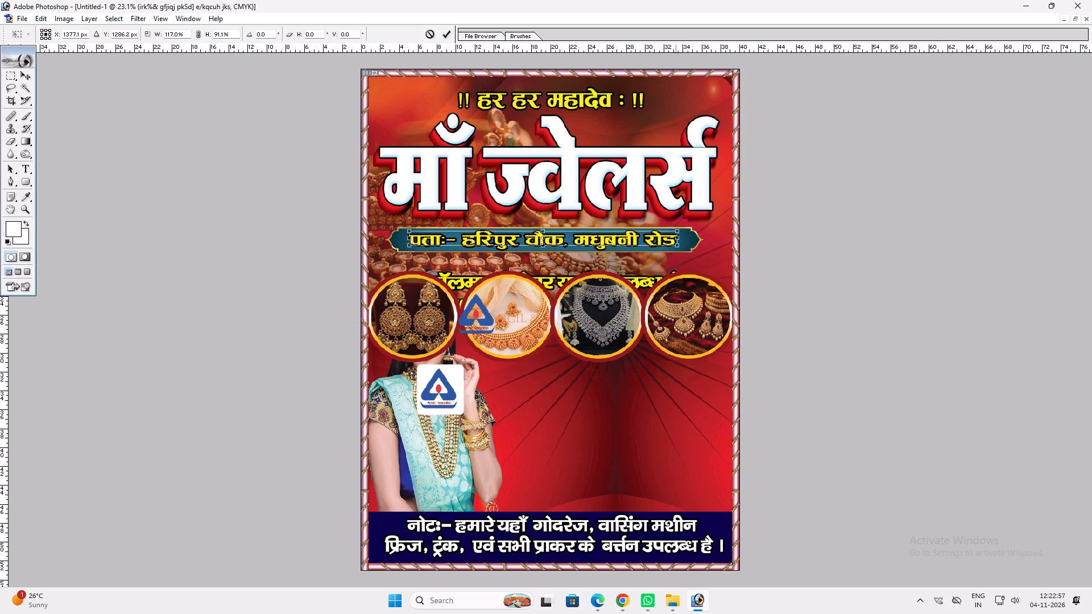
{"action": "key", "text": "Return"}
{"action": "type", "text": "vv"}
Change the address text's Color Overlay to white in its layer style.
{"action": "key", "text": "alt+l"}
{"action": "key", "text": "alt+k"}
{"action": "key", "text": "alt+y"}
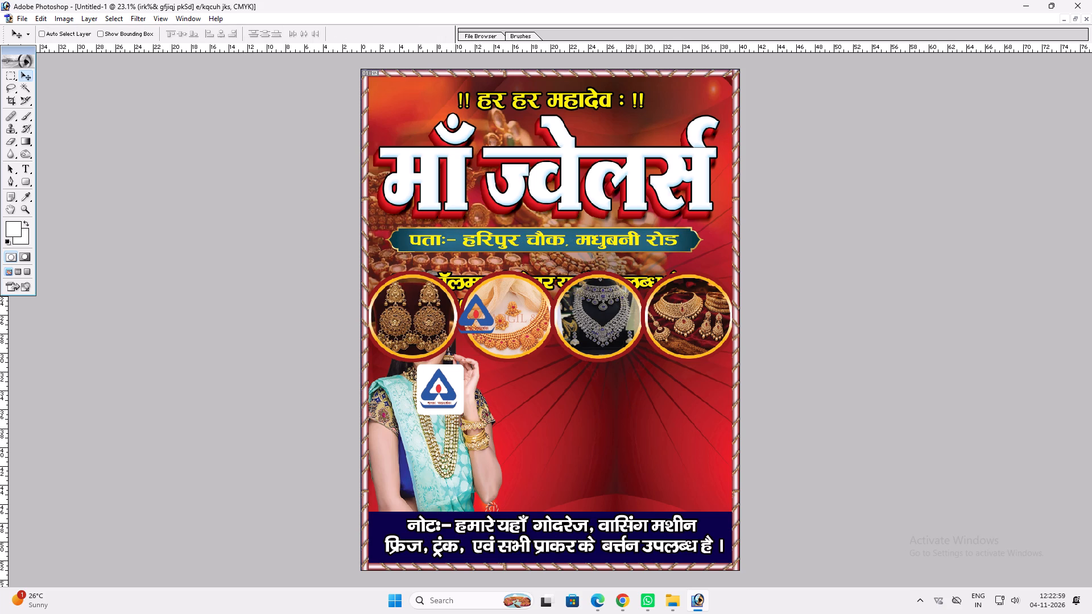
{"action": "key", "text": "alt+l"}
{"action": "key", "text": "alt+y"}
{"action": "key", "text": "k"}
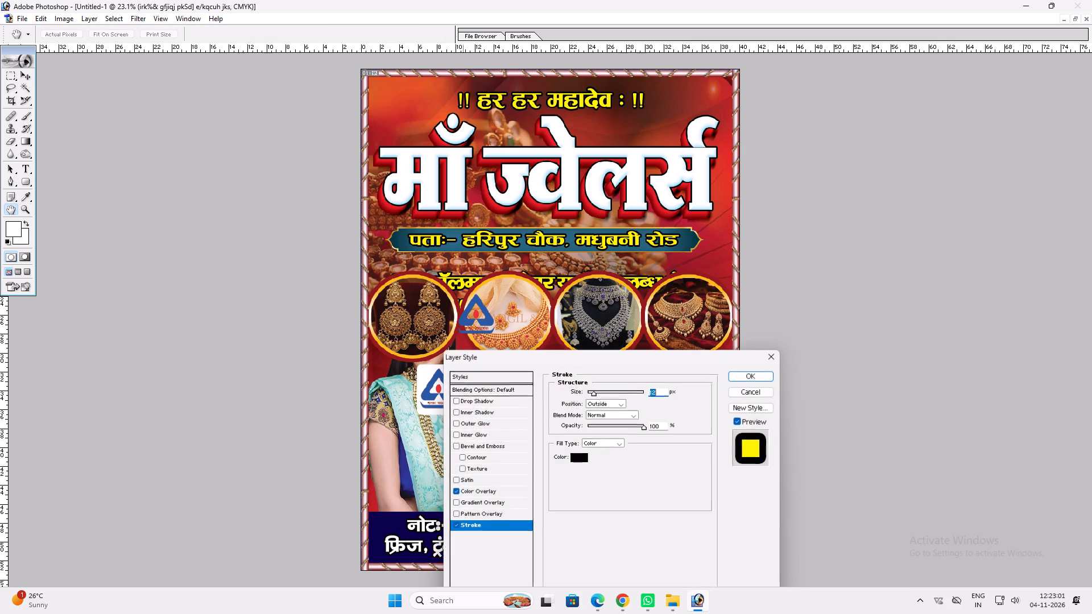
{"action": "left_click", "coordinate": [499, 493]}
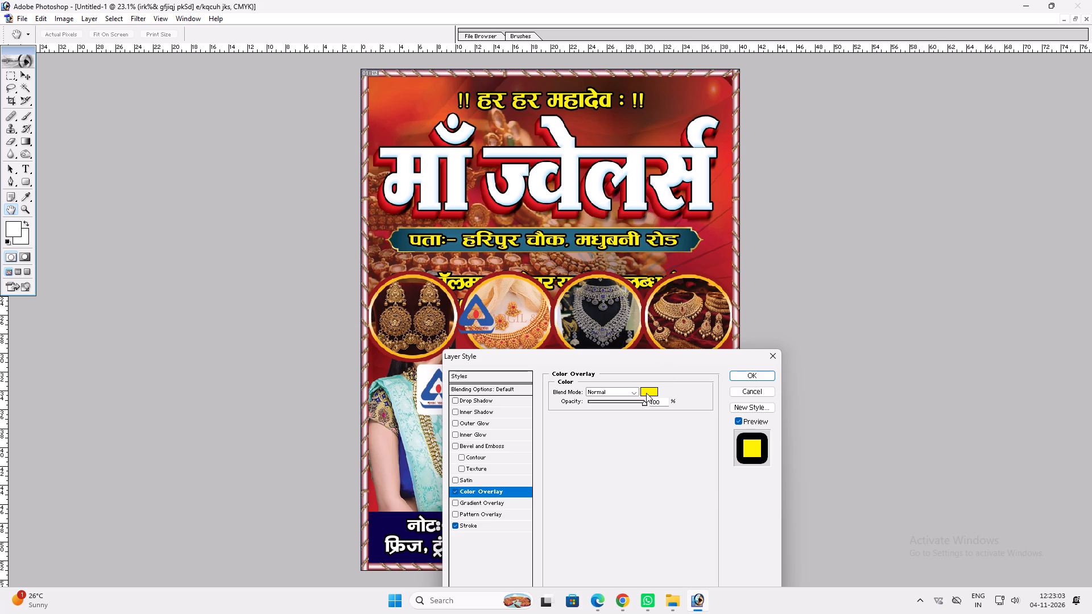
{"action": "left_click", "coordinate": [649, 391]}
{"action": "left_click_drag", "start_coordinate": [326, 310], "coordinate": [206, 201]}
{"action": "key", "text": "Return"}
{"action": "key", "text": "Return"}
Centre the address text horizontally on the banner canvas.
{"action": "key", "text": "ctrl+a"}
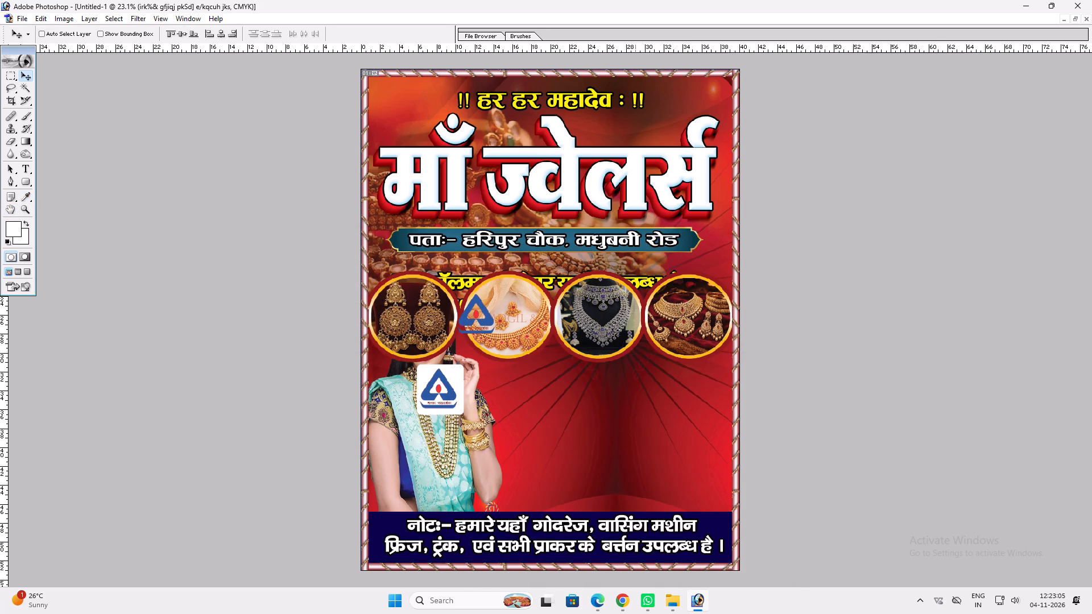
{"action": "key", "text": "alt+l"}
{"action": "key", "text": "alt+i"}
{"action": "key", "text": "alt+h"}
{"action": "key", "text": "ctrl+d"}
{"action": "key", "text": "v"}
Centre the teal plaque horizontally on the banner canvas.
{"action": "left_click", "coordinate": [462, 246], "text": "ctrl"}
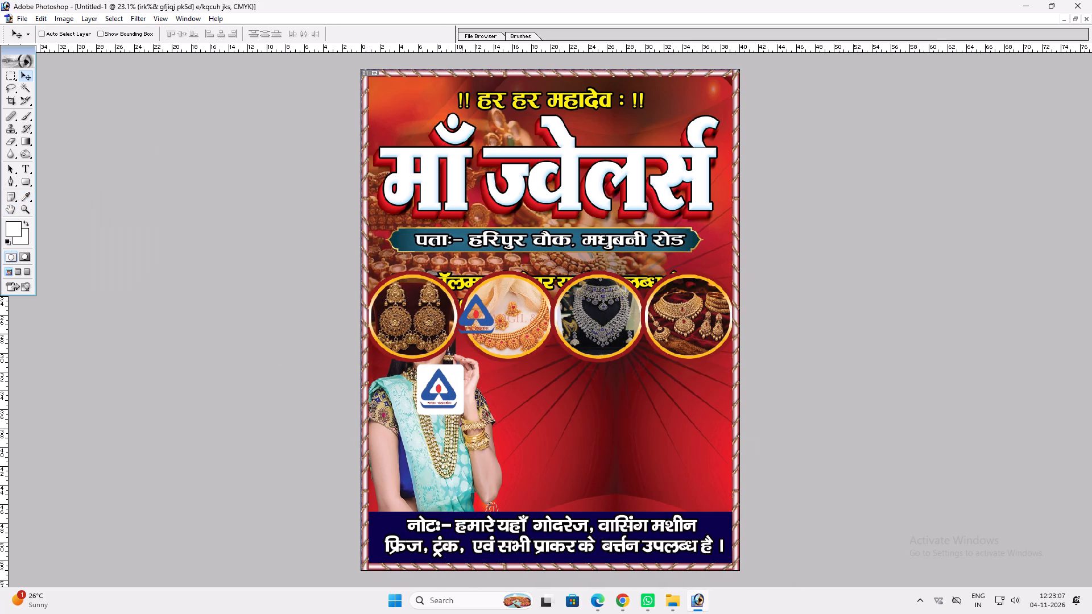
{"action": "key", "text": "ctrl+a"}
{"action": "key", "text": "alt+l"}
{"action": "key", "text": "alt+i"}
{"action": "key", "text": "alt+h"}
{"action": "key", "text": "ctrl+d"}
Narrow the teal address plaque slightly about its centre and increase its height to about 109%.
{"action": "key", "text": "ctrl+t"}
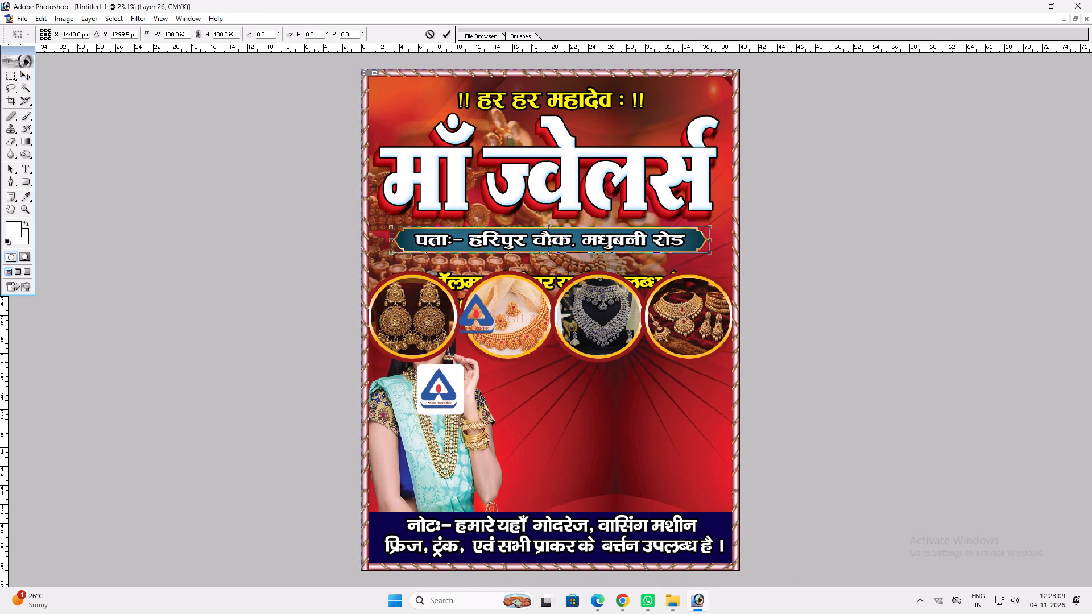
{"action": "left_click", "coordinate": [707, 254], "text": "alt+shift"}
{"action": "left_click", "coordinate": [698, 250], "text": "alt+shift"}
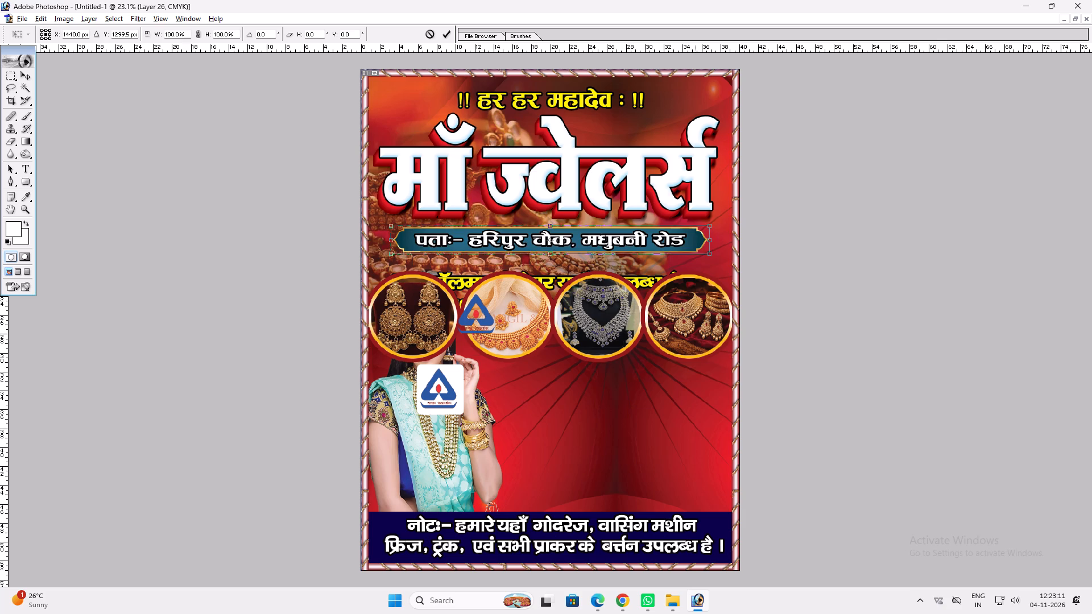
{"action": "left_click_drag", "start_coordinate": [704, 239], "coordinate": [700, 239], "text": "alt+shift"}
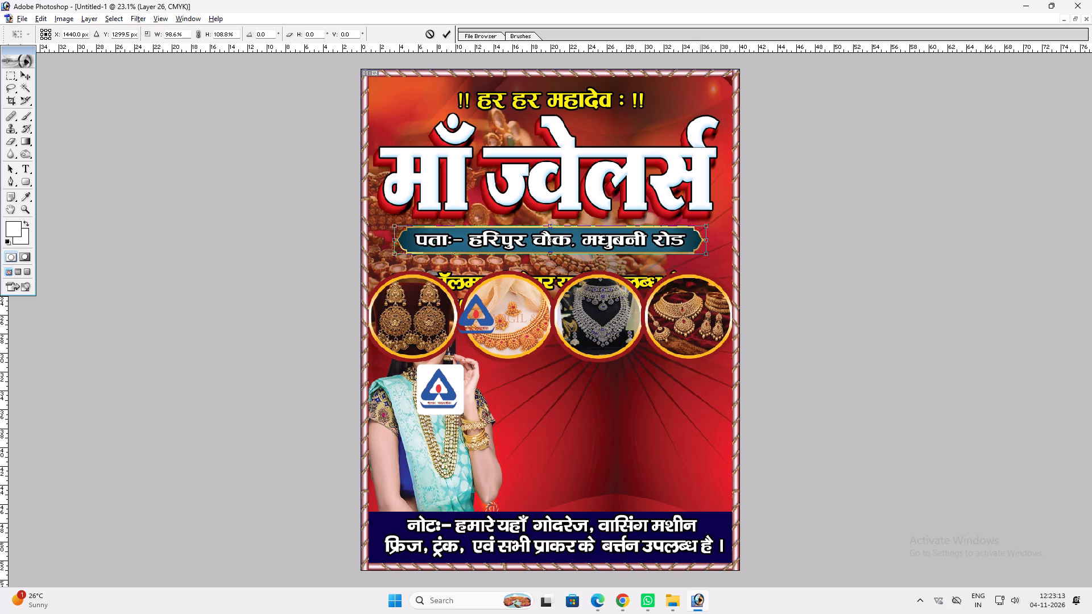
{"action": "left_click_drag", "start_coordinate": [700, 239], "coordinate": [698, 239], "text": "alt+shift"}
{"action": "key", "text": "Return"}
Merge the linked parts of the row of four jewellery circles and delete the whole row from the banner.
{"action": "key", "text": "v"}
{"action": "left_click", "coordinate": [628, 293], "text": "ctrl"}
{"action": "left_click_drag", "start_coordinate": [624, 295], "coordinate": [615, 283]}
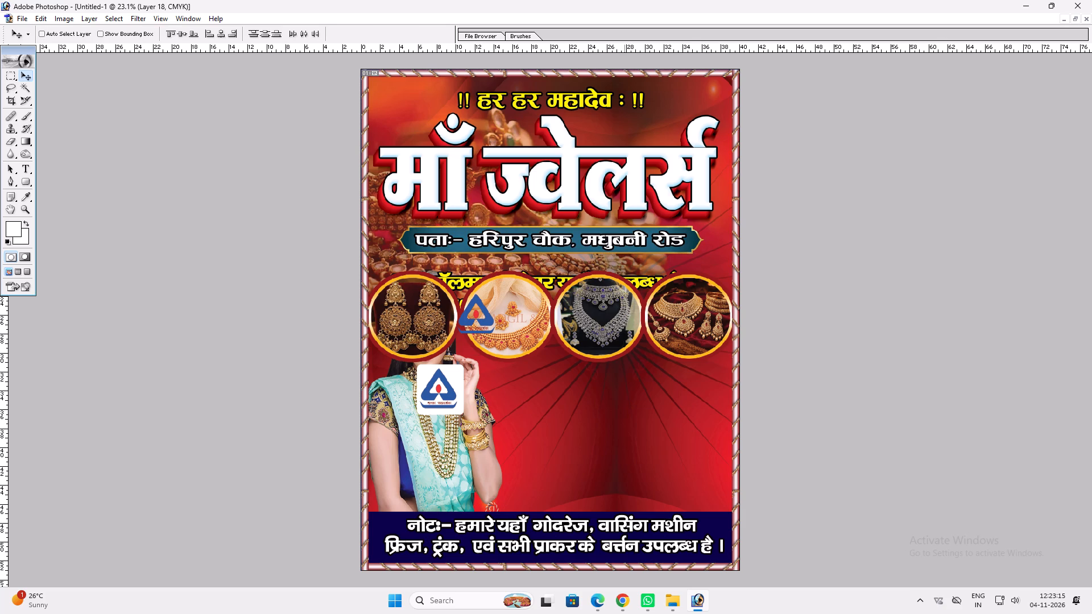
{"action": "left_click_drag", "start_coordinate": [615, 283], "coordinate": [603, 234]}
{"action": "key", "text": "alt+l"}
{"action": "key", "text": "alt+l"}
{"action": "key", "text": "alt+l"}
{"action": "key", "text": "ctrl+z"}
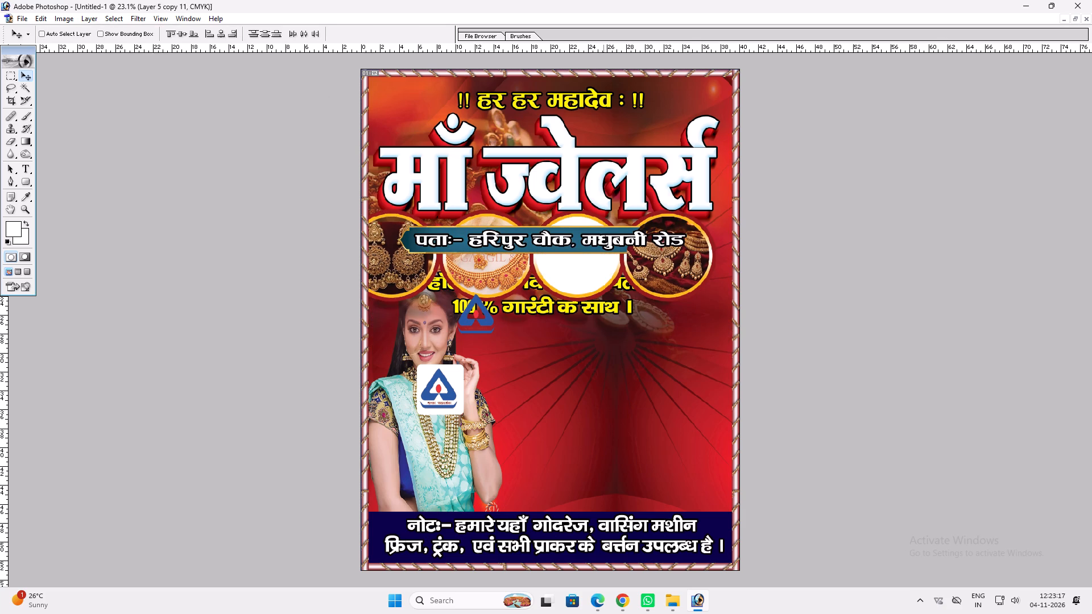
{"action": "key", "text": "ctrl+e"}
{"action": "key", "text": "alt+l"}
{"action": "key", "text": "alt+l"}
{"action": "key", "text": "alt+l"}
Copy the row of five framed jewellery circles from the Aardhana Jwelers design into the banner.
{"action": "type", "text": "ff"}
{"action": "key", "text": "f"}
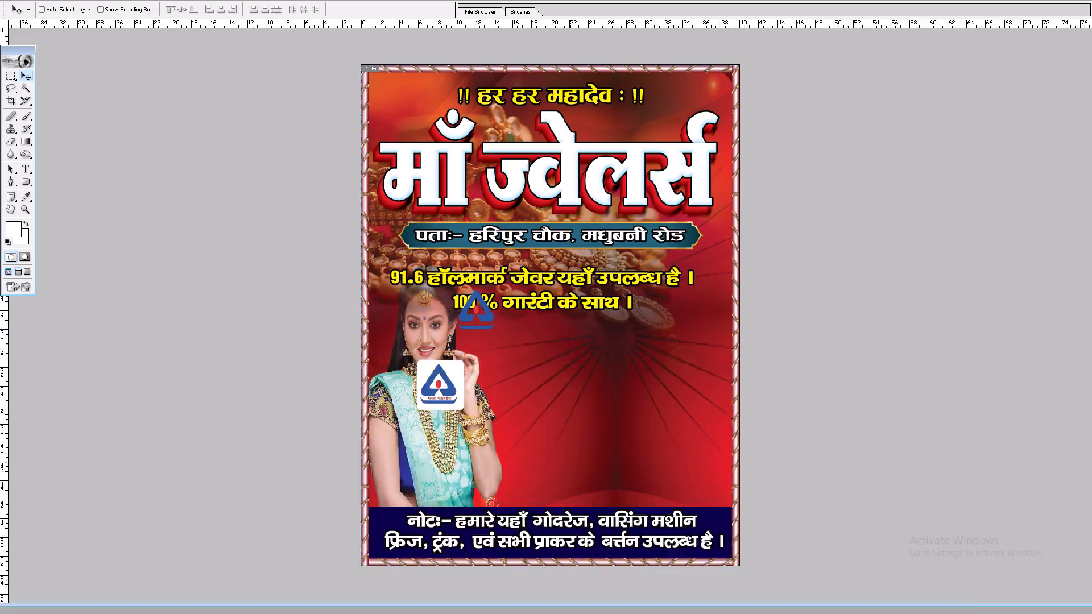
{"action": "left_click", "coordinate": [371, 279]}
{"action": "left_click", "coordinate": [362, 279], "text": "ctrl"}
{"action": "left_click_drag", "start_coordinate": [346, 276], "coordinate": [732, 302]}
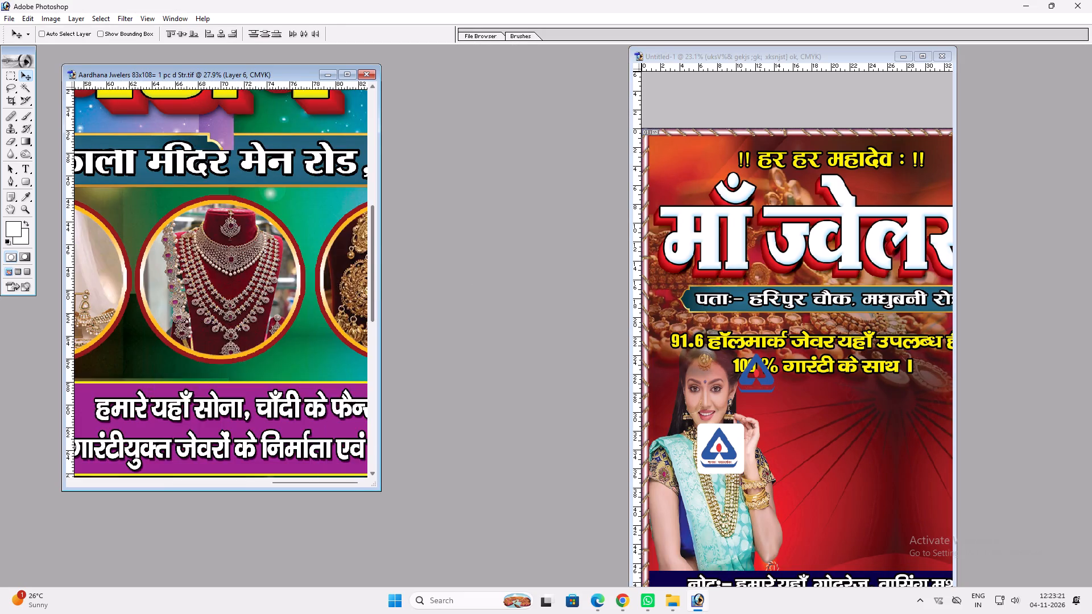
{"action": "left_click", "coordinate": [741, 298]}
{"action": "key", "text": "ctrl+z"}
{"action": "left_click", "coordinate": [338, 281], "text": "ctrl"}
{"action": "left_click", "coordinate": [297, 259], "text": "ctrl"}
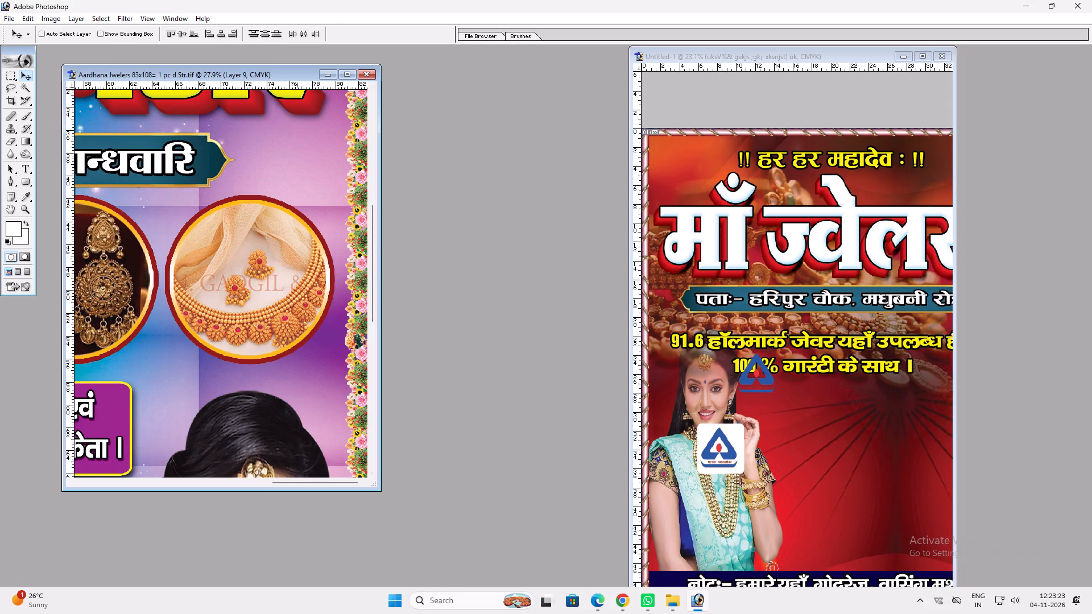
{"action": "left_click_drag", "start_coordinate": [293, 256], "coordinate": [773, 269]}
{"action": "left_click", "coordinate": [915, 60]}
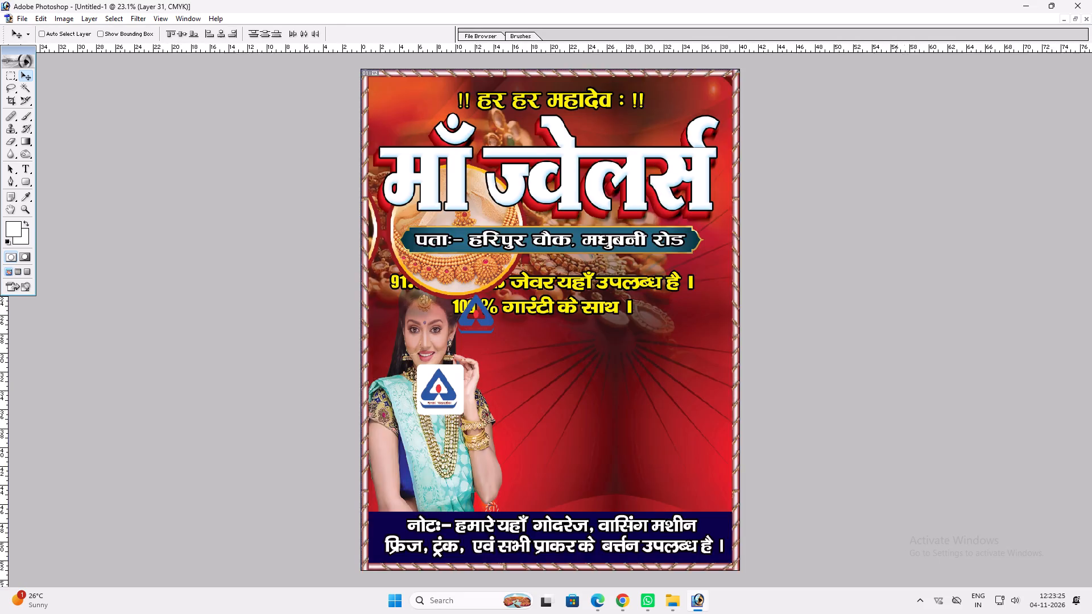
Merge the five copied jewellery circles into one layer and scale the row down to fit between the banner's side borders.
{"action": "scroll", "coordinate": [527, 313], "scroll_direction": "up", "scroll_amount": 3}
{"action": "key", "text": "ctrl+t"}
{"action": "left_click", "coordinate": [530, 206], "text": "alt+shift"}
{"action": "key", "text": "Return"}
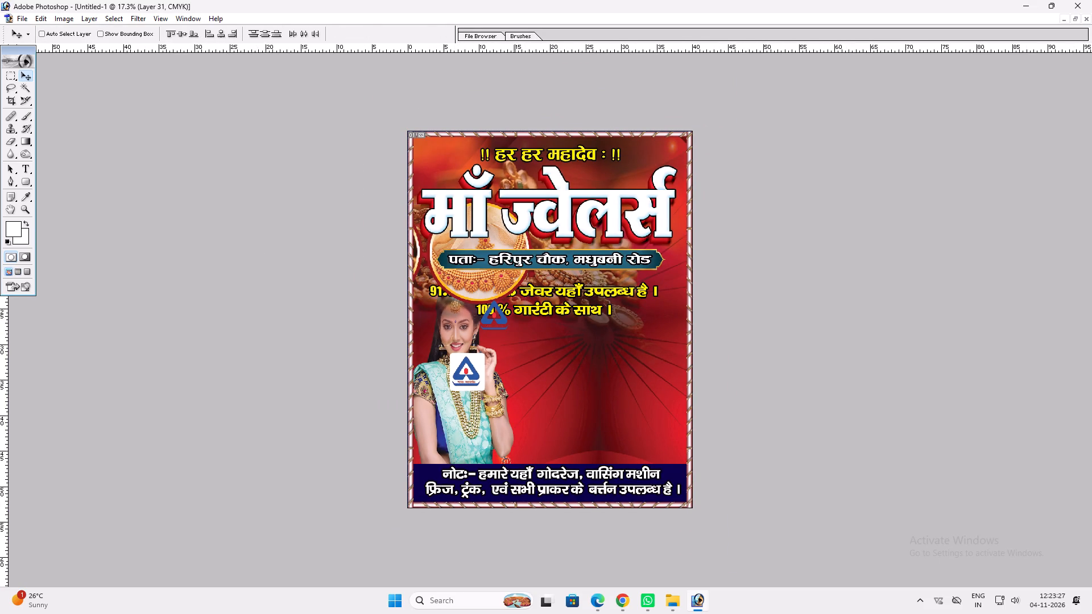
{"action": "left_click_drag", "start_coordinate": [448, 309], "coordinate": [732, 310]}
{"action": "key", "text": "ctrl+e"}
{"action": "key", "text": "ctrl+t"}
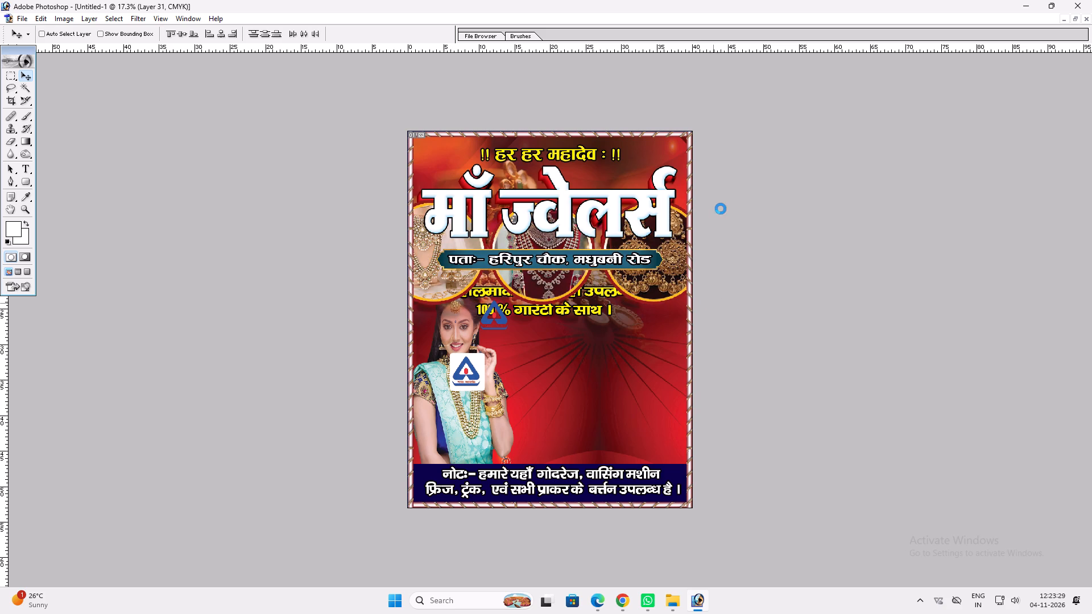
{"action": "left_click_drag", "start_coordinate": [819, 201], "coordinate": [701, 238], "text": "alt+shift"}
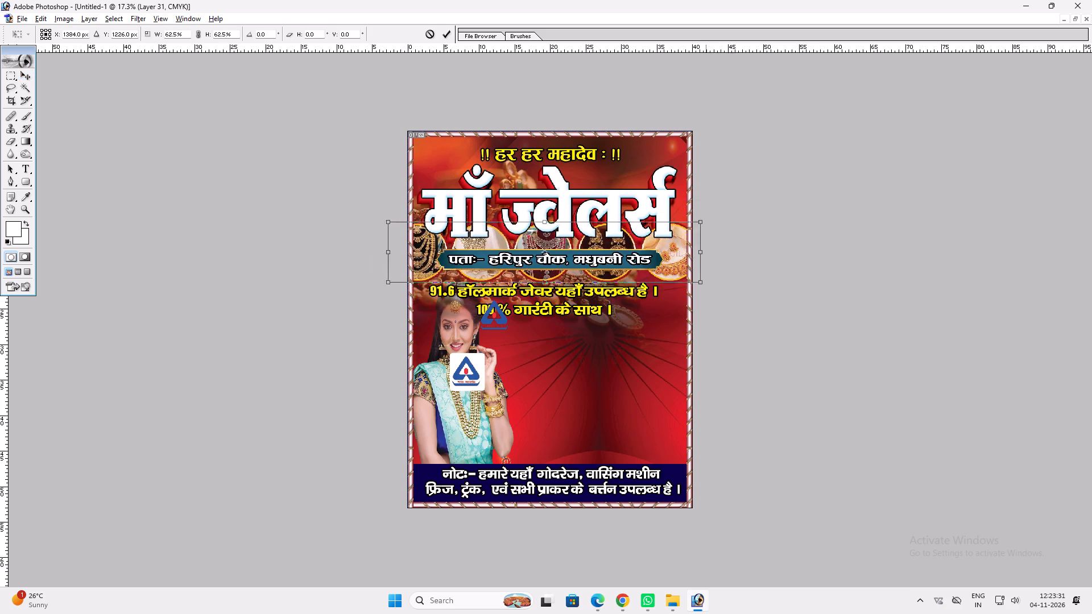
{"action": "left_click_drag", "start_coordinate": [701, 238], "coordinate": [684, 246], "text": "alt+shift"}
{"action": "key", "text": "Return"}
{"action": "key", "text": "ctrl+0"}
{"action": "key", "text": "v"}
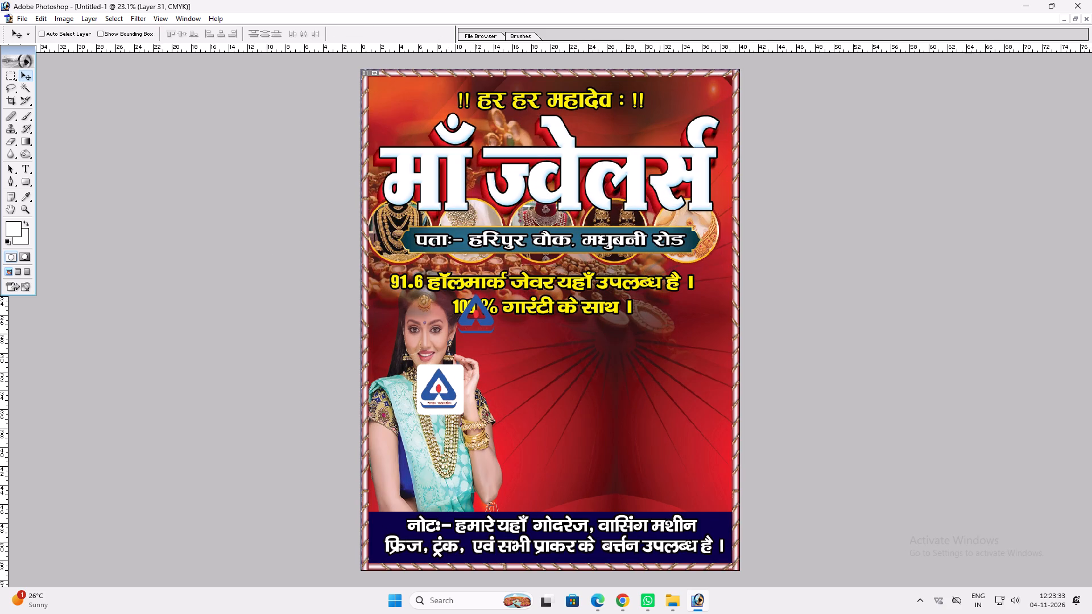
{"action": "left_click_drag", "start_coordinate": [644, 263], "coordinate": [650, 282]}
Delete the model in the turquoise sari from the banner.
{"action": "left_click", "coordinate": [418, 442], "text": "ctrl"}
{"action": "key", "text": "alt+l"}
{"action": "key", "text": "alt+l"}
{"action": "key", "text": "alt+l"}
{"action": "key", "text": "v"}
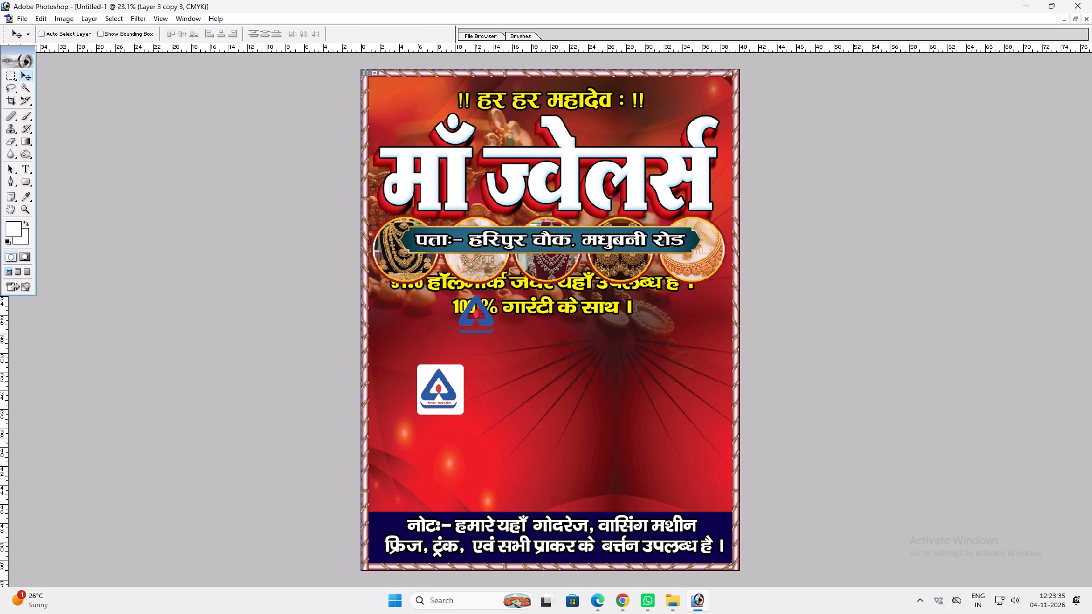
Move the row of five jewellery circles down to just below the teal address plaque.
{"action": "left_click", "coordinate": [565, 267], "text": "ctrl"}
{"action": "left_click_drag", "start_coordinate": [563, 267], "coordinate": [563, 307]}
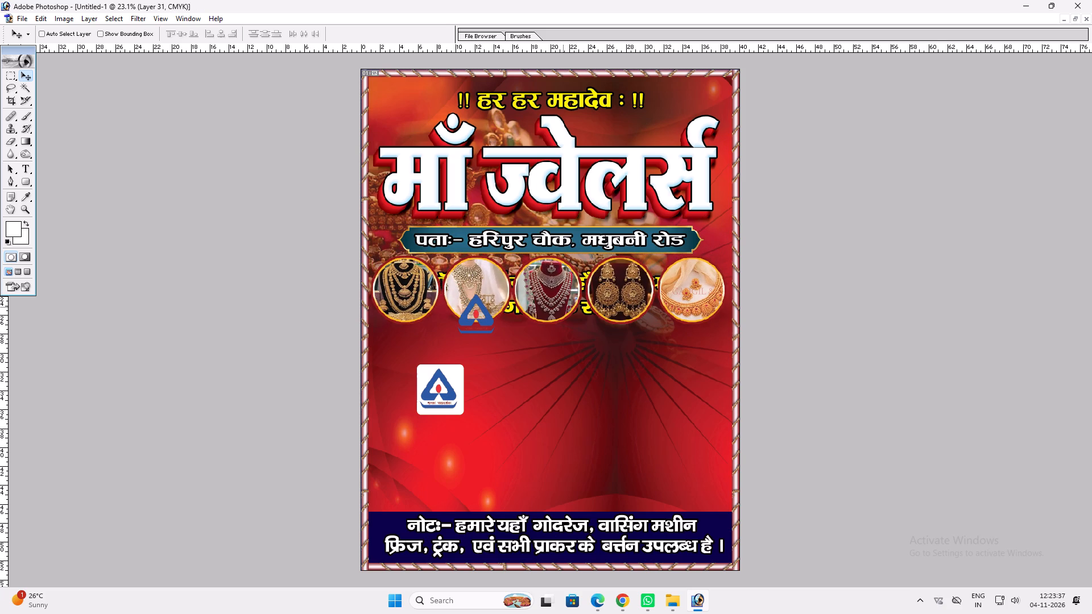
{"action": "left_click_drag", "start_coordinate": [563, 307], "coordinate": [564, 311]}
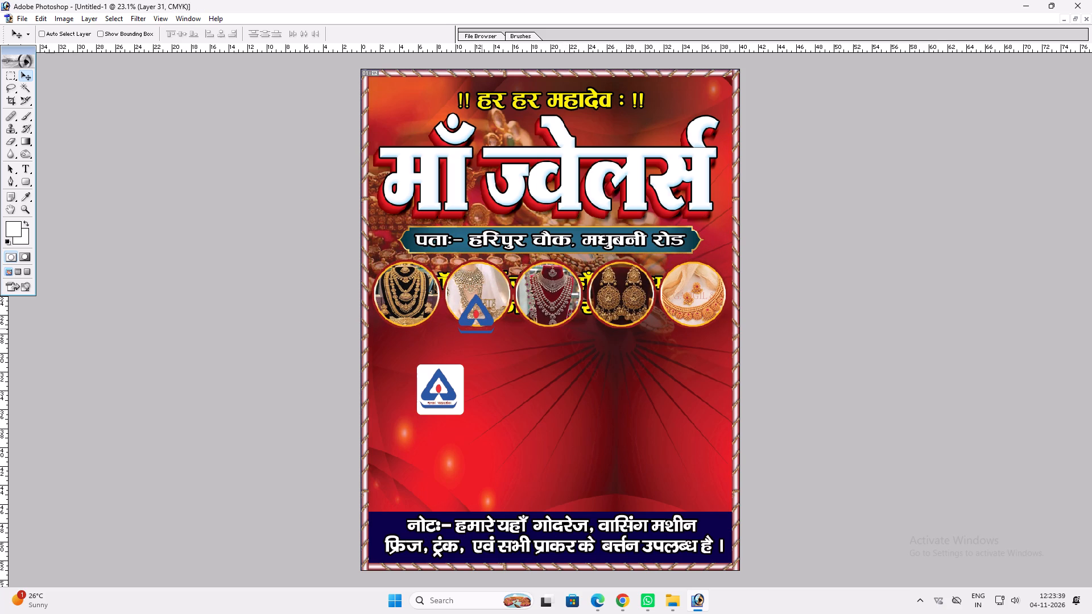
Delete the blue hallmark triangle logo that has no white background.
{"action": "left_click", "coordinate": [482, 326], "text": "ctrl"}
{"action": "left_click", "coordinate": [486, 320], "text": "ctrl"}
{"action": "key", "text": "alt+semicolon"}
{"action": "key", "text": "alt+l"}
{"action": "key", "text": "alt+l"}
{"action": "key", "text": "alt+l"}
{"action": "key", "text": "v"}
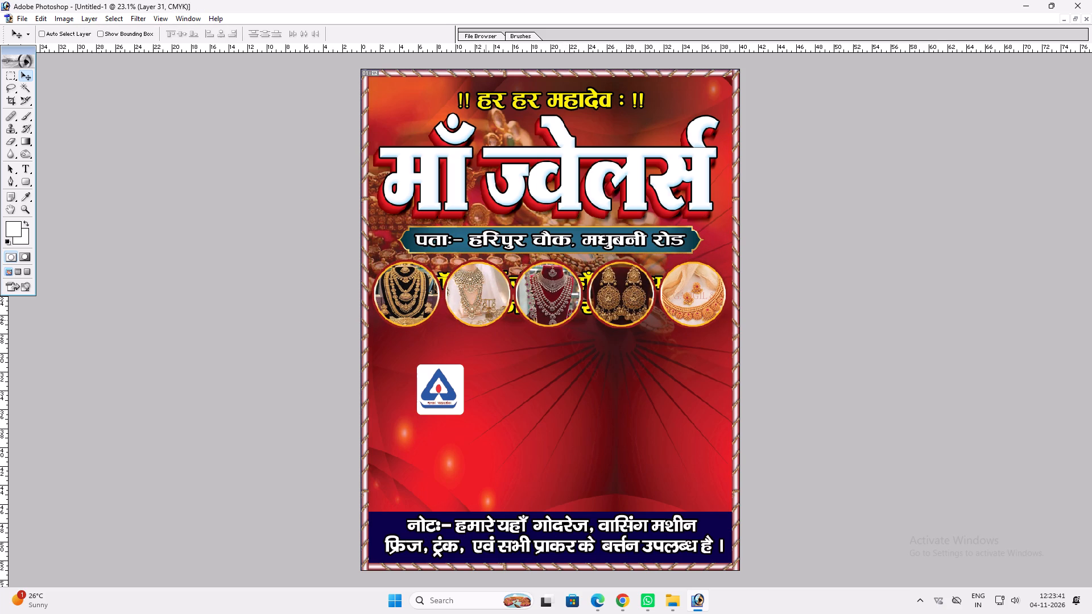
Move the row of five jewellery circles down below the first line of yellow hallmark text.
{"action": "left_click", "coordinate": [496, 301], "text": "ctrl"}
{"action": "left_click_drag", "start_coordinate": [495, 301], "coordinate": [493, 334]}
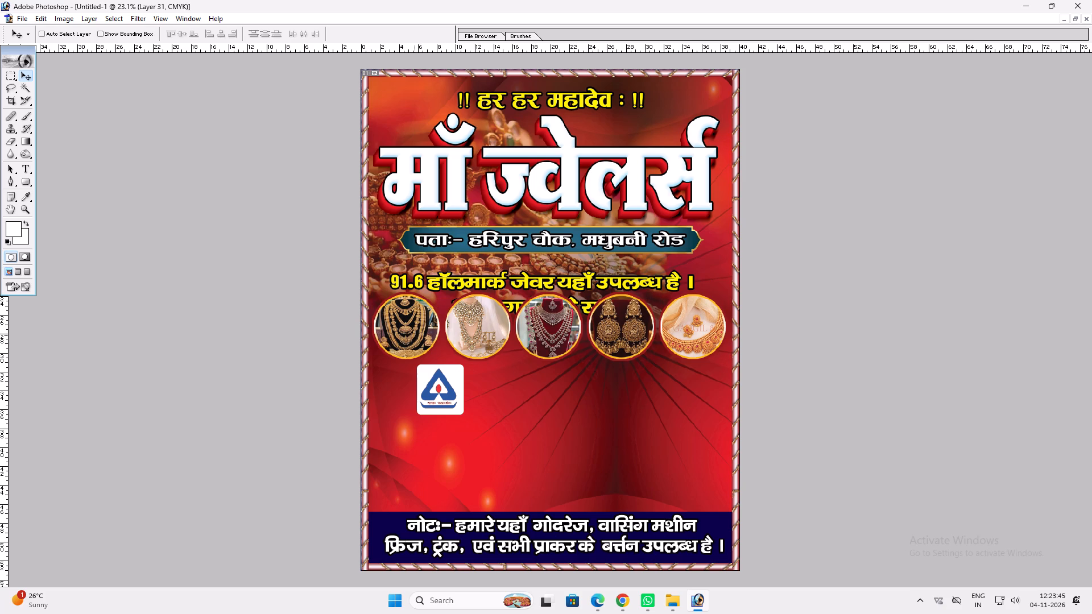
Delete the two leftmost jewellery circles from the row, keeping the other three, and clear the selection.
{"action": "left_click", "coordinate": [415, 335], "text": "ctrl"}
{"action": "key", "text": "n"}
{"action": "key", "text": "m"}
{"action": "left_click_drag", "start_coordinate": [371, 289], "coordinate": [475, 344]}
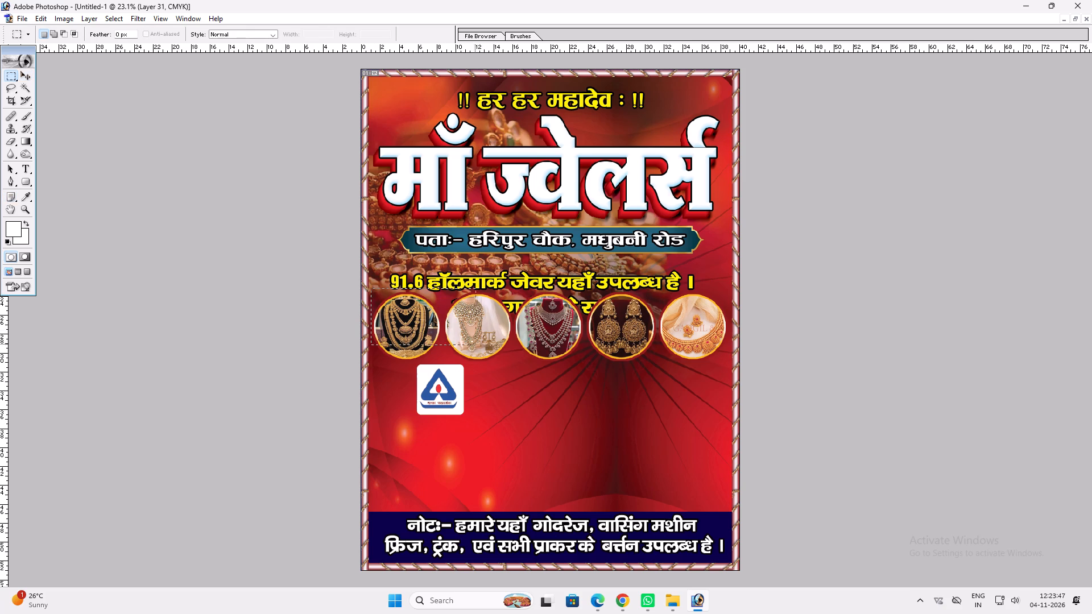
{"action": "left_click_drag", "start_coordinate": [475, 344], "coordinate": [511, 391]}
{"action": "key", "text": "Delete"}
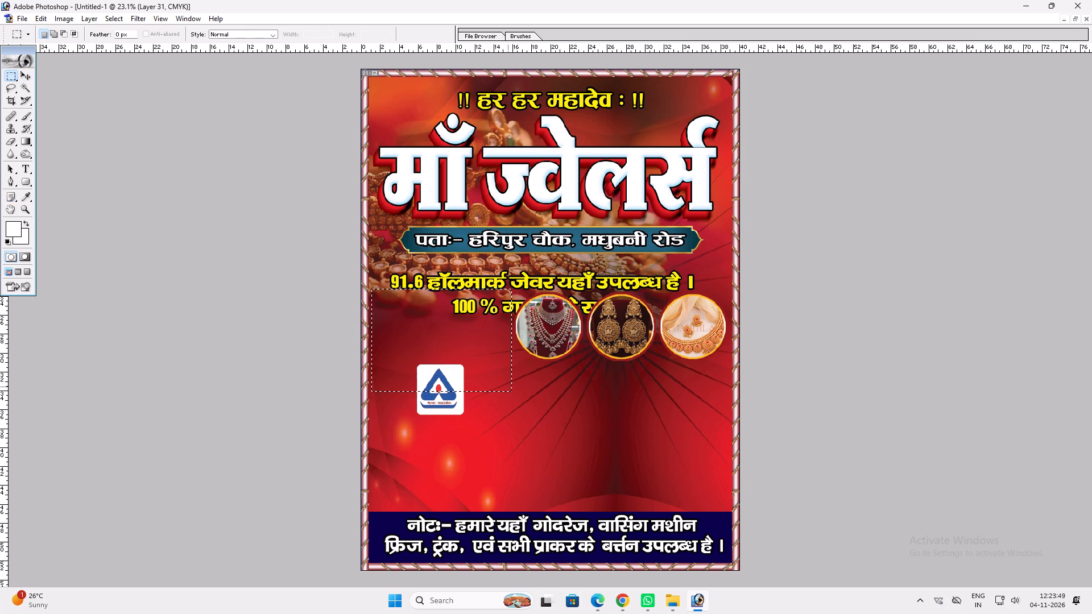
{"action": "key", "text": "ctrl+d"}
Move the white-backed hallmark logo to just below the rightmost jewellery circle.
{"action": "key", "text": "v"}
{"action": "left_click", "coordinate": [456, 384], "text": "ctrl"}
{"action": "left_click_drag", "start_coordinate": [454, 384], "coordinate": [487, 311]}
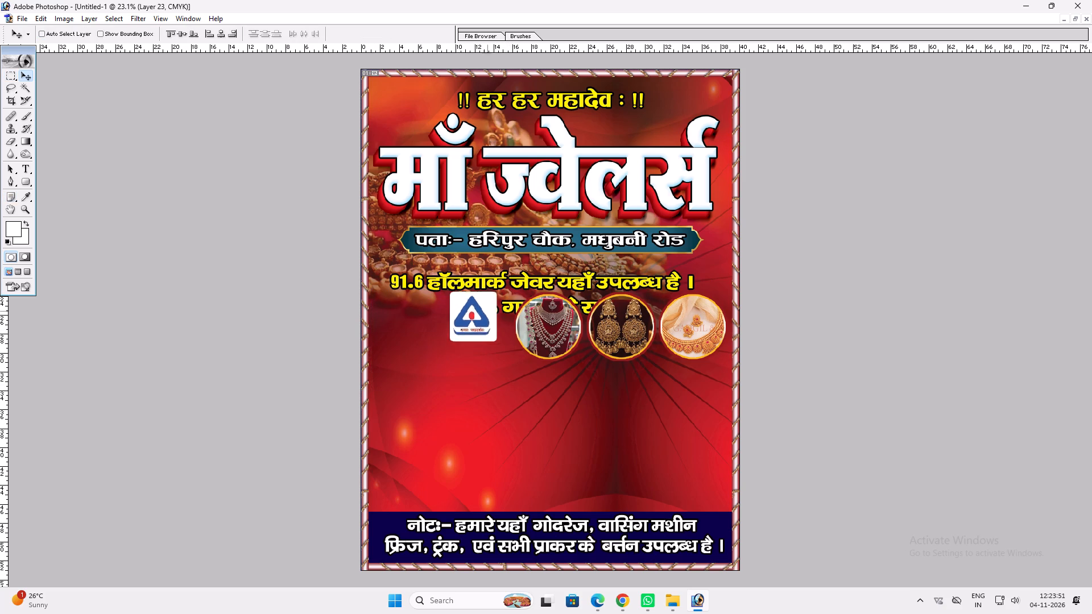
{"action": "left_click_drag", "start_coordinate": [487, 311], "coordinate": [697, 364]}
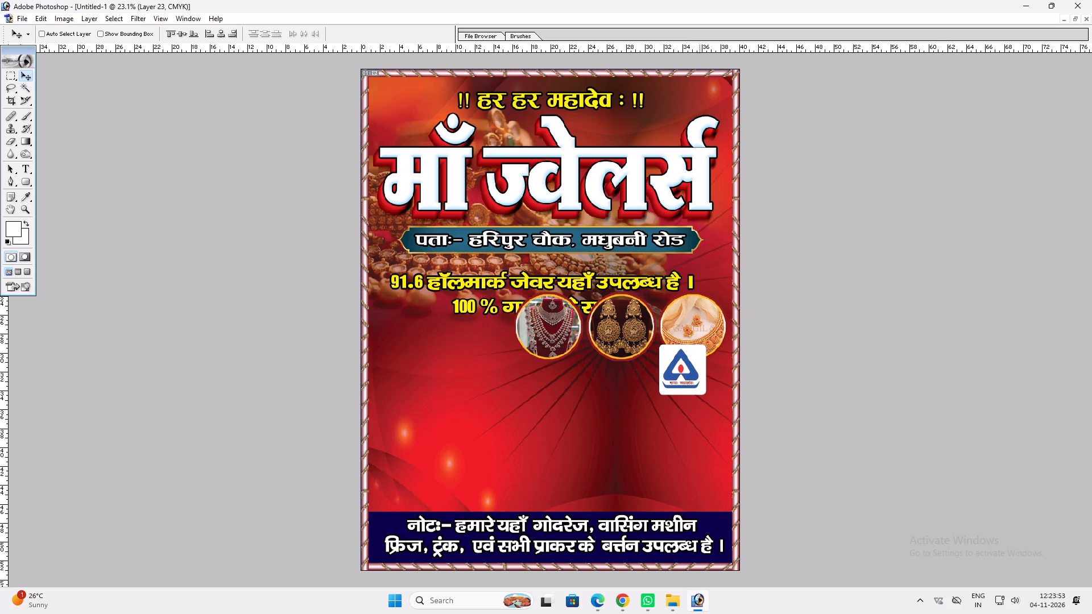
Move the three remaining jewellery circles slightly further down the banner.
{"action": "left_click", "coordinate": [697, 325], "text": "ctrl"}
{"action": "left_click_drag", "start_coordinate": [694, 322], "coordinate": [694, 330], "text": "shift"}
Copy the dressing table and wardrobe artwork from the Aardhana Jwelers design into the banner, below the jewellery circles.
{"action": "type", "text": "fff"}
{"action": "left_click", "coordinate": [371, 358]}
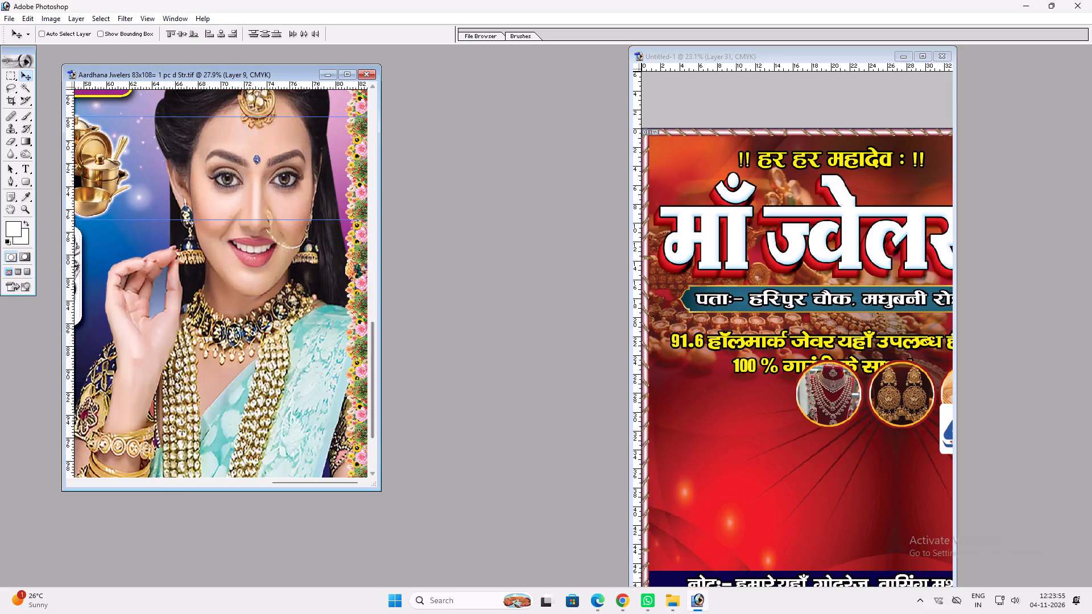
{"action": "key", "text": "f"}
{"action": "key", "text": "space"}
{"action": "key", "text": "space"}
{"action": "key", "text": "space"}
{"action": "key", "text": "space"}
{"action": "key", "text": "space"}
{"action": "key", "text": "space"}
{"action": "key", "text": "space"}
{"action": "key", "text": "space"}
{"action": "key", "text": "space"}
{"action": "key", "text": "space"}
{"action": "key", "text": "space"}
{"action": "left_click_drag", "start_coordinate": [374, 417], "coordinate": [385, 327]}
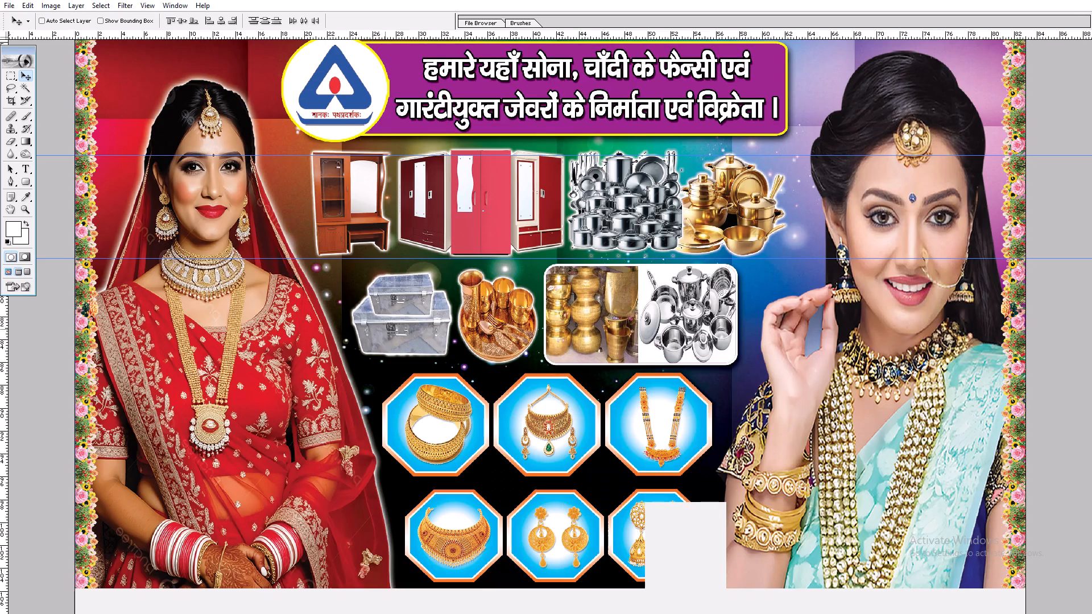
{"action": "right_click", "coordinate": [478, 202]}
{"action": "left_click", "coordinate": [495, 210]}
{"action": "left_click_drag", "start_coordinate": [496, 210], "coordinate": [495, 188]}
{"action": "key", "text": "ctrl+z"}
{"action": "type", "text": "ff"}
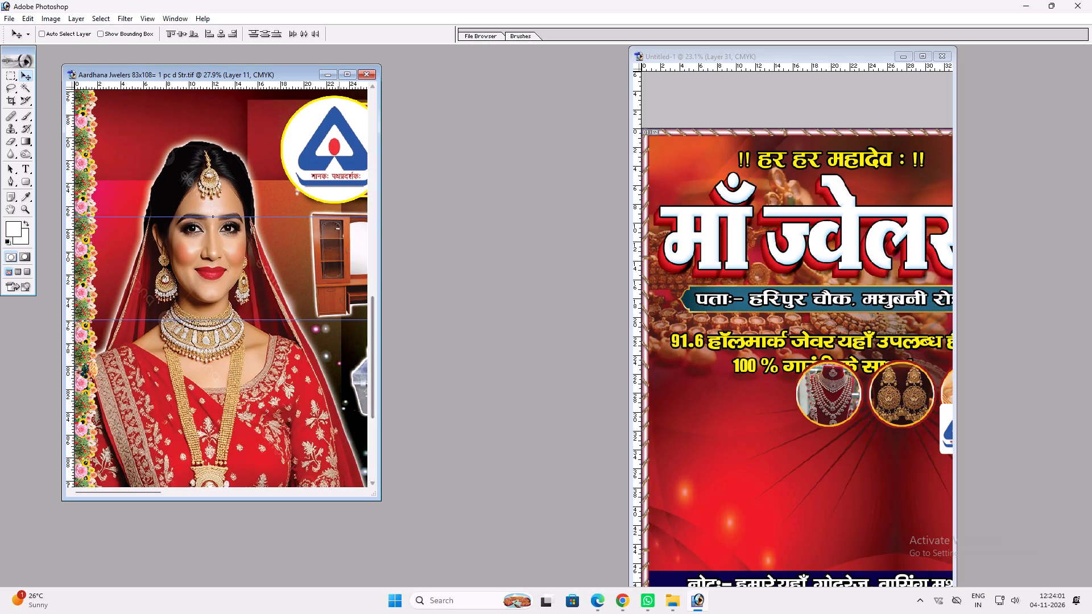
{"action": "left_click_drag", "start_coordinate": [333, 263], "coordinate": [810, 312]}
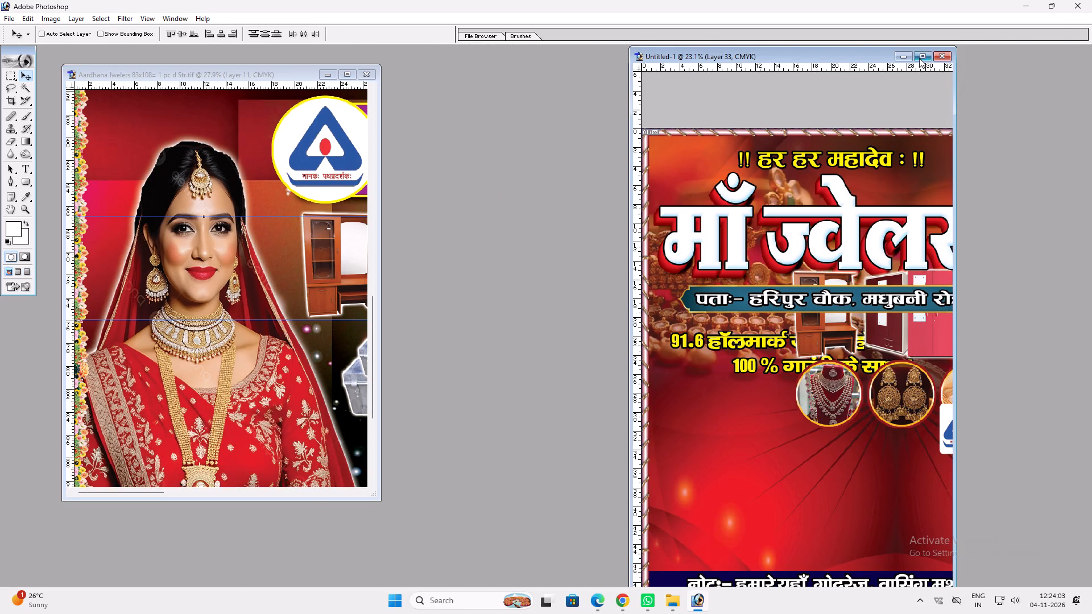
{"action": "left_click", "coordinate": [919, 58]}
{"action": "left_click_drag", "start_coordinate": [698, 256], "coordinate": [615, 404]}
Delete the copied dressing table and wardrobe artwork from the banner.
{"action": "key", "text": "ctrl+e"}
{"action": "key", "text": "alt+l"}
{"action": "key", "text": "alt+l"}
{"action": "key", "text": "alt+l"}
Copy the gold bangles from the first octagon of the Aardhana Jwelers design into the banner, below the yellow text.
{"action": "type", "text": "ff"}
{"action": "key", "text": "f"}
{"action": "left_click", "coordinate": [292, 439]}
{"action": "key", "text": "f"}
{"action": "key", "text": "space"}
{"action": "key", "text": "space"}
{"action": "key", "text": "space"}
{"action": "key", "text": "space"}
{"action": "key", "text": "space"}
{"action": "key", "text": "space"}
{"action": "key", "text": "space"}
{"action": "key", "text": "space"}
{"action": "key", "text": "space"}
{"action": "key", "text": "space"}
{"action": "key", "text": "space"}
{"action": "key", "text": "space"}
{"action": "key", "text": "space"}
{"action": "left_click_drag", "start_coordinate": [451, 416], "coordinate": [445, 300]}
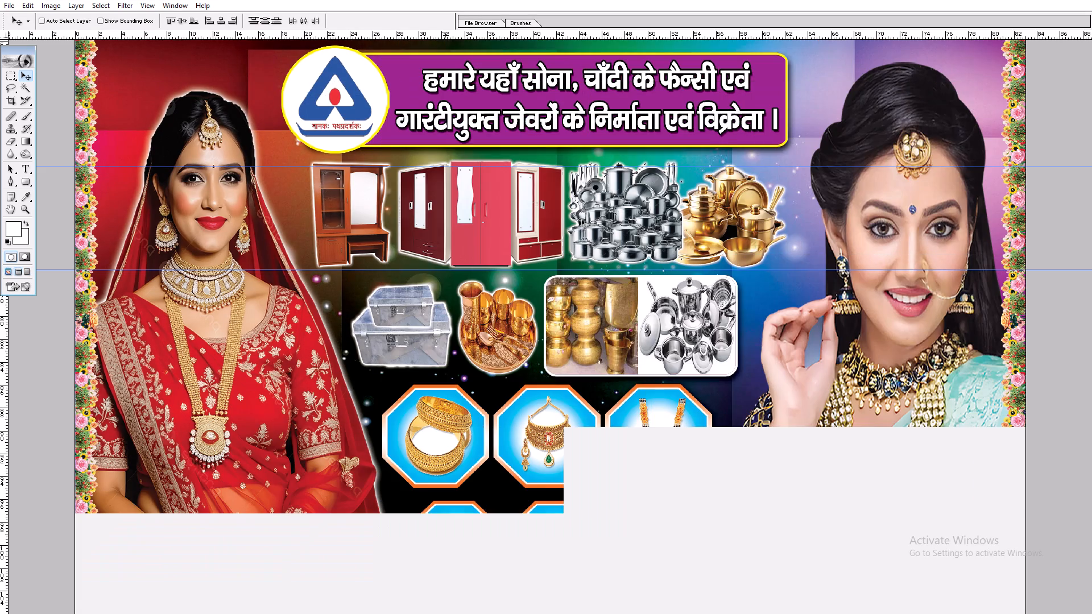
{"action": "left_click_drag", "start_coordinate": [445, 300], "coordinate": [446, 224]}
{"action": "left_click", "coordinate": [450, 416], "text": "ctrl"}
{"action": "left_click_drag", "start_coordinate": [449, 413], "coordinate": [453, 367]}
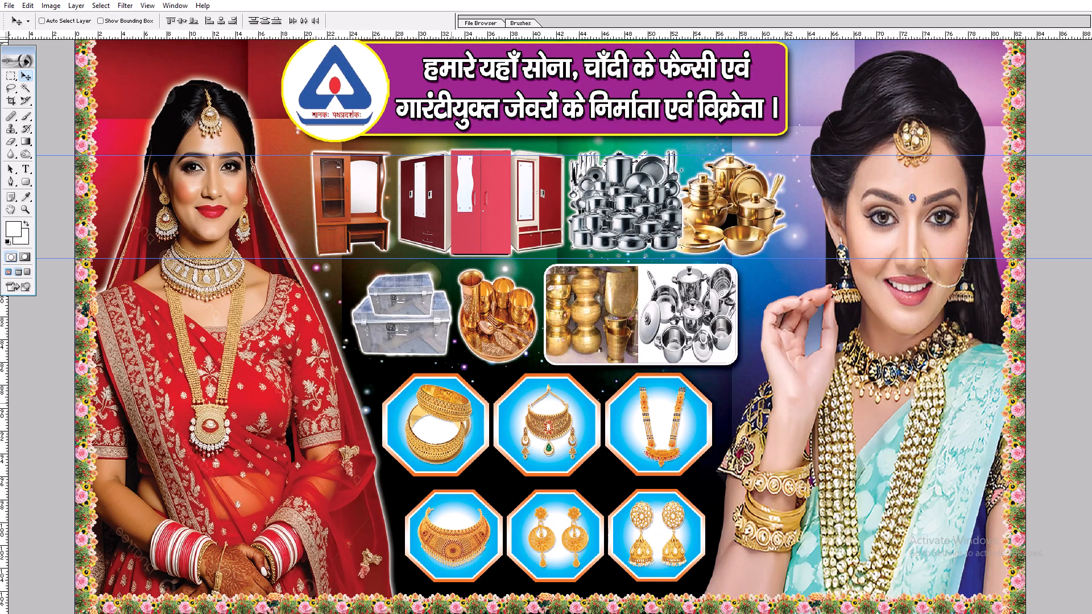
{"action": "left_click_drag", "start_coordinate": [453, 367], "coordinate": [453, 353]}
{"action": "key", "text": "ctrl+z"}
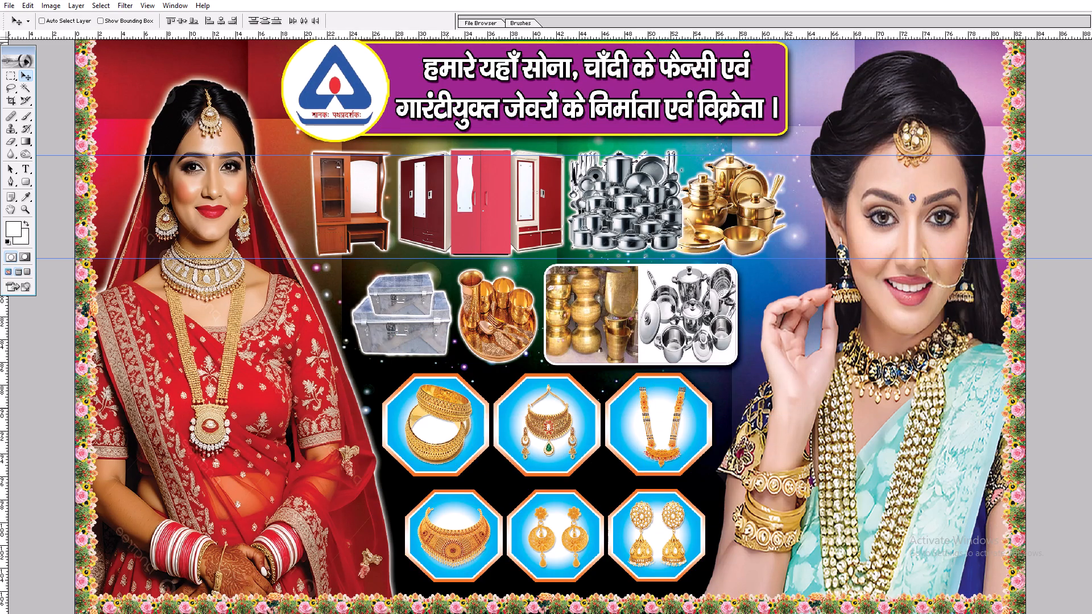
{"action": "right_click", "coordinate": [445, 407]}
{"action": "left_click", "coordinate": [457, 411], "text": "ctrl+shift"}
{"action": "right_click_drag", "start_coordinate": [440, 407], "coordinate": [446, 408], "text": "ctrl+shift"}
{"action": "left_click", "coordinate": [454, 411], "text": "ctrl+shift"}
{"action": "left_click_drag", "start_coordinate": [458, 413], "coordinate": [457, 372], "text": "shift"}
{"action": "key", "text": "ctrl+z"}
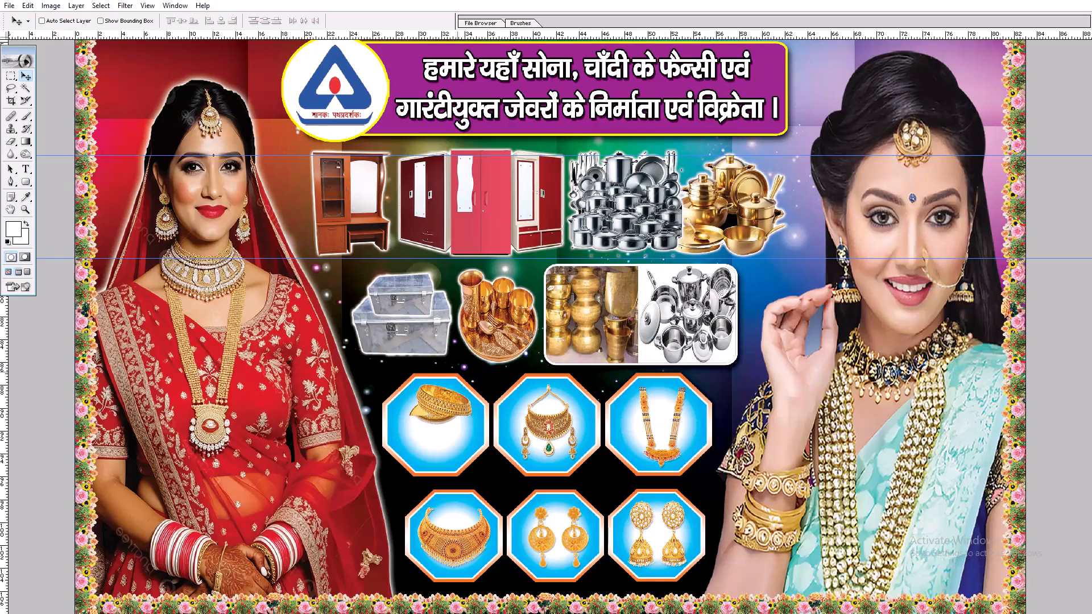
{"action": "key", "text": "f"}
{"action": "key", "text": "f"}
{"action": "left_click_drag", "start_coordinate": [357, 391], "coordinate": [744, 375]}
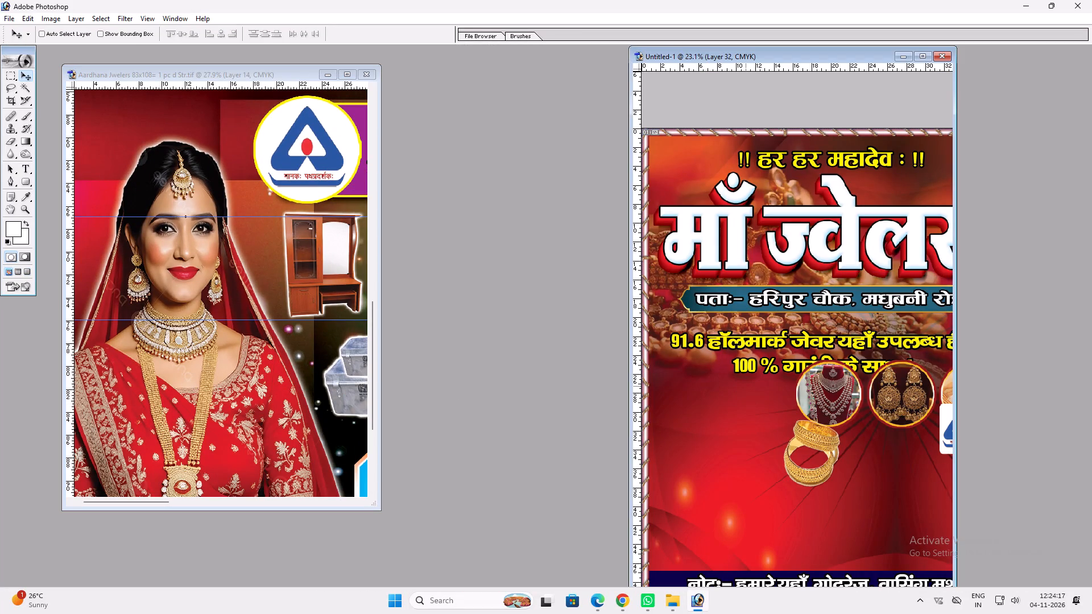
{"action": "left_click_drag", "start_coordinate": [776, 422], "coordinate": [717, 423]}
Copy the necklace and earring set from the second octagon into the banner, beside the gold bangles.
{"action": "left_click", "coordinate": [324, 412]}
{"action": "left_click_drag", "start_coordinate": [379, 502], "coordinate": [529, 566]}
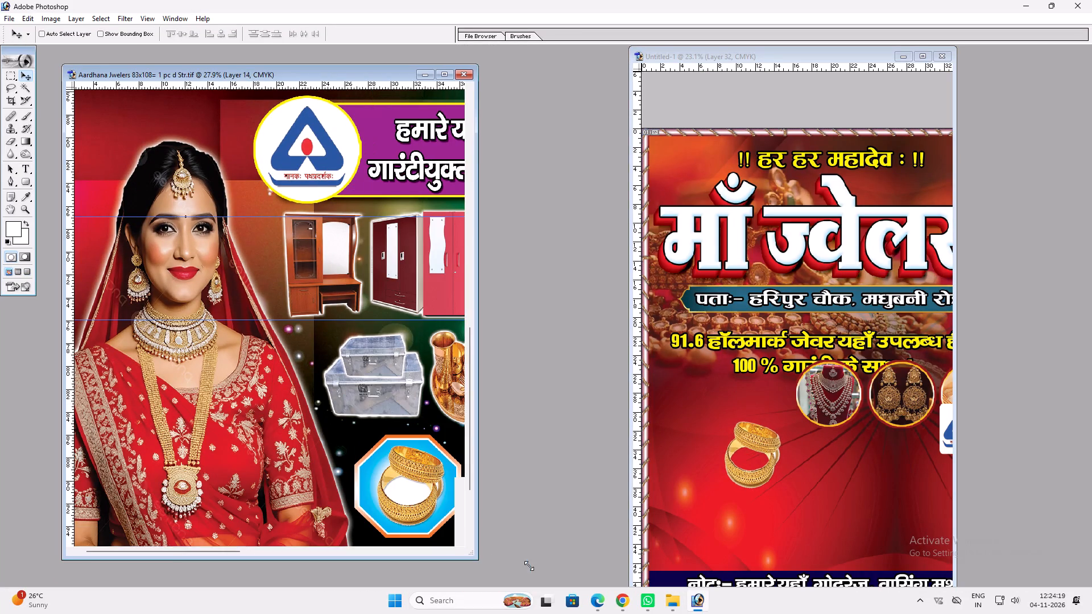
{"action": "left_click_drag", "start_coordinate": [529, 566], "coordinate": [570, 579]}
{"action": "right_click", "coordinate": [511, 486]}
{"action": "left_click", "coordinate": [528, 491]}
{"action": "right_click", "coordinate": [506, 486], "text": "ctrl+shift"}
{"action": "left_click", "coordinate": [520, 491], "text": "ctrl+shift"}
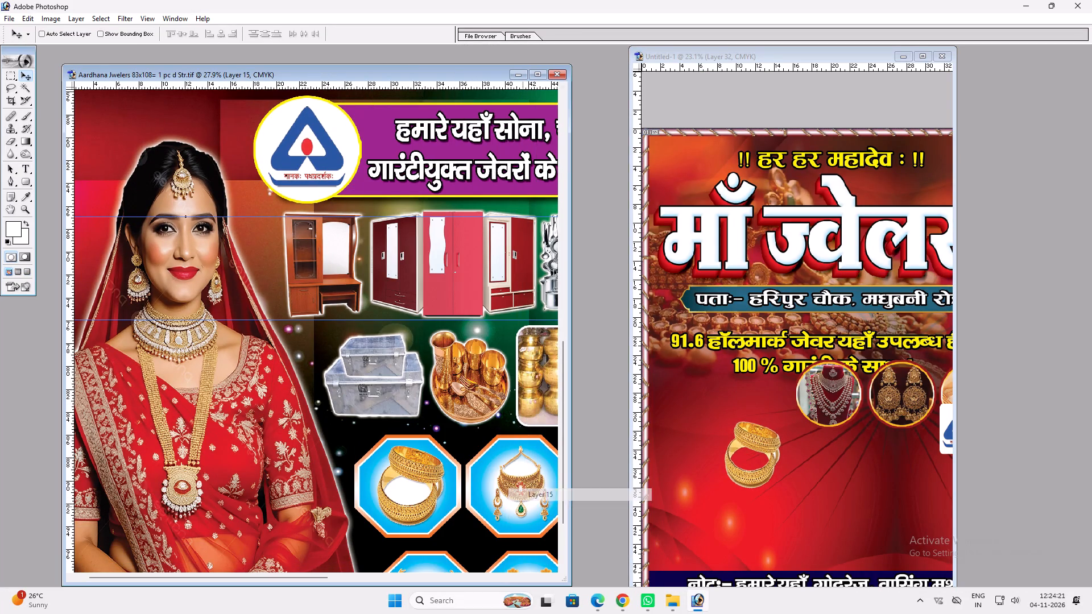
{"action": "left_click_drag", "start_coordinate": [519, 495], "coordinate": [789, 493]}
{"action": "left_click_drag", "start_coordinate": [789, 492], "coordinate": [795, 470]}
Copy the long gold necklace from the third upper octagon of the Aardhana Jwelers design into the banner, beside the necklace set.
{"action": "left_click", "coordinate": [548, 492]}
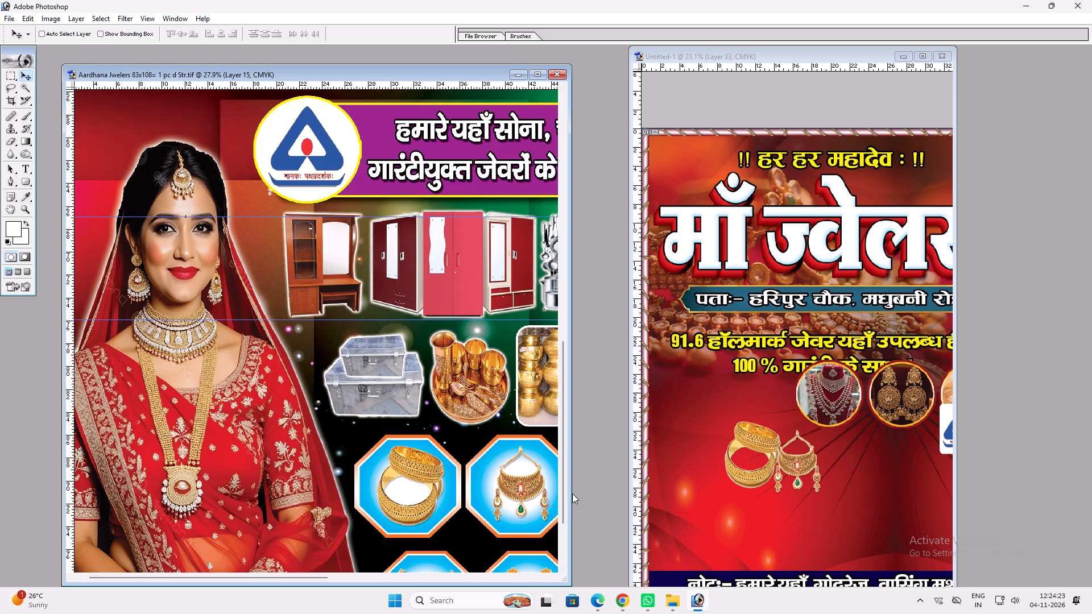
{"action": "left_click_drag", "start_coordinate": [572, 487], "coordinate": [684, 477]}
{"action": "left_click", "coordinate": [632, 513], "text": "ctrl"}
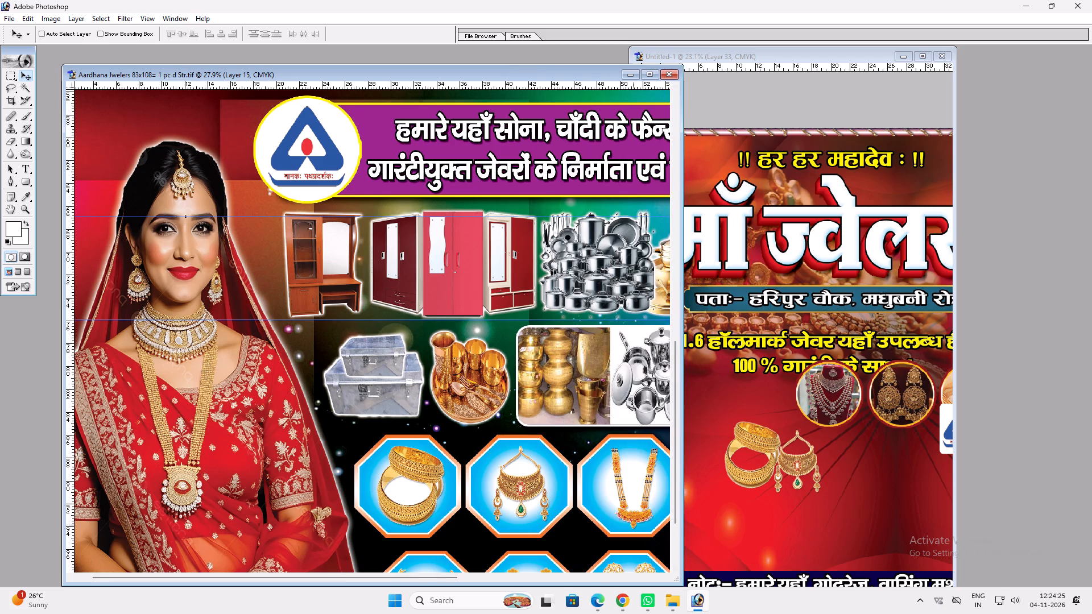
{"action": "left_click_drag", "start_coordinate": [632, 515], "coordinate": [631, 467]}
{"action": "key", "text": "ctrl+z"}
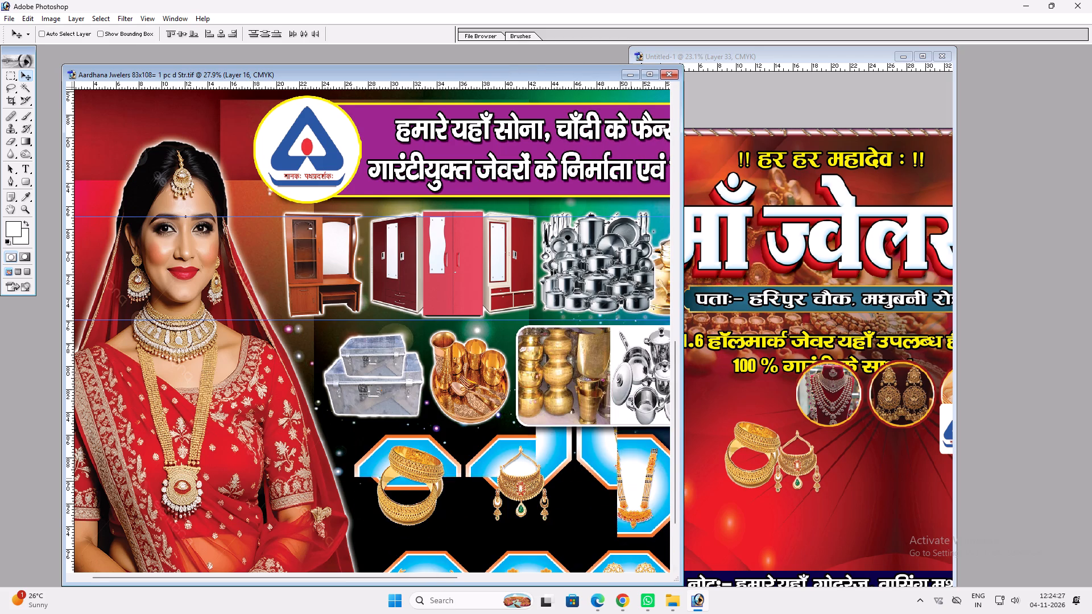
{"action": "right_click", "coordinate": [629, 516], "text": "ctrl+shift"}
{"action": "left_click", "coordinate": [662, 434], "text": "ctrl+shift"}
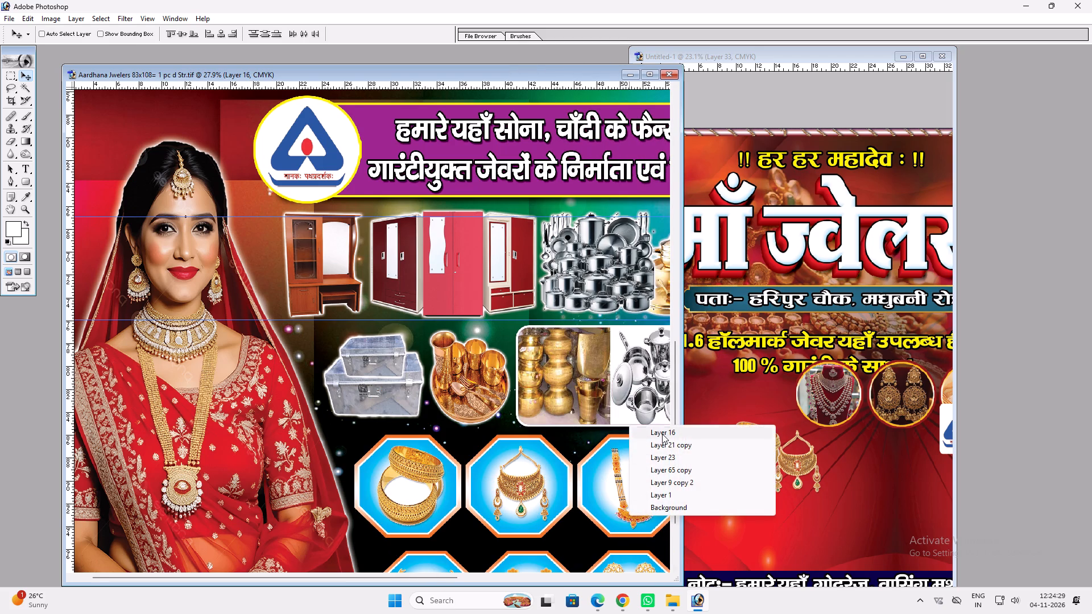
{"action": "left_click_drag", "start_coordinate": [631, 494], "coordinate": [820, 460]}
{"action": "left_click", "coordinate": [533, 475]}
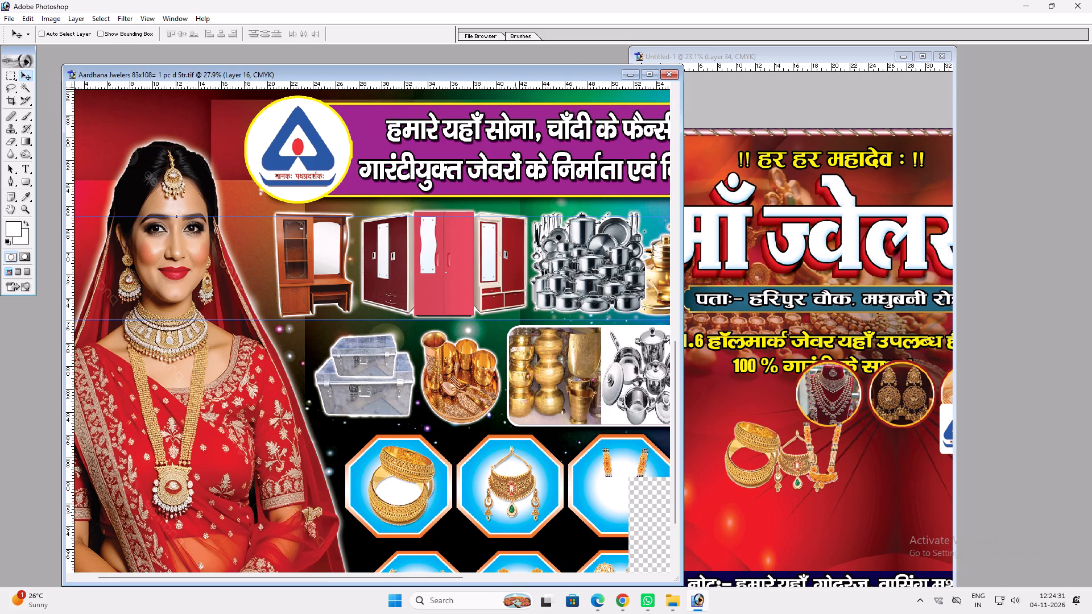
Shift the lower octagon row up and copy the jhumka earrings from its third octagon into the banner, beside the gold bangles.
{"action": "left_click", "coordinate": [504, 582]}
{"action": "left_click_drag", "start_coordinate": [537, 78], "coordinate": [548, 44]}
{"action": "left_click_drag", "start_coordinate": [325, 551], "coordinate": [330, 586]}
{"action": "left_click", "coordinate": [324, 538], "text": "ctrl"}
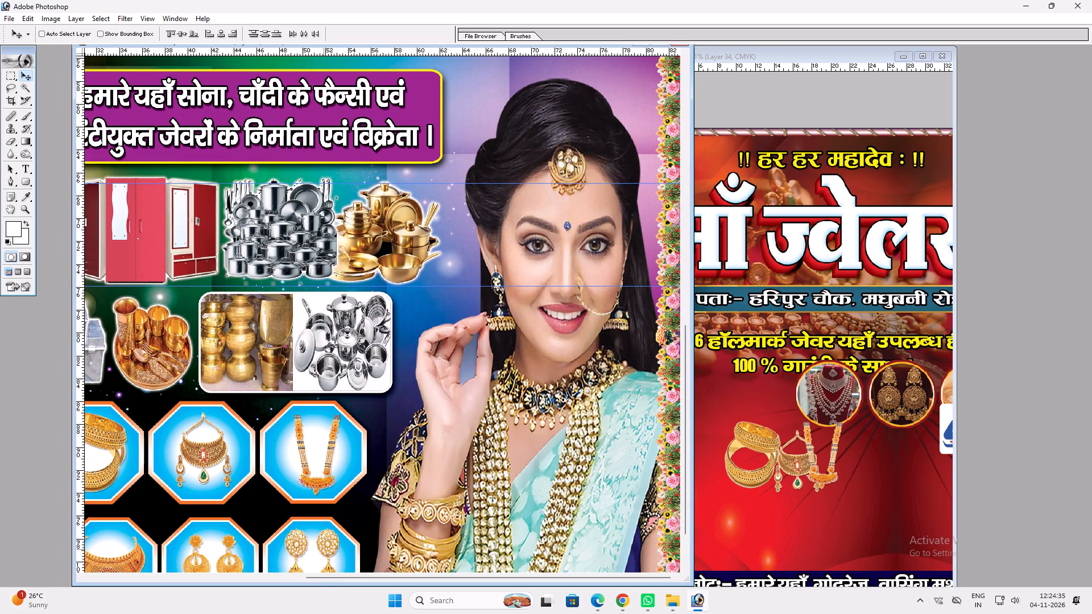
{"action": "left_click_drag", "start_coordinate": [323, 538], "coordinate": [327, 516]}
{"action": "key", "text": "ctrl+z"}
{"action": "left_click_drag", "start_coordinate": [327, 544], "coordinate": [370, 450]}
{"action": "right_click", "coordinate": [367, 495]}
{"action": "left_click", "coordinate": [378, 496]}
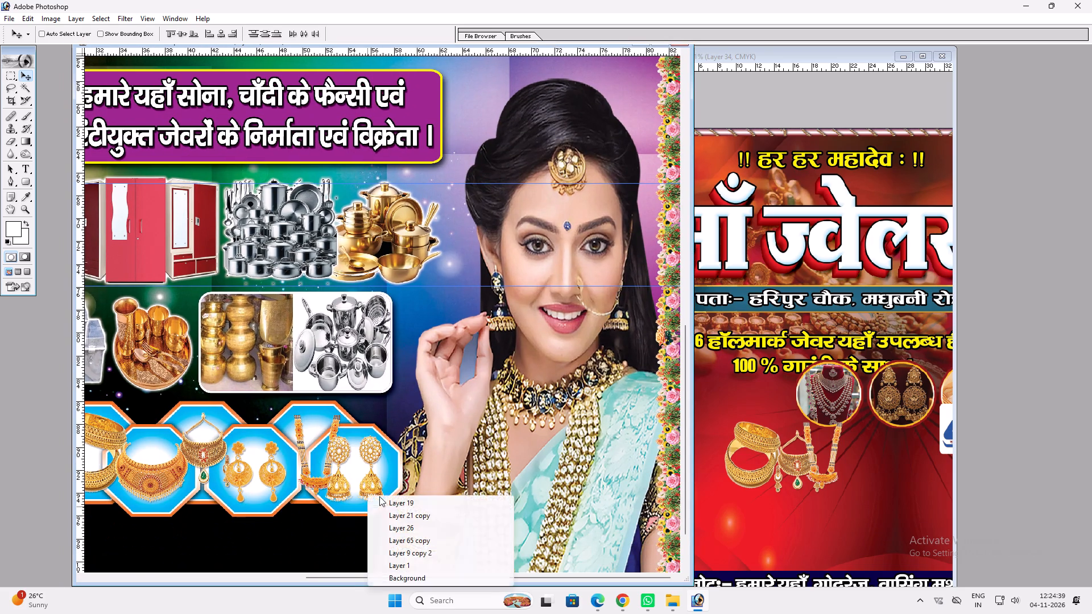
{"action": "right_click", "coordinate": [367, 493], "text": "ctrl+shift"}
{"action": "left_click", "coordinate": [383, 500], "text": "ctrl+shift"}
{"action": "right_click", "coordinate": [365, 493], "text": "ctrl+shift"}
{"action": "left_click", "coordinate": [377, 497], "text": "ctrl+shift"}
{"action": "left_click_drag", "start_coordinate": [371, 496], "coordinate": [549, 486]}
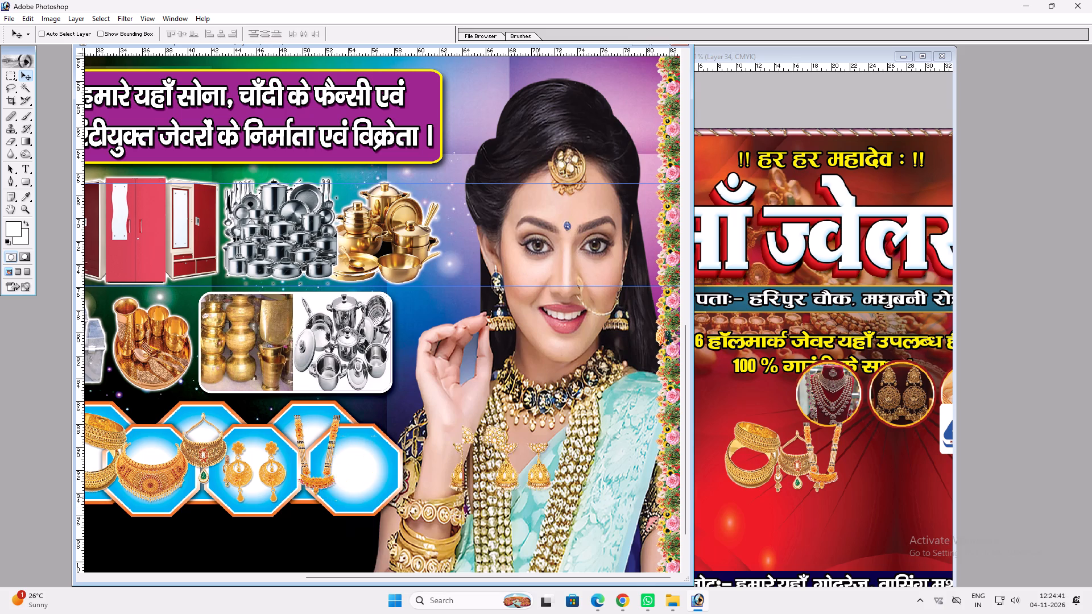
{"action": "left_click_drag", "start_coordinate": [549, 486], "coordinate": [795, 476]}
{"action": "left_click", "coordinate": [785, 474]}
Copy the round drop earrings from the middle lower octagon into the banner, beside the long gold necklace.
{"action": "left_click", "coordinate": [289, 491]}
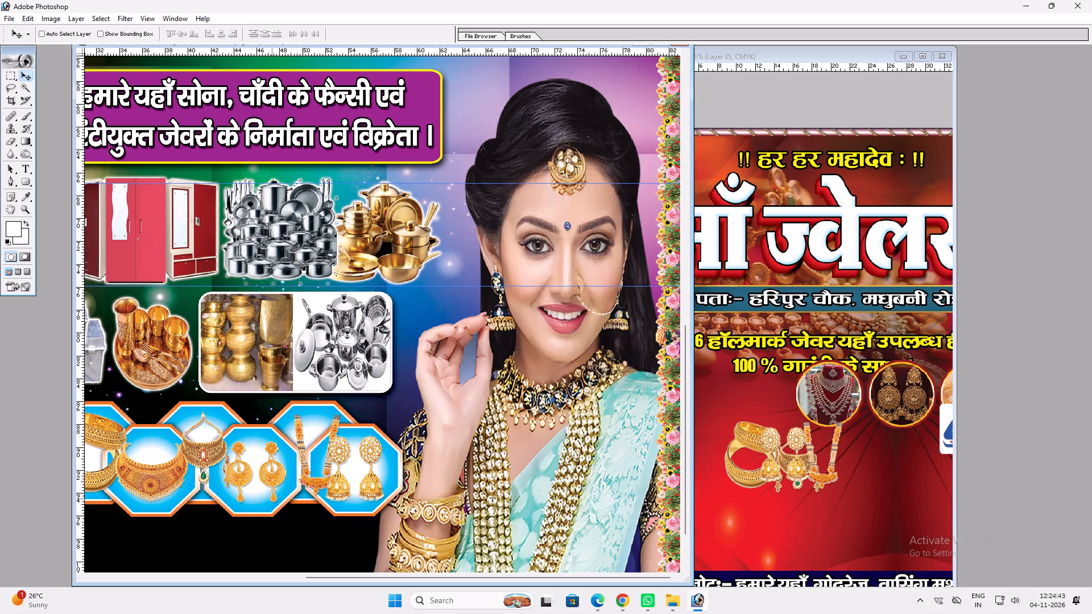
{"action": "right_click", "coordinate": [273, 494]}
{"action": "left_click", "coordinate": [283, 500]}
{"action": "right_click", "coordinate": [272, 499], "text": "ctrl+shift"}
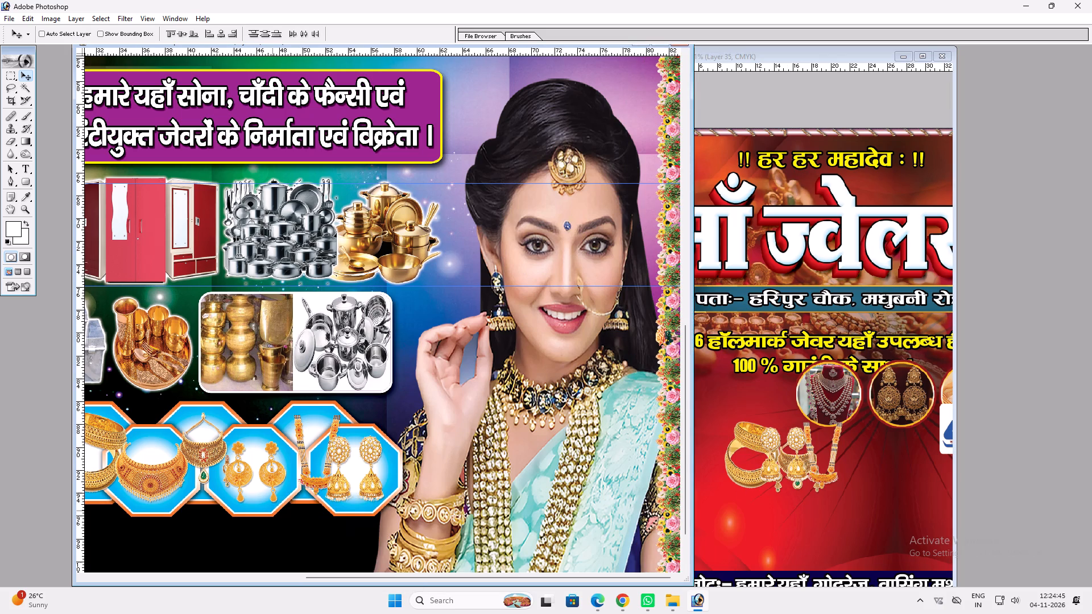
{"action": "left_click", "coordinate": [284, 503], "text": "ctrl+shift"}
{"action": "right_click", "coordinate": [274, 500], "text": "ctrl+shift"}
{"action": "left_click", "coordinate": [326, 416], "text": "ctrl+shift"}
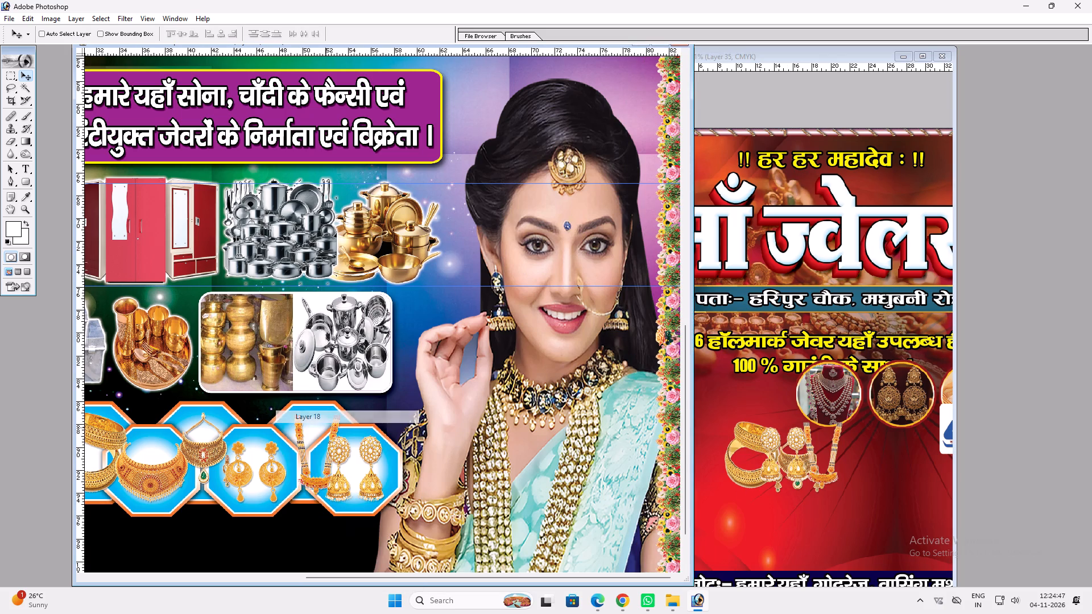
{"action": "left_click_drag", "start_coordinate": [298, 441], "coordinate": [860, 422]}
{"action": "left_click_drag", "start_coordinate": [833, 436], "coordinate": [874, 457]}
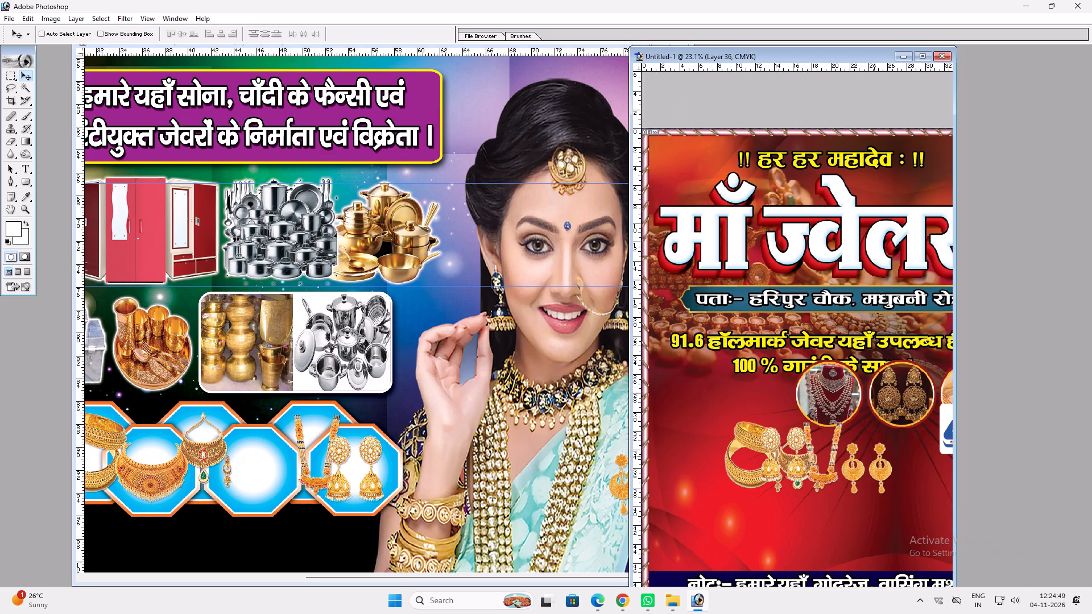
Move the long gold necklace to the banner's left border, clear of the other jewellery.
{"action": "left_click", "coordinate": [822, 471]}
{"action": "left_click", "coordinate": [819, 476]}
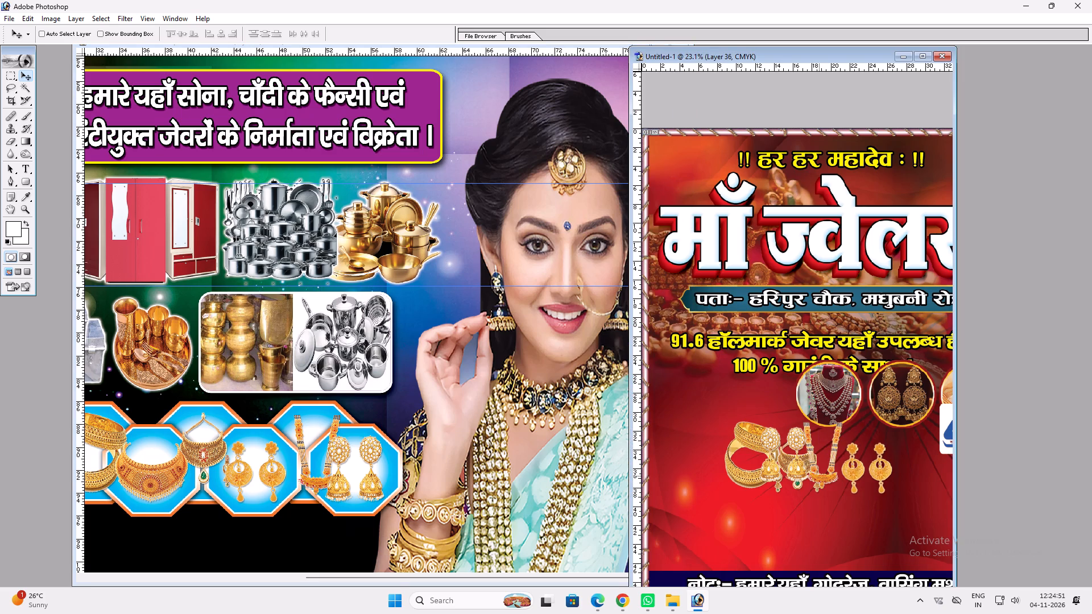
{"action": "left_click_drag", "start_coordinate": [816, 476], "coordinate": [663, 457], "text": "ctrl"}
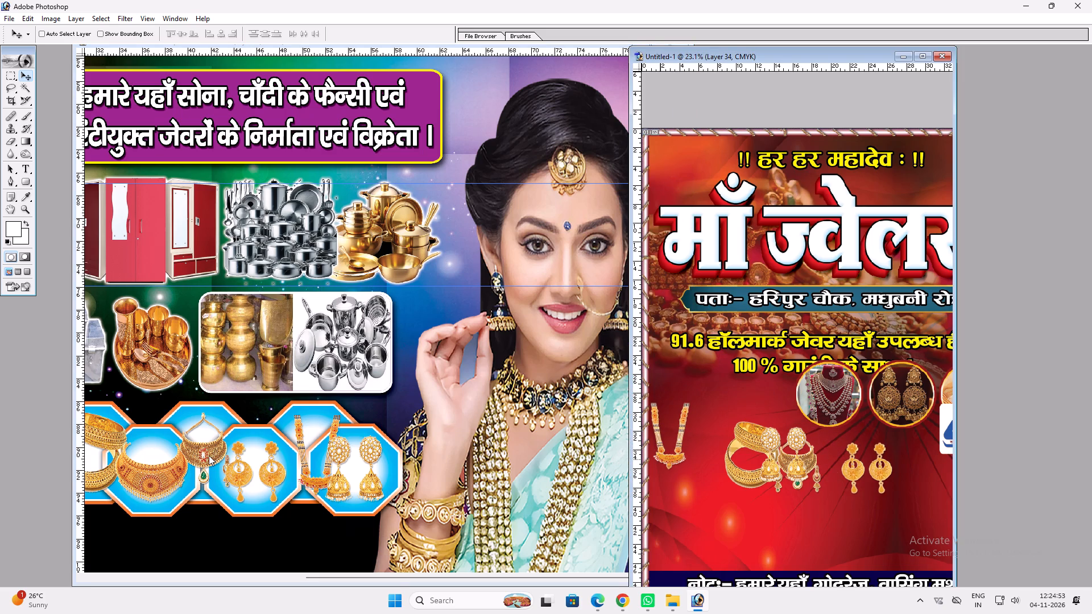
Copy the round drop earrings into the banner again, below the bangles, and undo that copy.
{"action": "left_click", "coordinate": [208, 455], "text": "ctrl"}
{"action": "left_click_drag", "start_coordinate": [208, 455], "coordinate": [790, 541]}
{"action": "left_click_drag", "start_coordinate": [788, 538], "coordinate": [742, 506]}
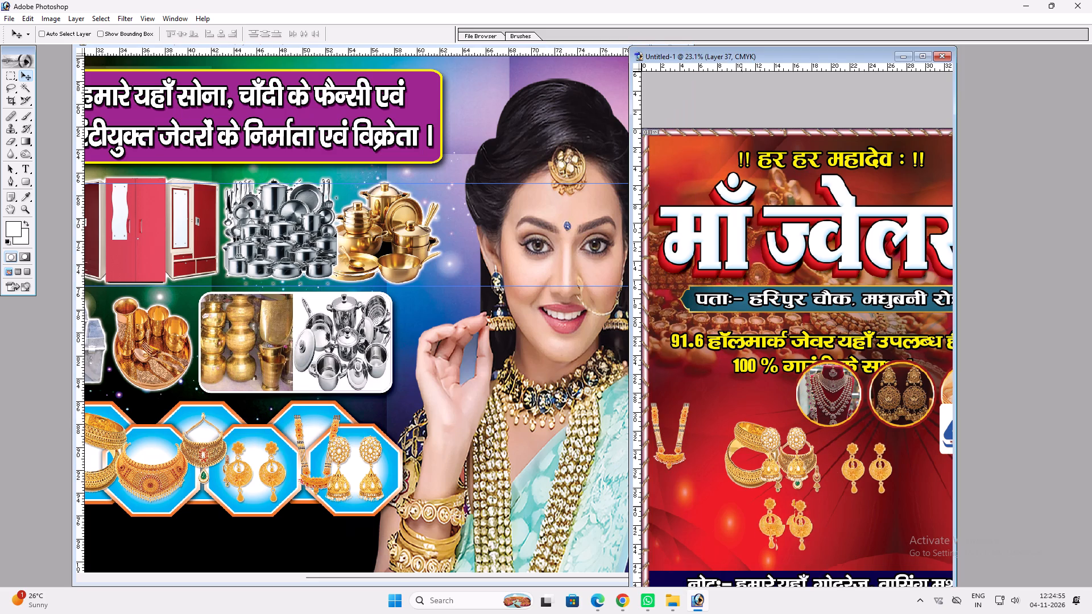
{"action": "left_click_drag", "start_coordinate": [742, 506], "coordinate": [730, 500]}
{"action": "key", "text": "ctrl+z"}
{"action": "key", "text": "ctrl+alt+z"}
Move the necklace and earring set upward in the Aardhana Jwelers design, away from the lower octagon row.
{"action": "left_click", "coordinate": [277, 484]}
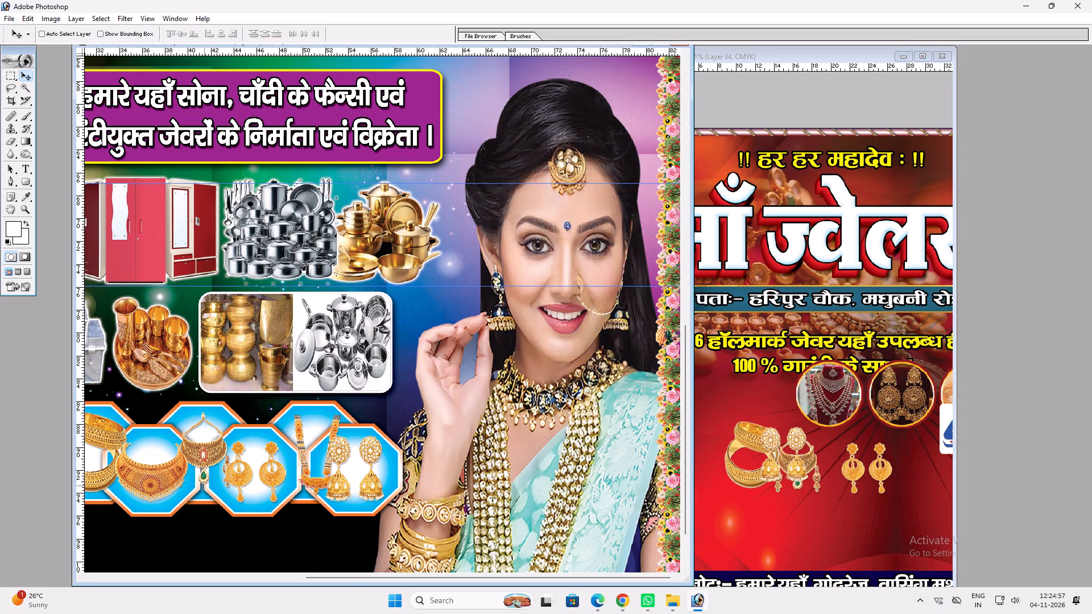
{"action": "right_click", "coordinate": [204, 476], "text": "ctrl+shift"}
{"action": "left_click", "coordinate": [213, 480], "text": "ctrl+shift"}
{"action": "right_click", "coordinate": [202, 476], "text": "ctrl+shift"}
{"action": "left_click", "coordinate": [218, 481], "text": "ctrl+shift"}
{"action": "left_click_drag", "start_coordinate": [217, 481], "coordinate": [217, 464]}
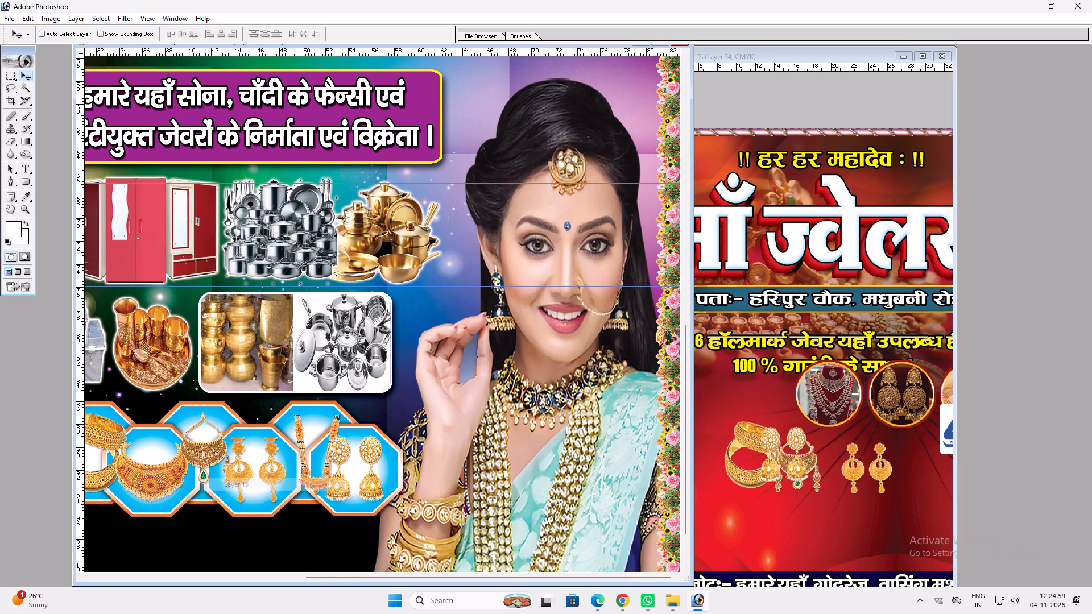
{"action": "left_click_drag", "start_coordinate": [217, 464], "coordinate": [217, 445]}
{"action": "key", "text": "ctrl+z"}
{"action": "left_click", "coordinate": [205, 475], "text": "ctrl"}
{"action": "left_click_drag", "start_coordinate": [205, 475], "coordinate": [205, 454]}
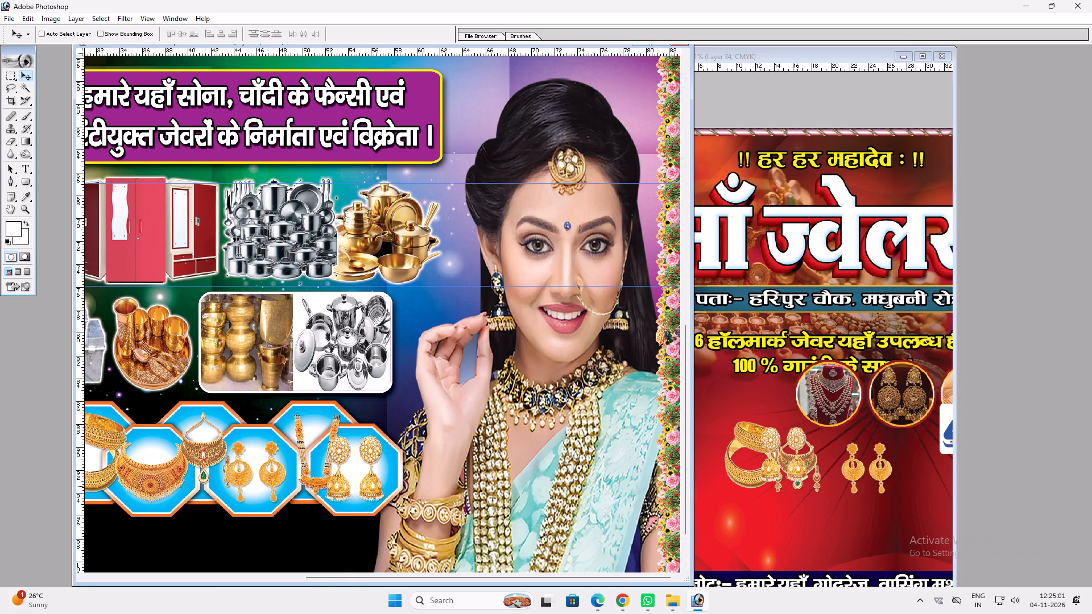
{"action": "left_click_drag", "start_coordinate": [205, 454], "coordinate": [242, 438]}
Copy the wide gold choker necklace from the first lower octagon into the banner, below the earrings.
{"action": "left_click", "coordinate": [157, 482], "text": "ctrl"}
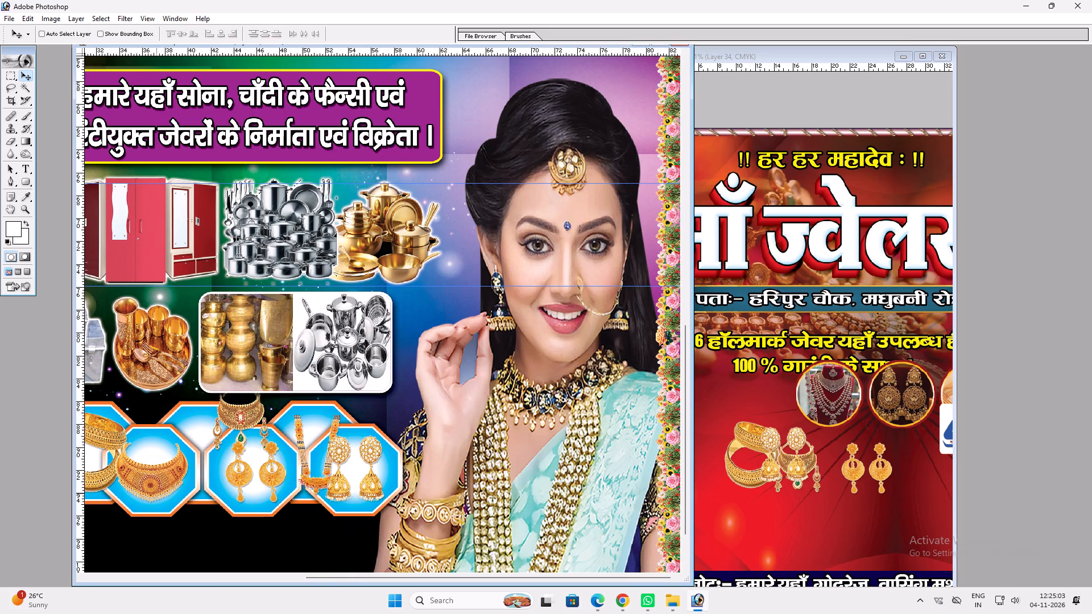
{"action": "left_click_drag", "start_coordinate": [156, 482], "coordinate": [164, 452]}
{"action": "key", "text": "ctrl+z"}
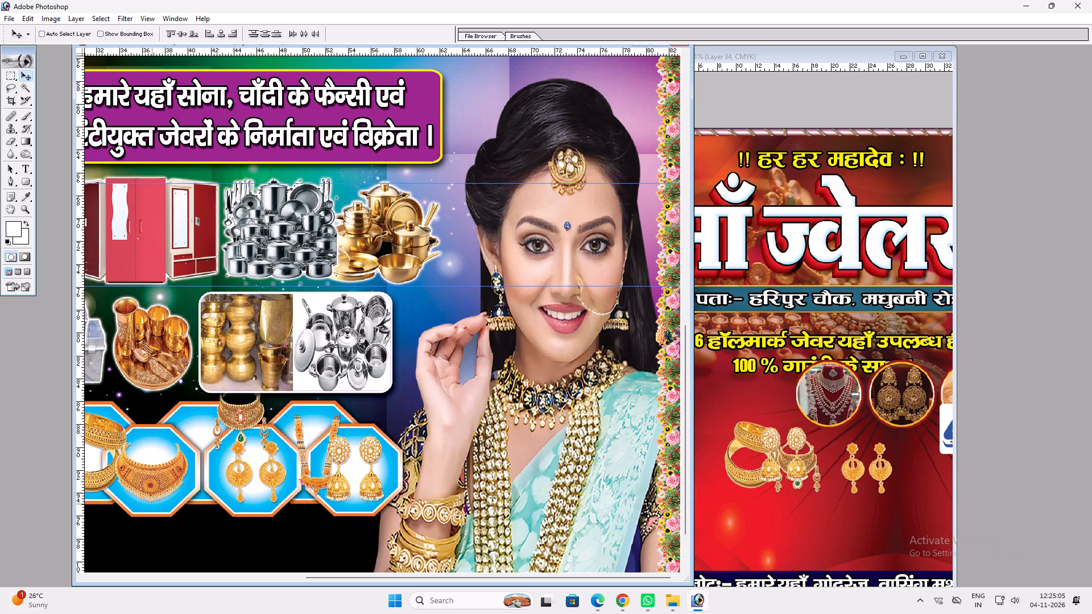
{"action": "right_click", "coordinate": [152, 483], "text": "ctrl+shift"}
{"action": "left_click", "coordinate": [169, 490], "text": "ctrl+shift"}
{"action": "left_click_drag", "start_coordinate": [162, 486], "coordinate": [828, 484]}
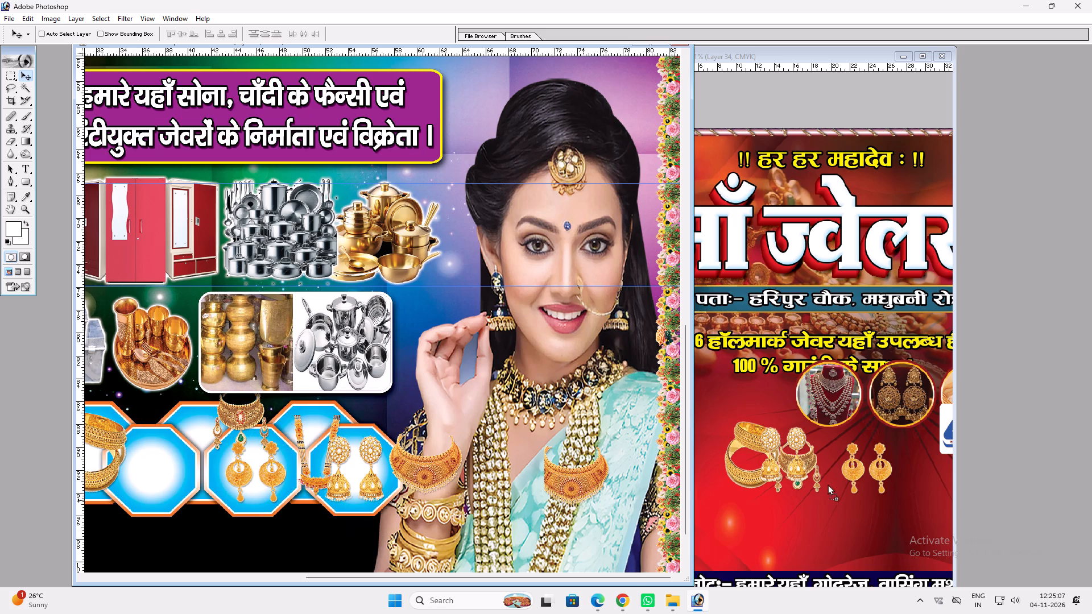
{"action": "left_click_drag", "start_coordinate": [828, 484], "coordinate": [847, 480]}
{"action": "left_click_drag", "start_coordinate": [840, 481], "coordinate": [826, 525]}
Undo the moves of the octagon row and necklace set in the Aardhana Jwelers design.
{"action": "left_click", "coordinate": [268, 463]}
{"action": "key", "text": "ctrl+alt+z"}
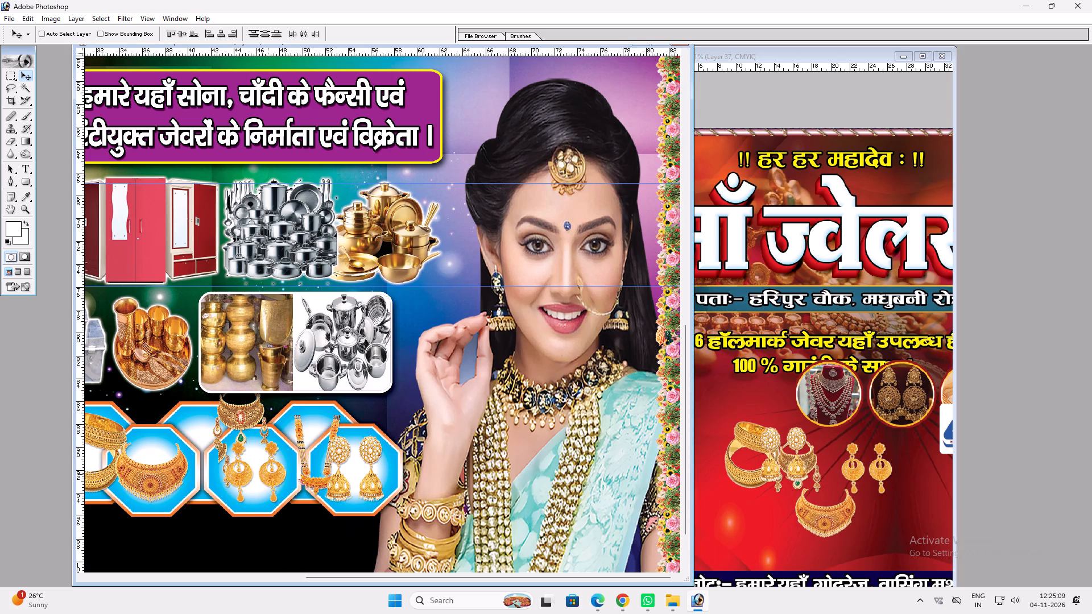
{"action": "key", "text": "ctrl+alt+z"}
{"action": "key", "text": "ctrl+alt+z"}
Close the Aardhana Jwelers design without saving its changes.
{"action": "key", "text": "space"}
{"action": "key", "text": "space"}
{"action": "key", "text": "space"}
{"action": "key", "text": "space"}
{"action": "key", "text": "space"}
{"action": "key", "text": "space"}
{"action": "key", "text": "space"}
{"action": "key", "text": "space"}
{"action": "key", "text": "space"}
{"action": "key", "text": "space"}
{"action": "key", "text": "space"}
{"action": "key", "text": "space"}
{"action": "key", "text": "space"}
{"action": "key", "text": "space"}
{"action": "key", "text": "space"}
{"action": "key", "text": "space"}
{"action": "key", "text": "space"}
{"action": "key", "text": "space"}
{"action": "key", "text": "space"}
{"action": "key", "text": "space"}
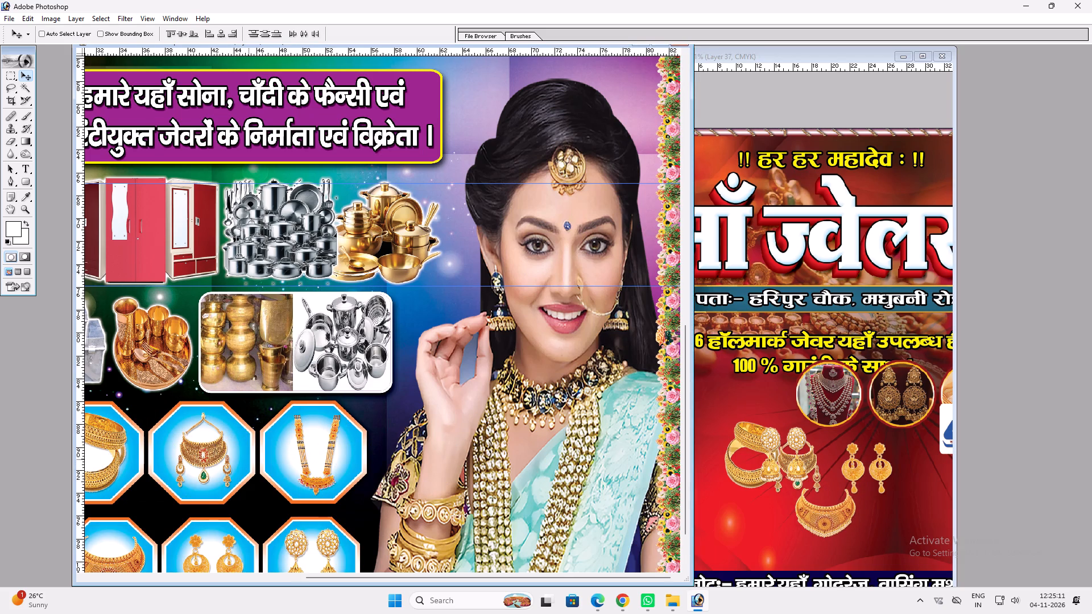
{"action": "left_click_drag", "start_coordinate": [247, 448], "coordinate": [421, 339]}
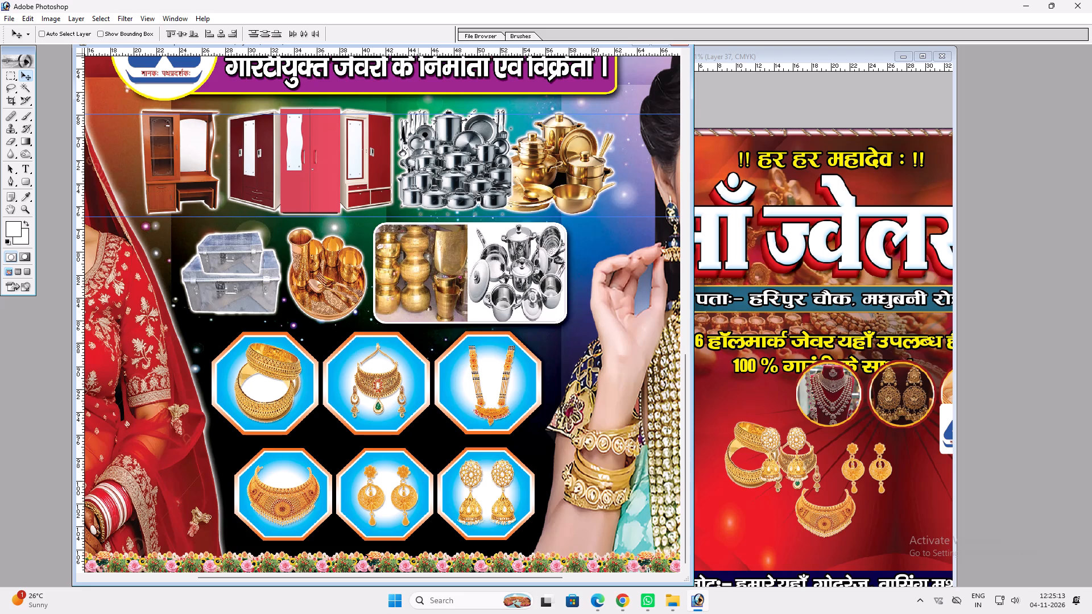
{"action": "key", "text": "ctrl+w"}
{"action": "left_click", "coordinate": [548, 224]}
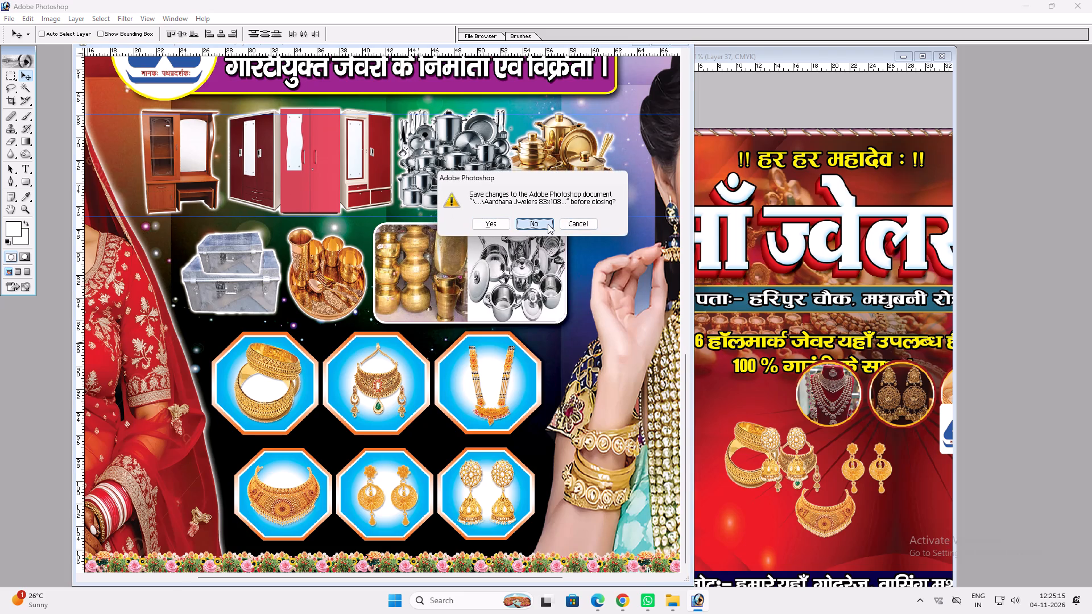
Maximize the banner document and move the hallmark logo to the start of the yellow 91.6 हॉलमार्क text line.
{"action": "left_click", "coordinate": [925, 56]}
{"action": "key", "text": "space"}
{"action": "key", "text": "space"}
{"action": "key", "text": "space"}
{"action": "key", "text": "space"}
{"action": "key", "text": "space"}
{"action": "key", "text": "space"}
{"action": "key", "text": "space"}
{"action": "key", "text": "space"}
{"action": "left_click_drag", "start_coordinate": [533, 464], "coordinate": [466, 333]}
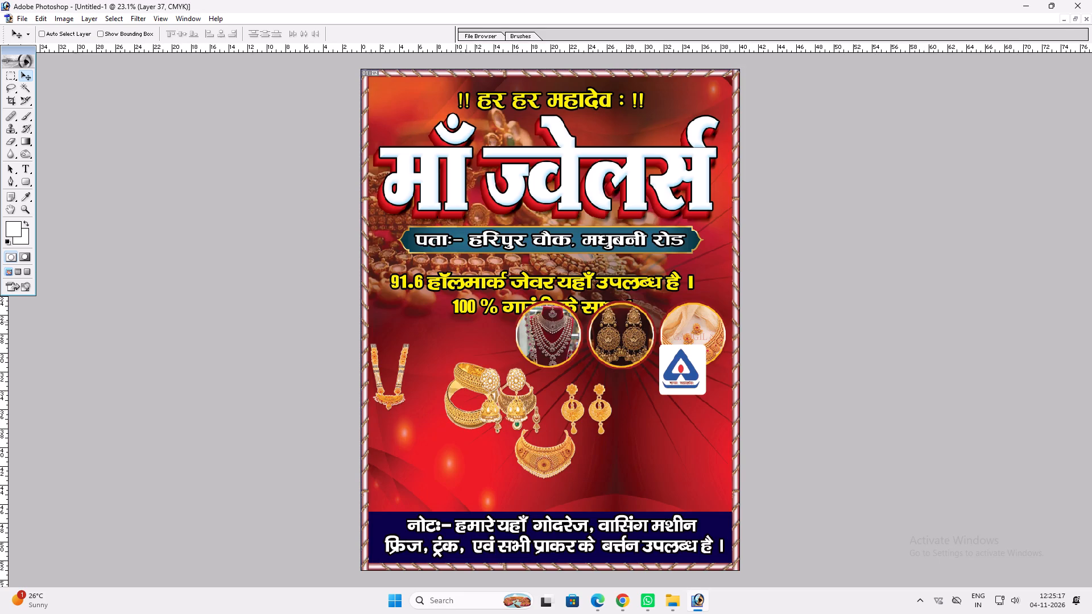
{"action": "key", "text": "ctrl+plus"}
{"action": "key", "text": "space"}
{"action": "key", "text": "space"}
{"action": "left_click_drag", "start_coordinate": [586, 356], "coordinate": [551, 267]}
{"action": "left_click", "coordinate": [697, 370], "text": "ctrl"}
{"action": "left_click_drag", "start_coordinate": [696, 372], "coordinate": [443, 326]}
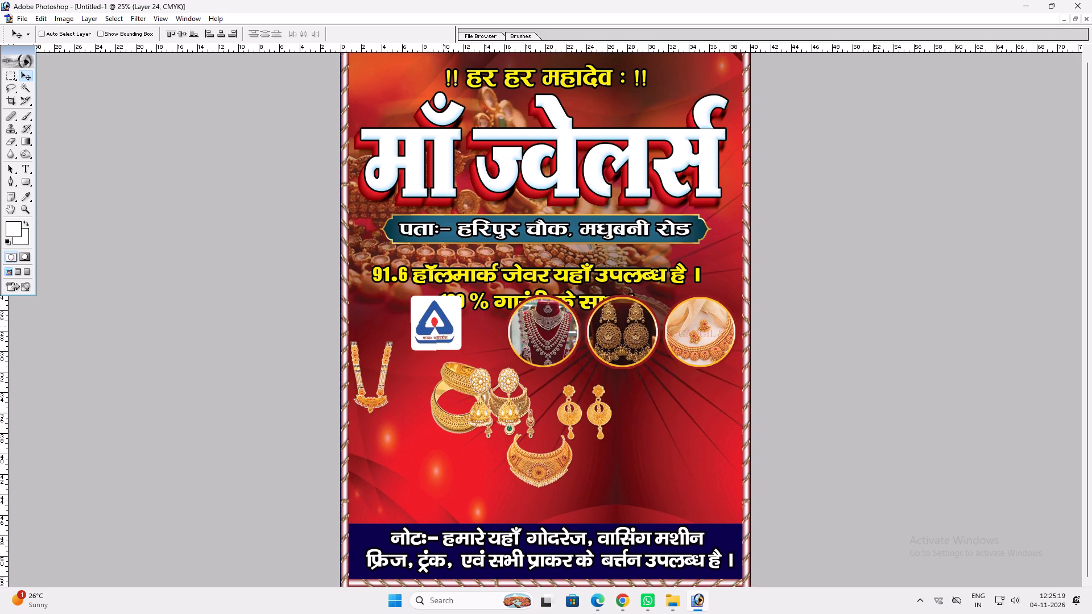
{"action": "left_click_drag", "start_coordinate": [443, 326], "coordinate": [391, 285]}
Examine the copied jewellery pieces and free space in the lower half of the banner.
{"action": "key", "text": "ctrl+plus"}
{"action": "key", "text": "space"}
{"action": "key", "text": "space"}
{"action": "key", "text": "space"}
{"action": "key", "text": "space"}
{"action": "key", "text": "space"}
{"action": "key", "text": "space"}
{"action": "key", "text": "space"}
{"action": "key", "text": "space"}
{"action": "key", "text": "space"}
{"action": "key", "text": "space"}
{"action": "key", "text": "space"}
{"action": "key", "text": "space"}
{"action": "key", "text": "space"}
{"action": "key", "text": "space"}
{"action": "key", "text": "space"}
{"action": "key", "text": "space"}
{"action": "key", "text": "space"}
{"action": "key", "text": "space"}
{"action": "key", "text": "space"}
{"action": "key", "text": "space"}
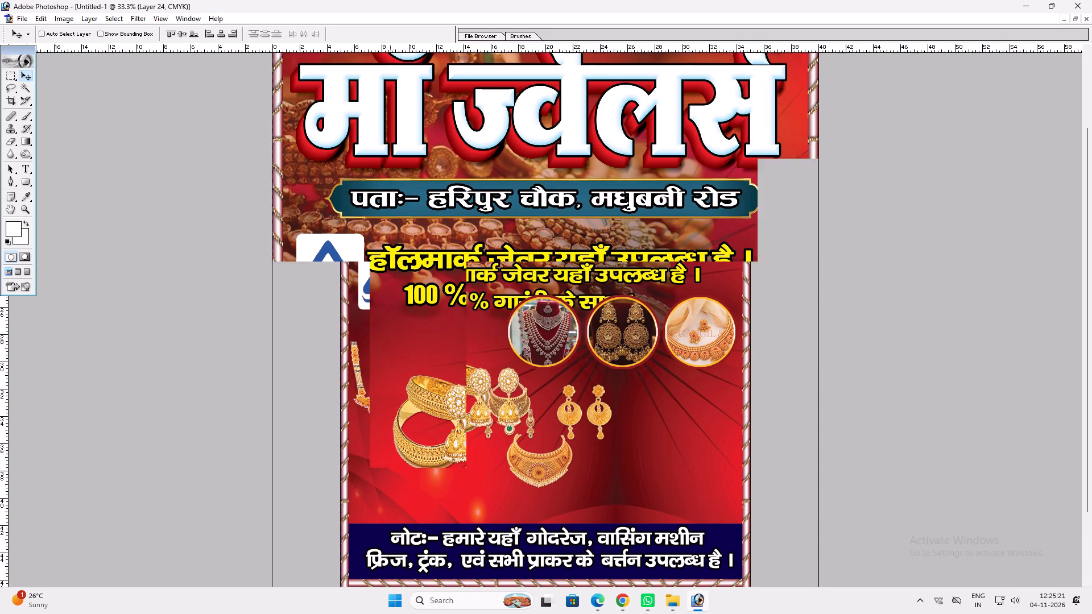
{"action": "left_click_drag", "start_coordinate": [405, 391], "coordinate": [398, 350]}
{"action": "left_click_drag", "start_coordinate": [508, 356], "coordinate": [502, 327]}
{"action": "key", "text": "space"}
{"action": "left_click_drag", "start_coordinate": [494, 475], "coordinate": [498, 341]}
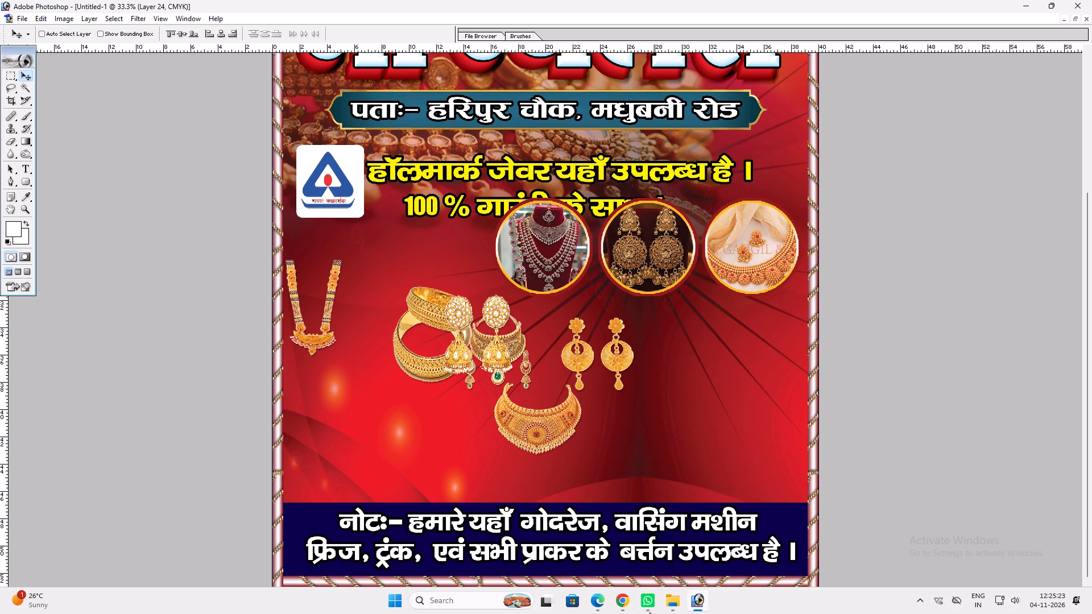
Switch to Chrome and search Google Images for "Jwlery Girl".
{"action": "left_click", "coordinate": [618, 603]}
{"action": "left_click", "coordinate": [299, 86]}
{"action": "key", "text": "ctrl+a"}
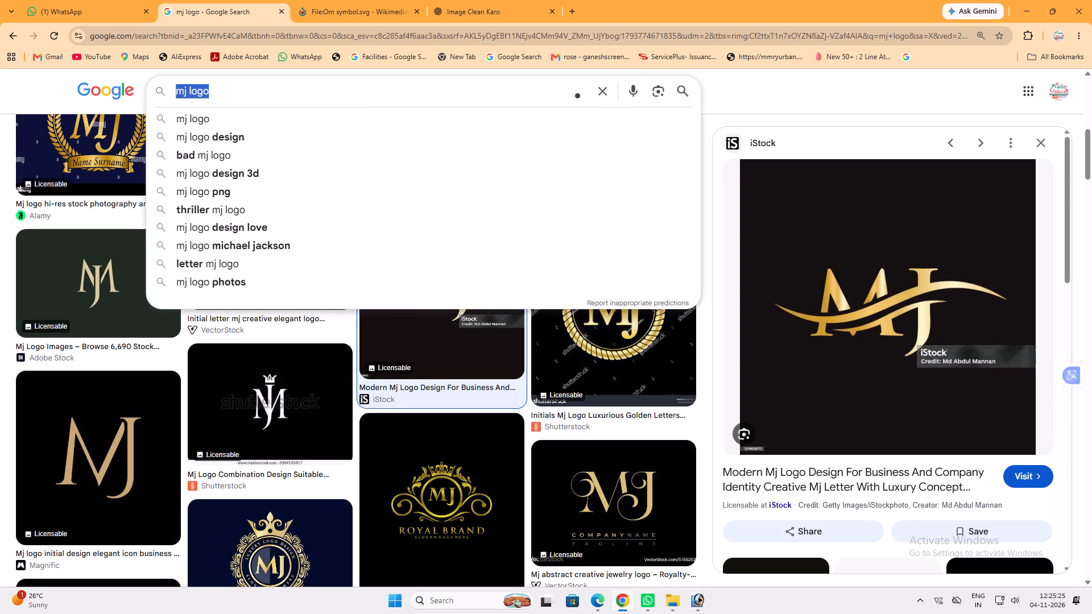
{"action": "type", "text": "Jwe"}
{"action": "key", "text": "BackSpace"}
{"action": "type", "text": "lery Girl"}
{"action": "key", "text": "space"}
{"action": "key", "text": "Return"}
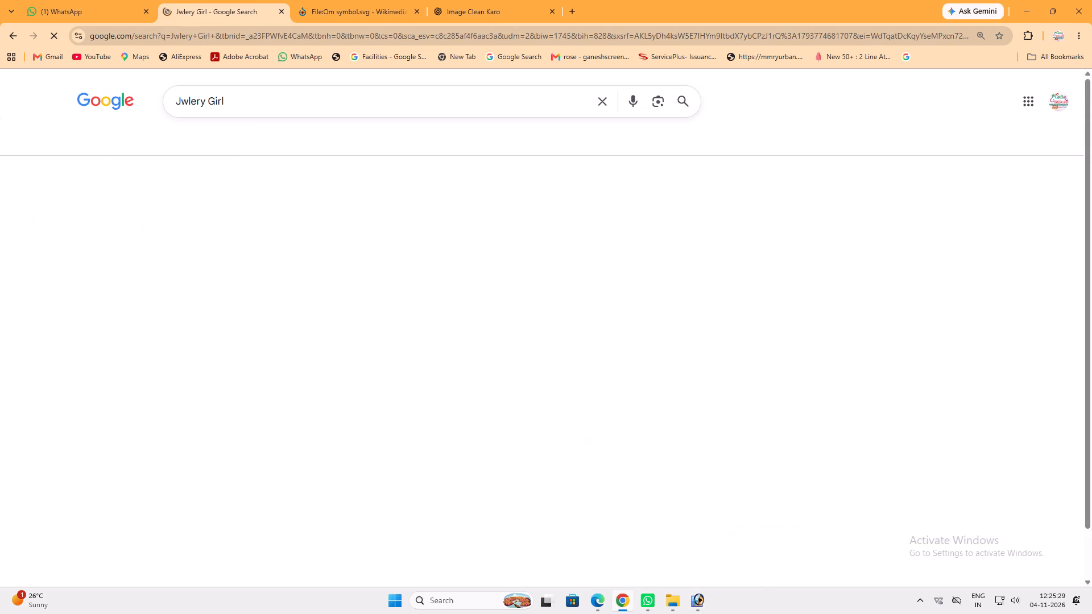
{"action": "left_click", "coordinate": [152, 223]}
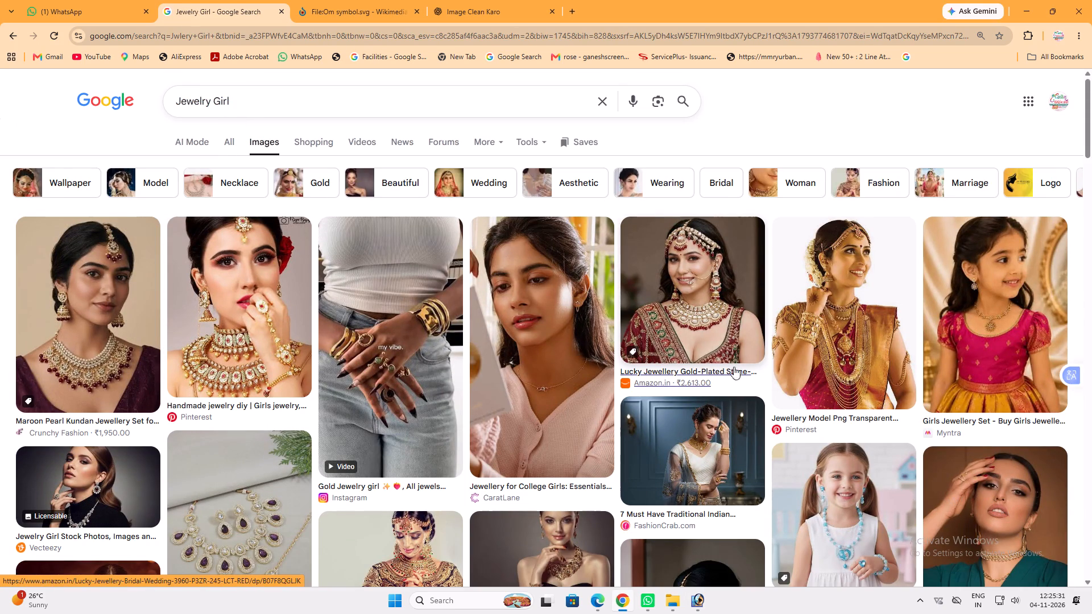
Examine the jewellery girl image results and a Dreamstime bridal photo's preview for a suitable model.
{"action": "scroll", "coordinate": [807, 327], "scroll_direction": "down", "scroll_amount": 1}
{"action": "scroll", "coordinate": [725, 281], "scroll_direction": "down", "scroll_amount": 6}
{"action": "scroll", "coordinate": [669, 260], "scroll_direction": "down", "scroll_amount": 2}
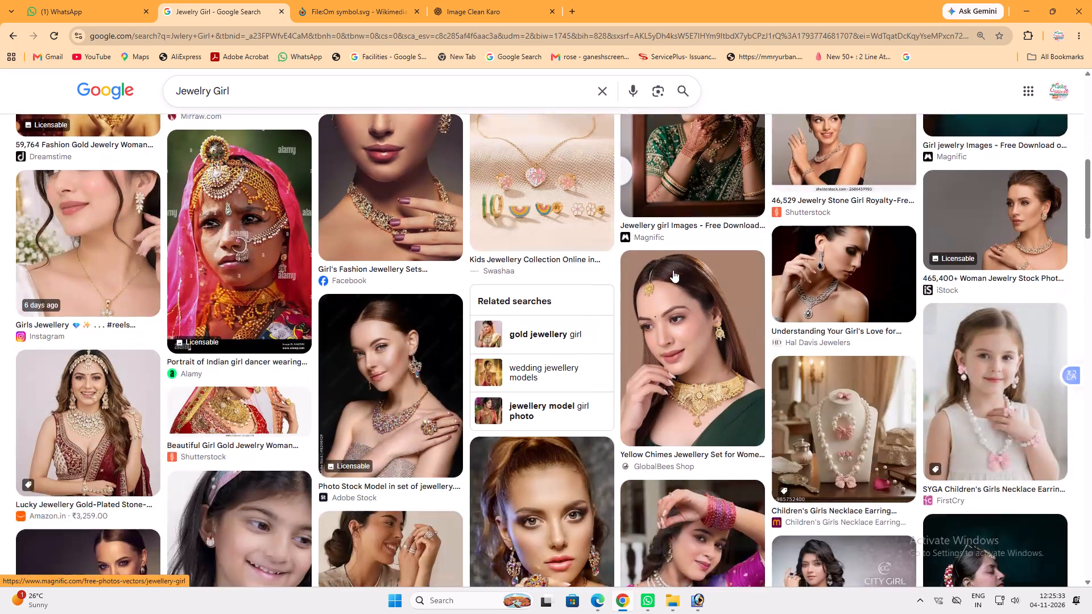
{"action": "scroll", "coordinate": [673, 270], "scroll_direction": "down", "scroll_amount": 5}
{"action": "scroll", "coordinate": [507, 252], "scroll_direction": "down", "scroll_amount": 10}
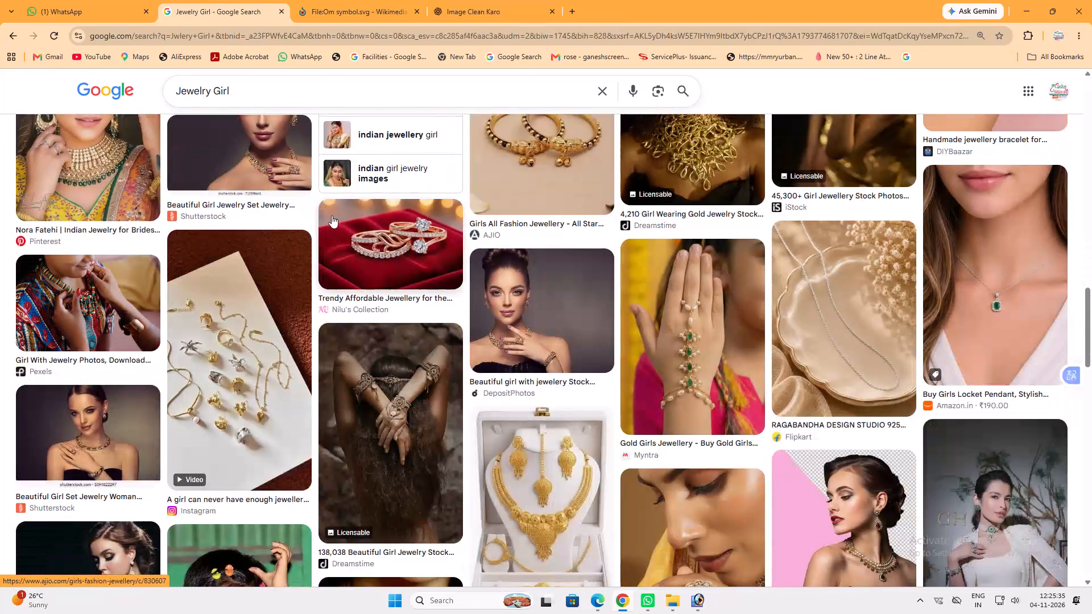
{"action": "scroll", "coordinate": [332, 215], "scroll_direction": "down", "scroll_amount": 9}
{"action": "left_click", "coordinate": [535, 246]}
{"action": "scroll", "coordinate": [508, 237], "scroll_direction": "down", "scroll_amount": 7}
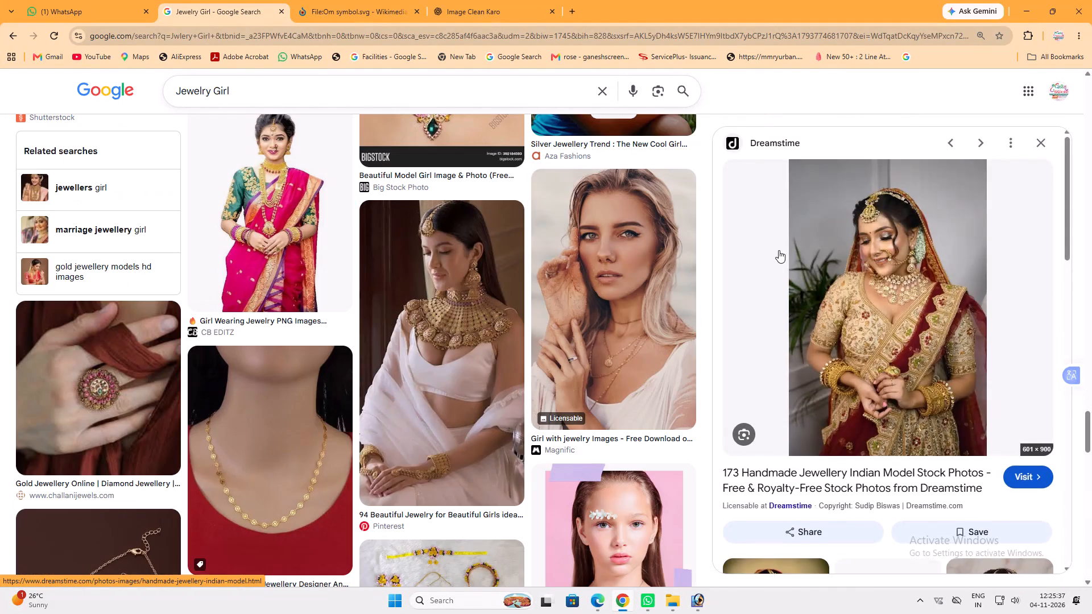
{"action": "scroll", "coordinate": [779, 250], "scroll_direction": "down", "scroll_amount": 5}
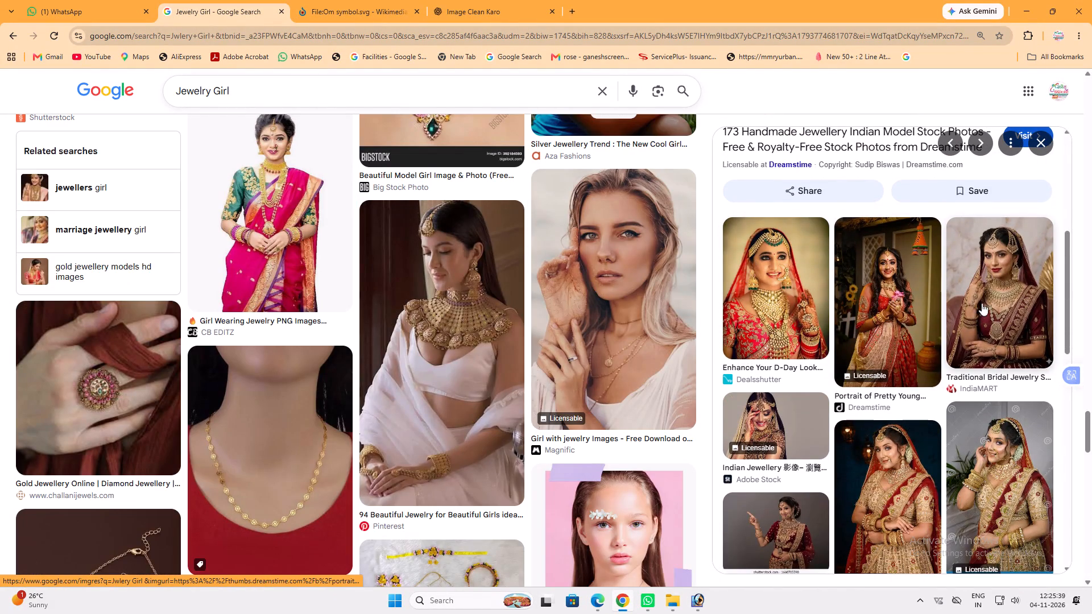
Compare the IndiaMART, Facebook and Pexels bridal jewellery photos with their related images, and open the full set of related images.
{"action": "left_click", "coordinate": [982, 303]}
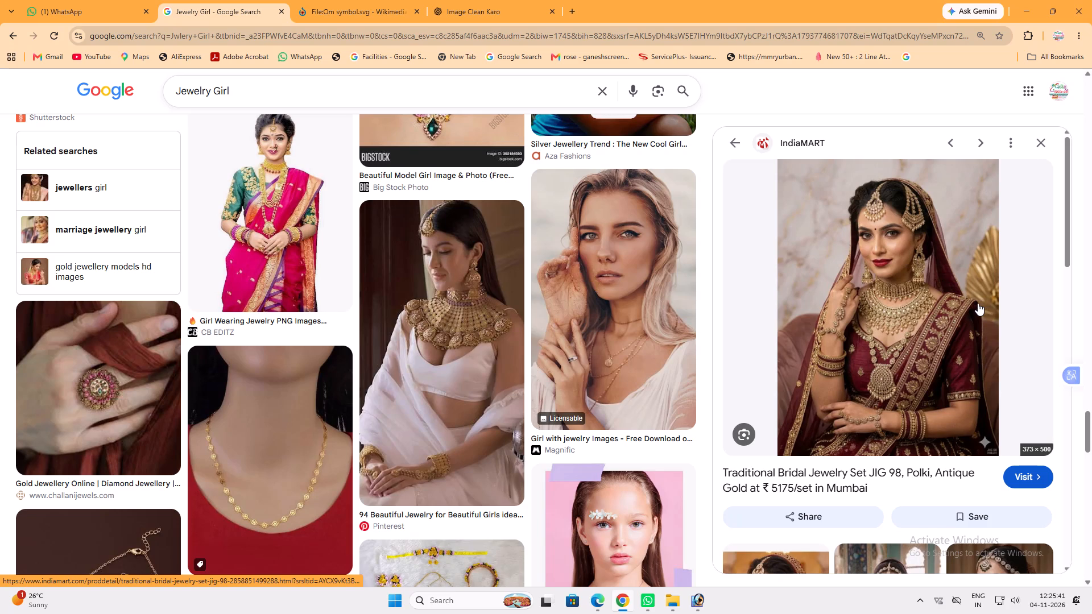
{"action": "scroll", "coordinate": [971, 305], "scroll_direction": "down", "scroll_amount": 3}
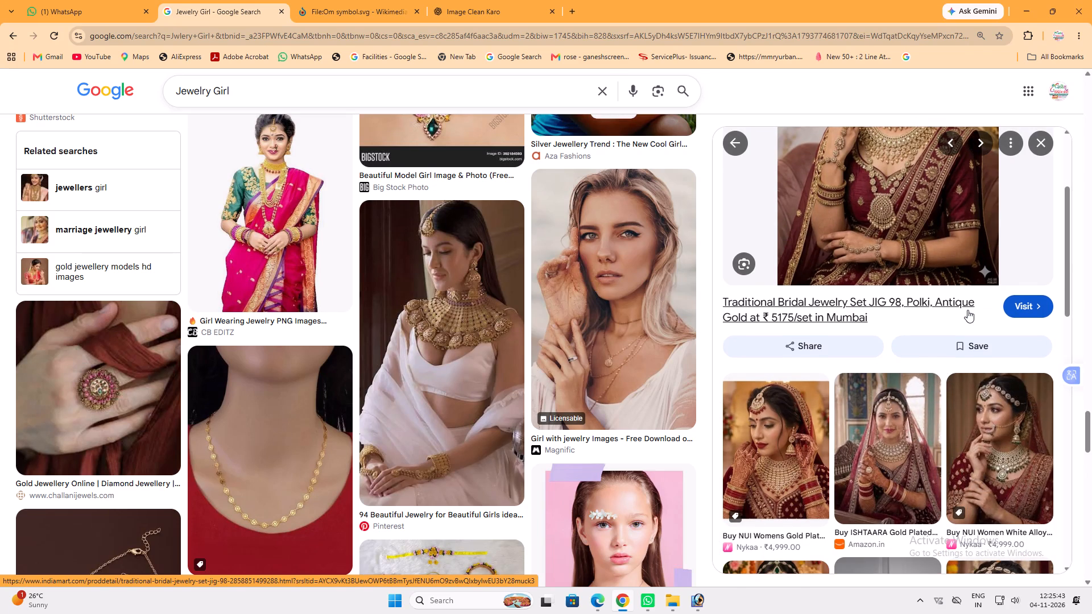
{"action": "scroll", "coordinate": [966, 310], "scroll_direction": "down", "scroll_amount": 6}
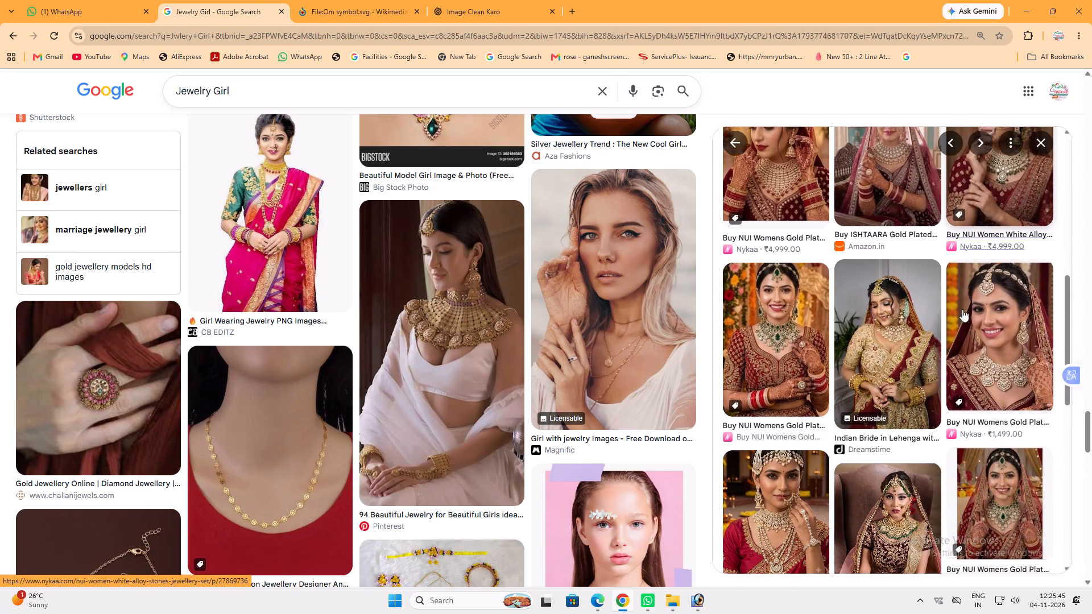
{"action": "scroll", "coordinate": [962, 309], "scroll_direction": "down", "scroll_amount": 4}
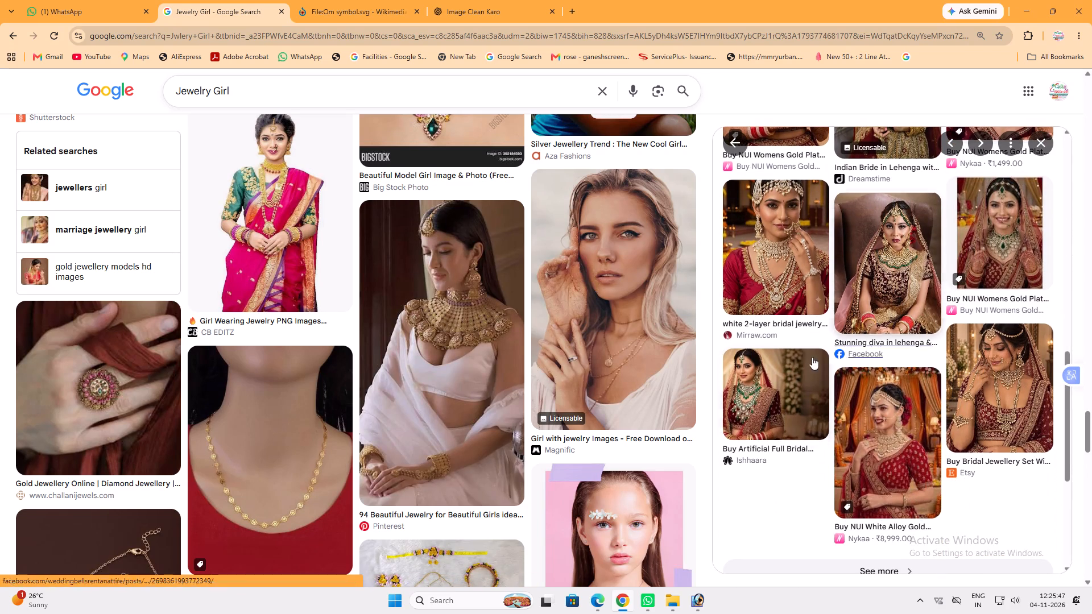
{"action": "left_click", "coordinate": [890, 283]}
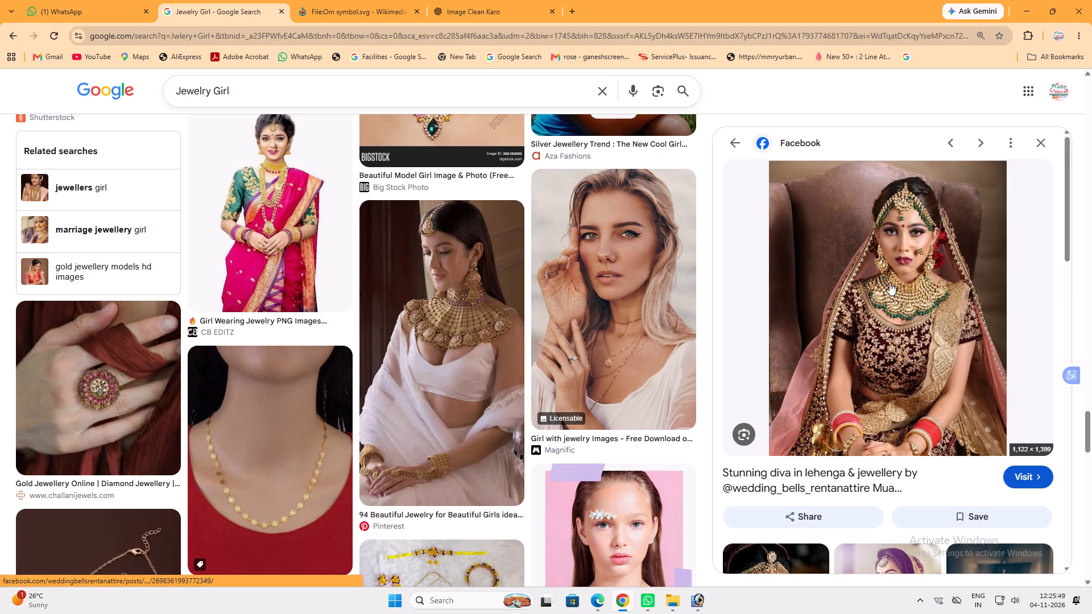
{"action": "scroll", "coordinate": [890, 283], "scroll_direction": "down", "scroll_amount": 7}
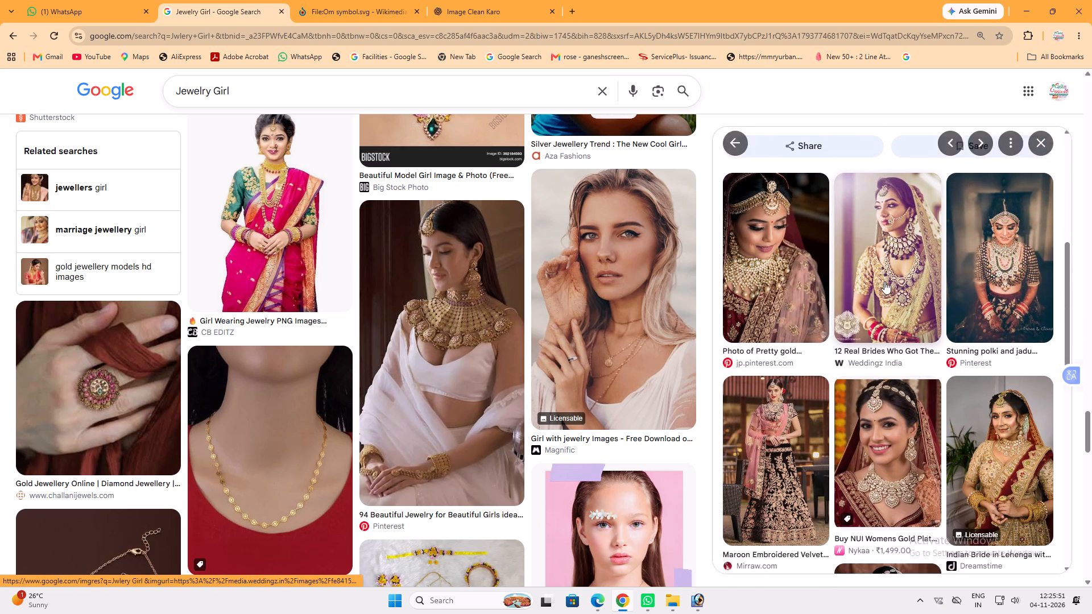
{"action": "scroll", "coordinate": [884, 281], "scroll_direction": "down", "scroll_amount": 8}
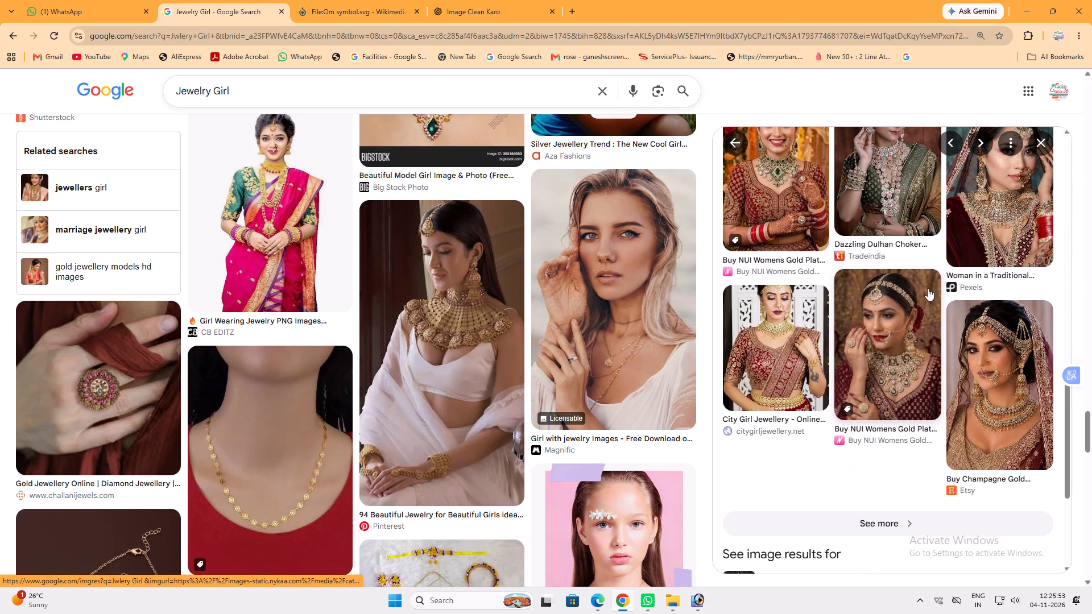
{"action": "left_click", "coordinate": [974, 231]}
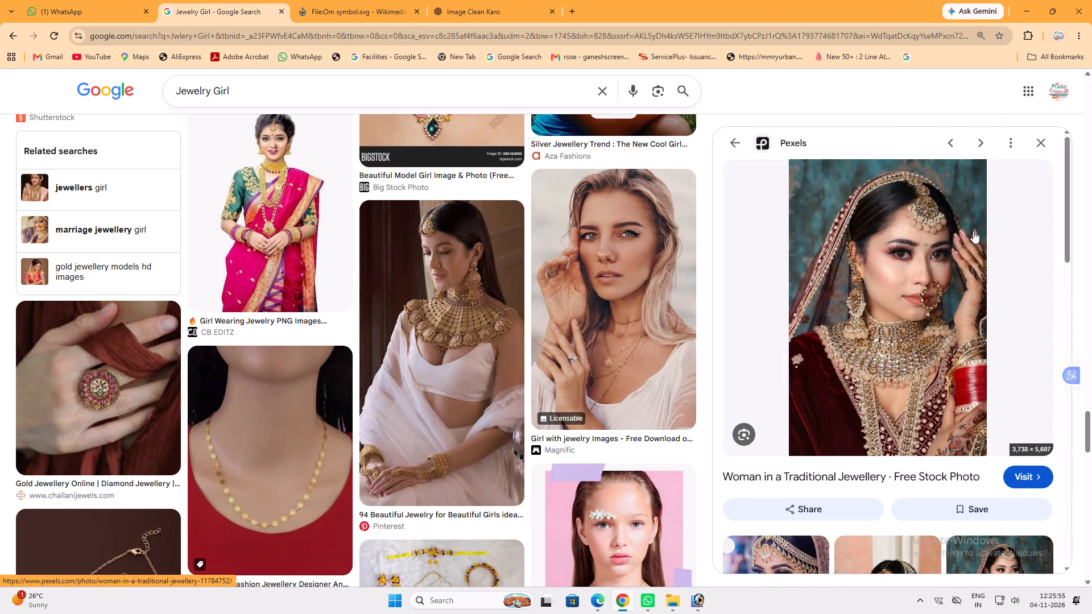
{"action": "scroll", "coordinate": [958, 234], "scroll_direction": "down", "scroll_amount": 6}
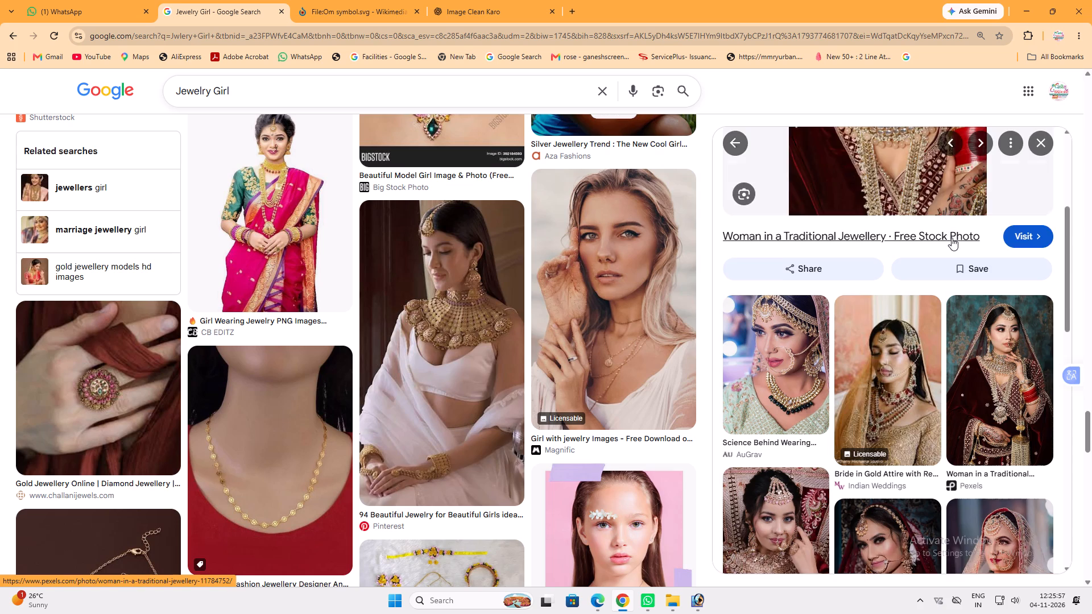
{"action": "scroll", "coordinate": [952, 238], "scroll_direction": "down", "scroll_amount": 7}
{"action": "scroll", "coordinate": [940, 248], "scroll_direction": "up", "scroll_amount": 1}
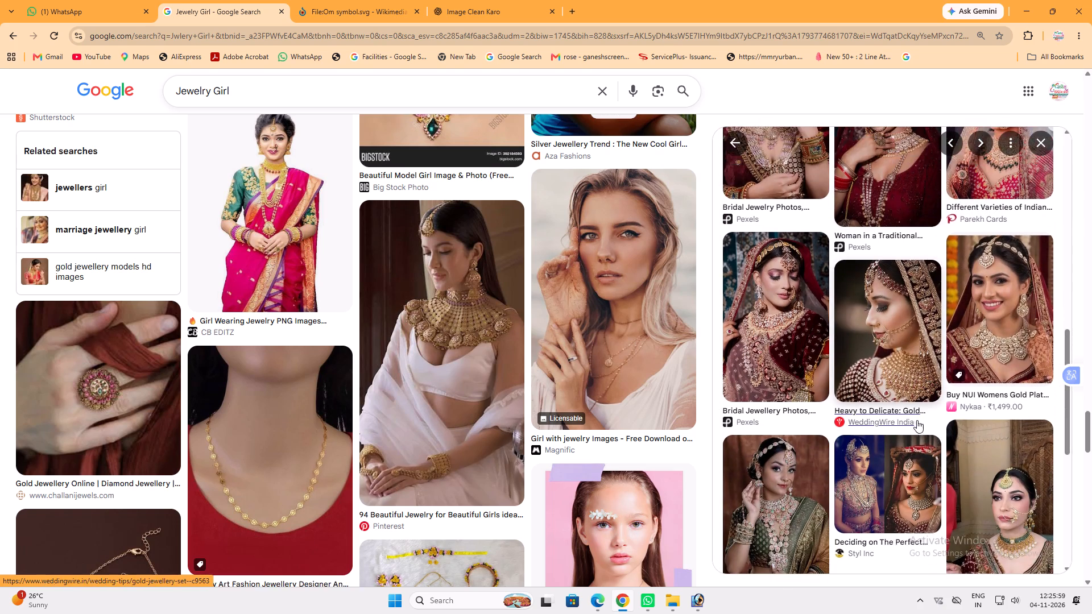
{"action": "scroll", "coordinate": [915, 418], "scroll_direction": "down", "scroll_amount": 3}
{"action": "left_click", "coordinate": [904, 508]}
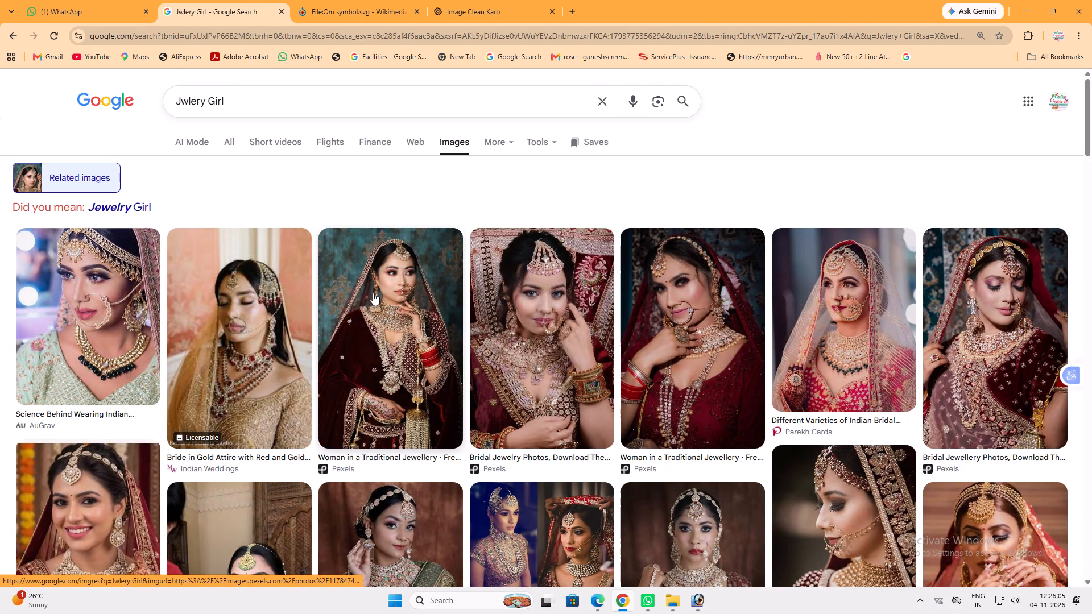
Examine the related bridal images for a front-facing model wearing prominent jewellery.
{"action": "scroll", "coordinate": [373, 293], "scroll_direction": "down", "scroll_amount": 8}
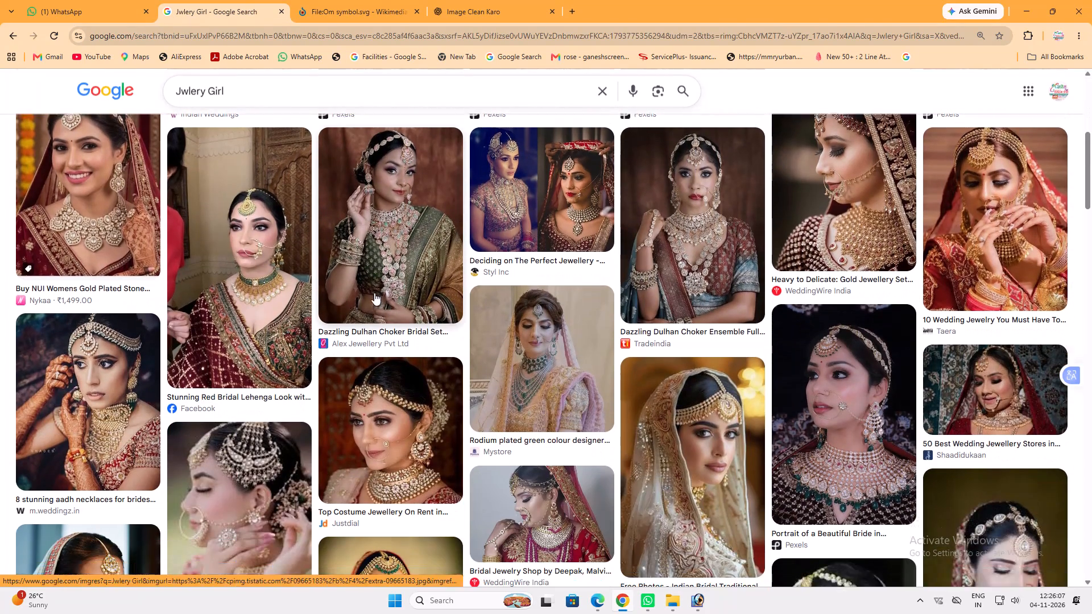
{"action": "scroll", "coordinate": [374, 293], "scroll_direction": "down", "scroll_amount": 5}
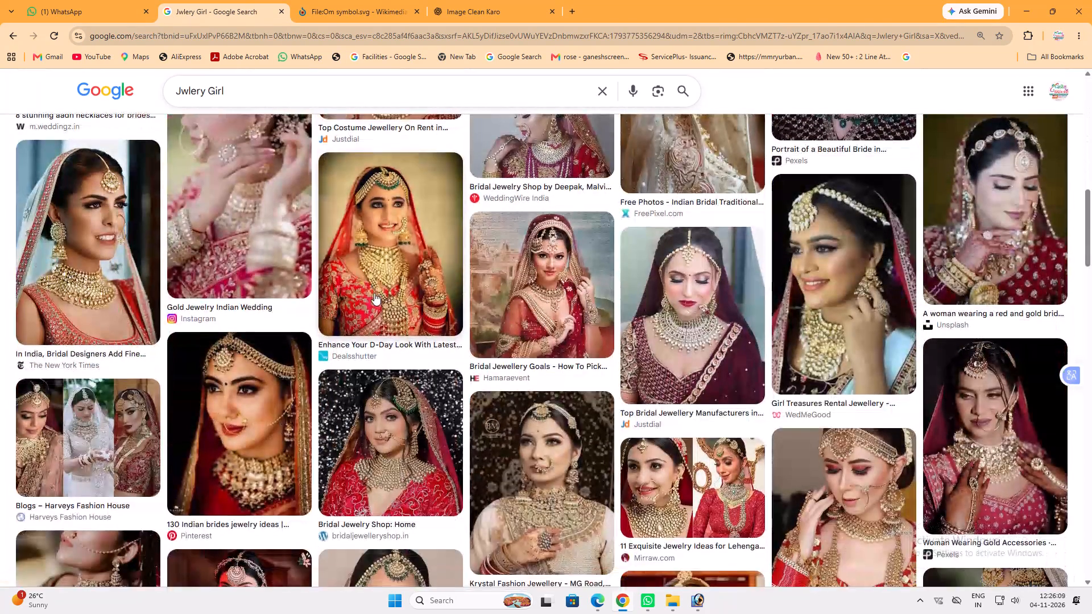
{"action": "scroll", "coordinate": [374, 293], "scroll_direction": "down", "scroll_amount": 7}
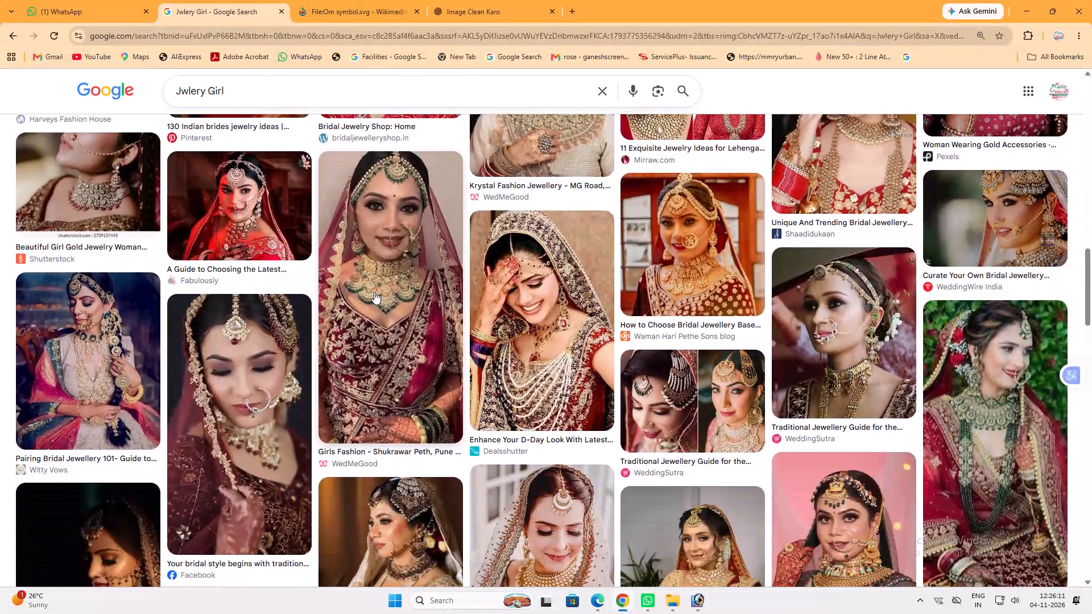
{"action": "scroll", "coordinate": [374, 292], "scroll_direction": "down", "scroll_amount": 7}
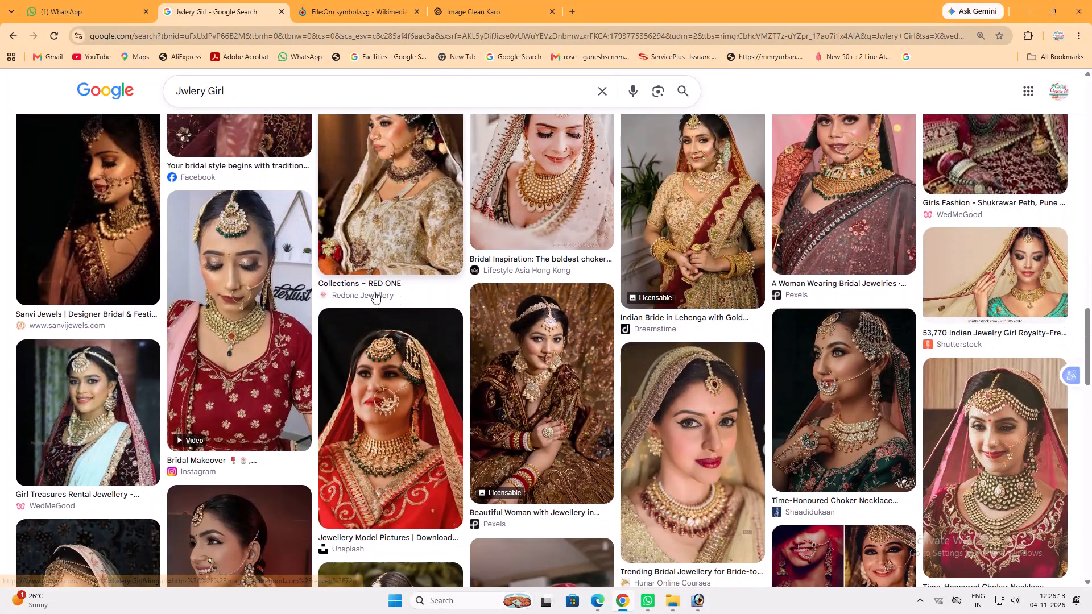
{"action": "scroll", "coordinate": [374, 292], "scroll_direction": "down", "scroll_amount": 11}
{"action": "scroll", "coordinate": [374, 292], "scroll_direction": "up", "scroll_amount": 3}
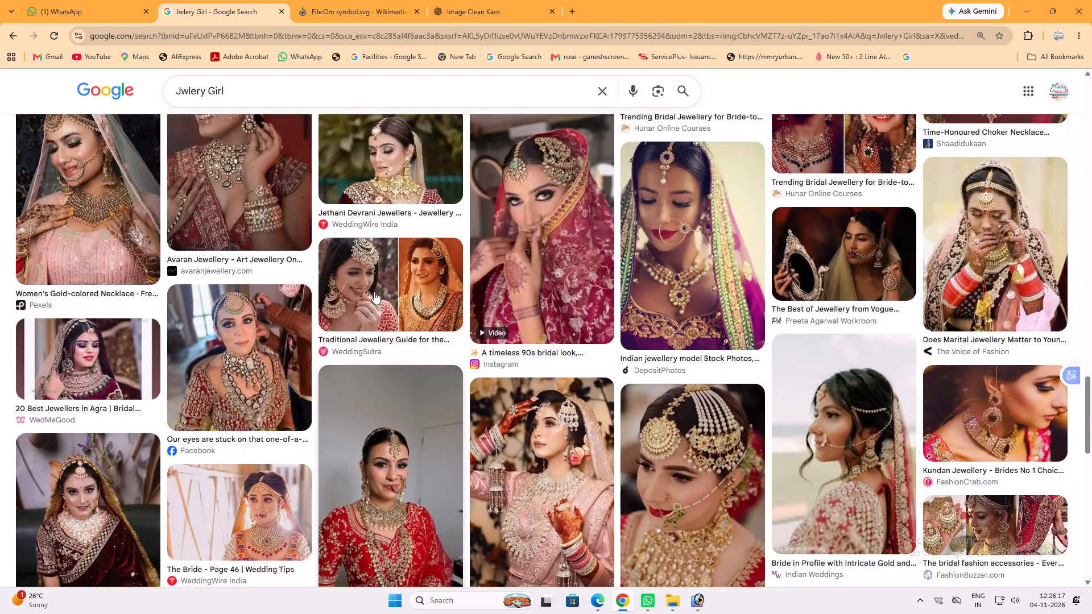
{"action": "scroll", "coordinate": [374, 292], "scroll_direction": "up", "scroll_amount": 2}
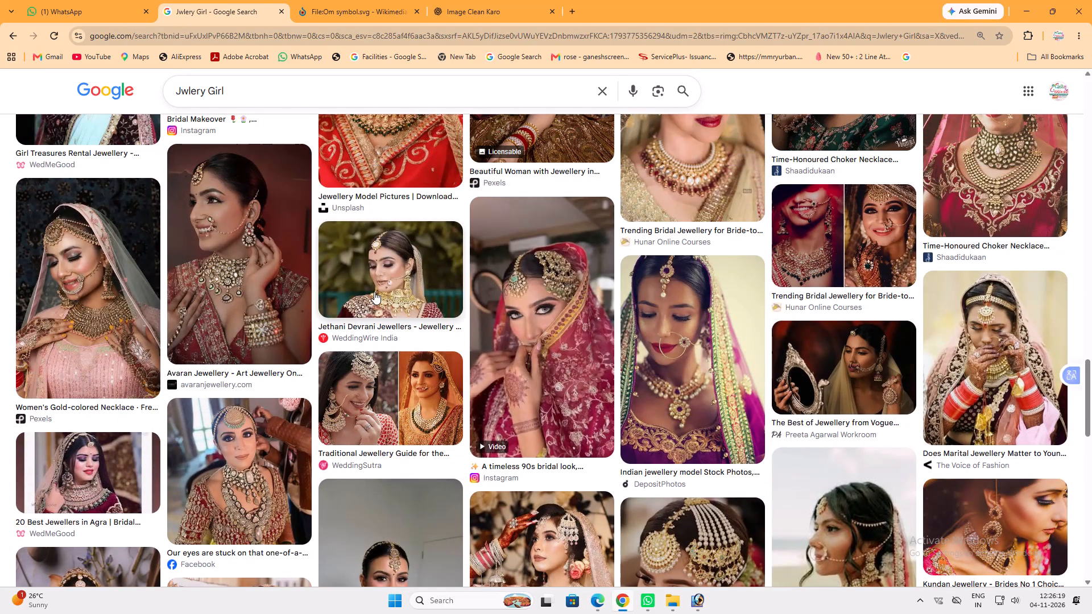
{"action": "scroll", "coordinate": [645, 286], "scroll_direction": "up", "scroll_amount": 2}
Open the Shaadidukaan photo of the smiling bride in a choker necklace and copy the image.
{"action": "left_click", "coordinate": [971, 260]}
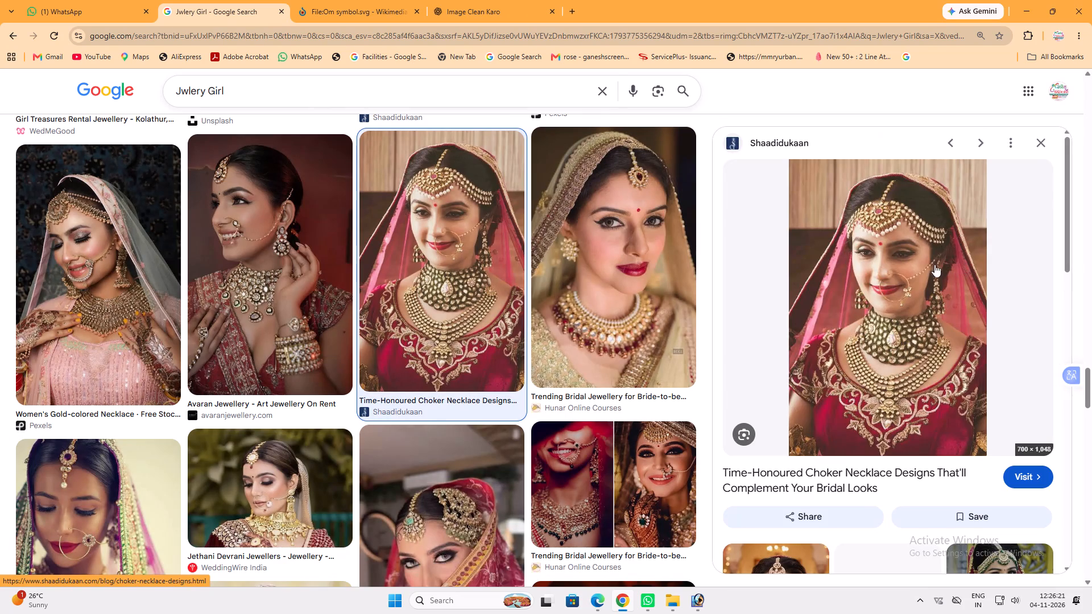
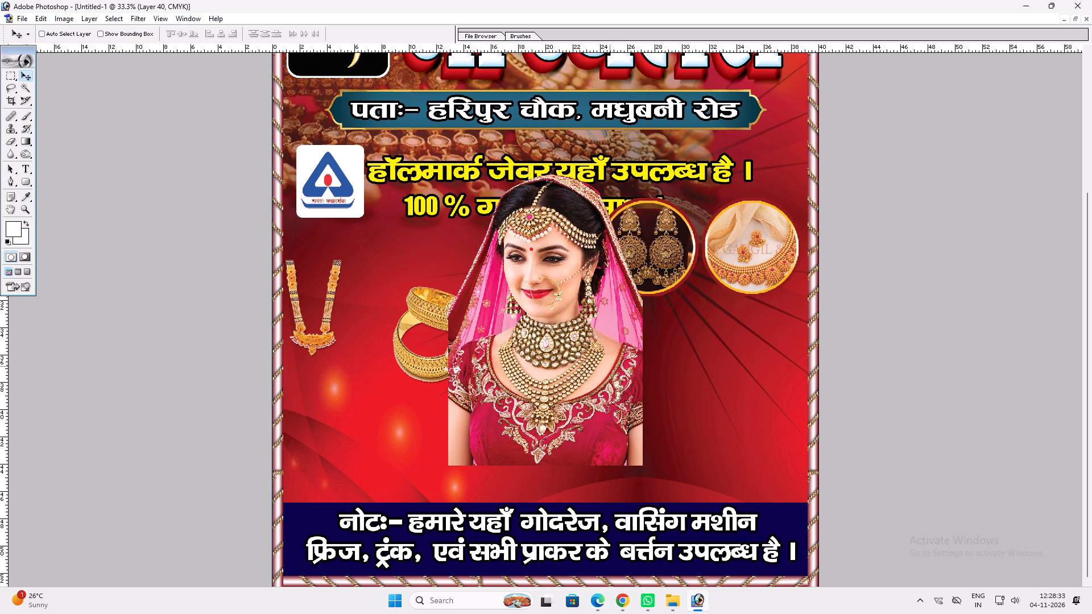
{"action": "left_click_drag", "start_coordinate": [610, 366], "coordinate": [444, 402]}
{"action": "key", "text": "ctrl+t"}
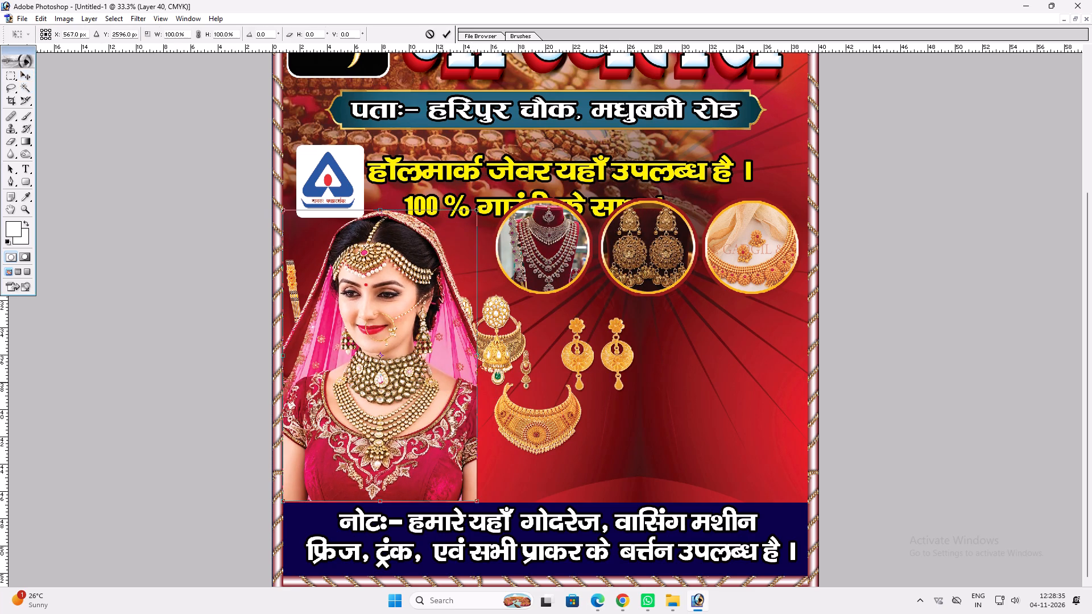
{"action": "right_click", "coordinate": [442, 383]}
{"action": "left_click", "coordinate": [511, 516]}
{"action": "key", "text": "Return"}
{"action": "key", "text": "v"}
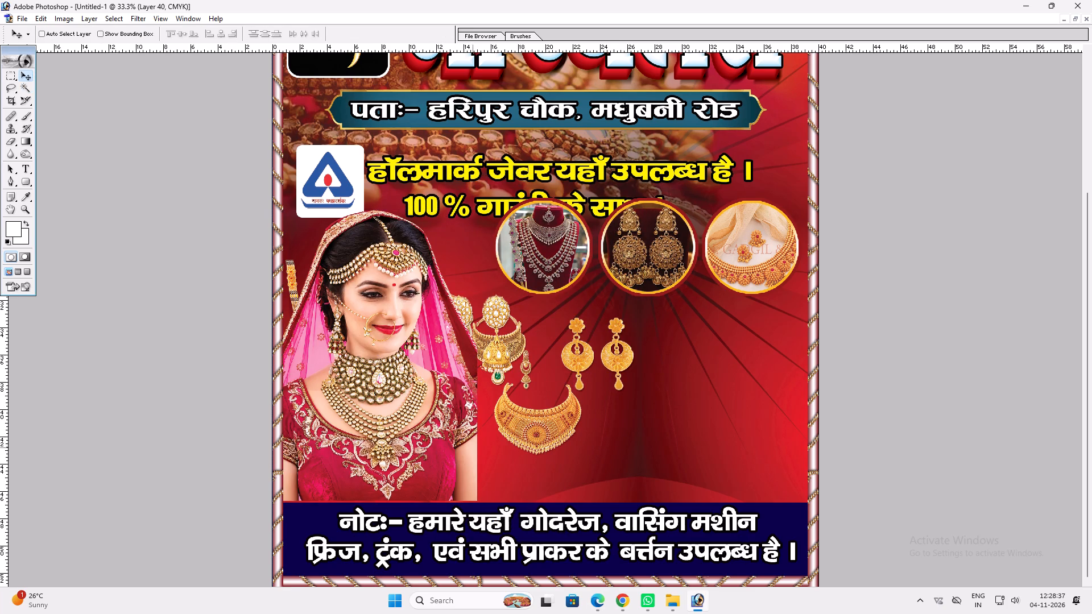
Scale the bride down slightly, keeping her against the rope border and the navy note band.
{"action": "key", "text": "z"}
{"action": "key", "text": "ctrl+t"}
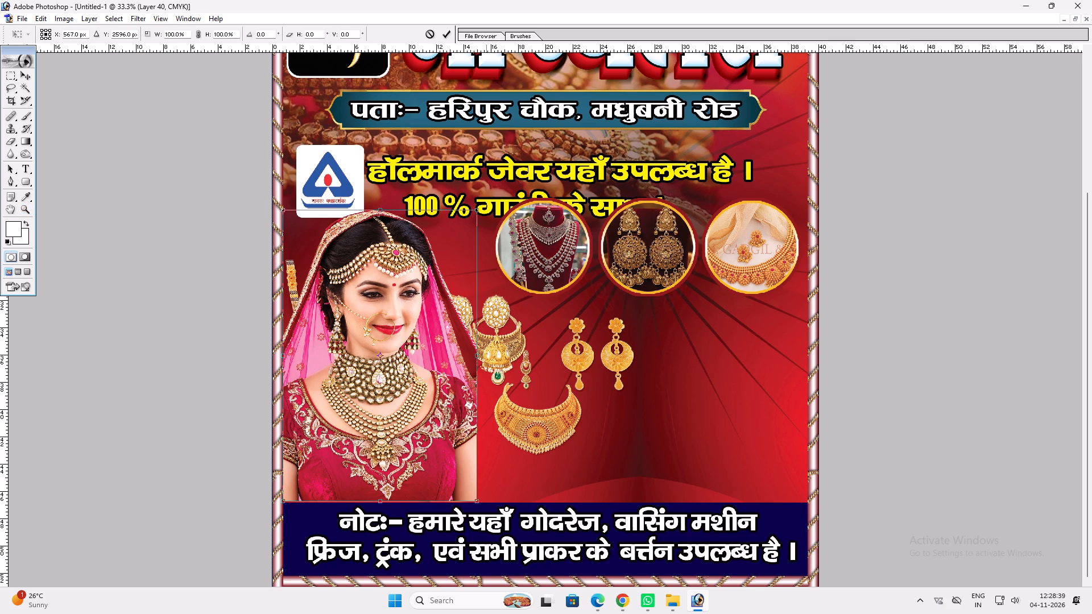
{"action": "left_click_drag", "start_coordinate": [479, 207], "coordinate": [466, 233], "text": "shift"}
{"action": "key", "text": "Return"}
Move the gold necklace into the banner's empty lower corner above the note band, and place the round gold earrings beside it.
{"action": "key", "text": "v"}
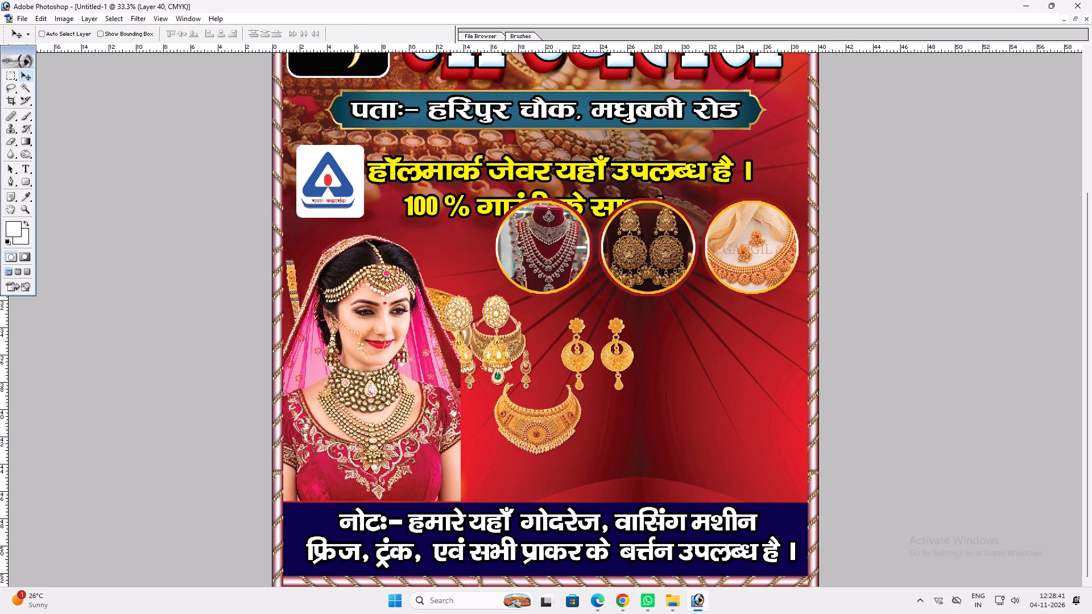
{"action": "left_click", "coordinate": [537, 430], "text": "ctrl"}
{"action": "left_click_drag", "start_coordinate": [536, 431], "coordinate": [752, 476]}
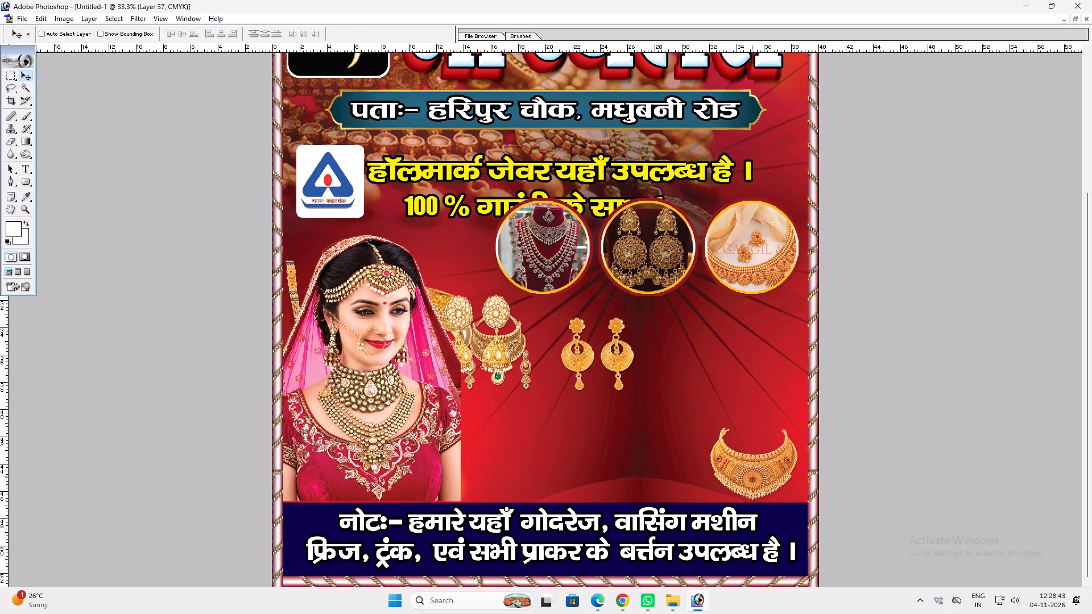
{"action": "left_click_drag", "start_coordinate": [752, 476], "coordinate": [752, 474]}
{"action": "left_click", "coordinate": [615, 355], "text": "ctrl"}
{"action": "left_click_drag", "start_coordinate": [615, 355], "coordinate": [672, 442]}
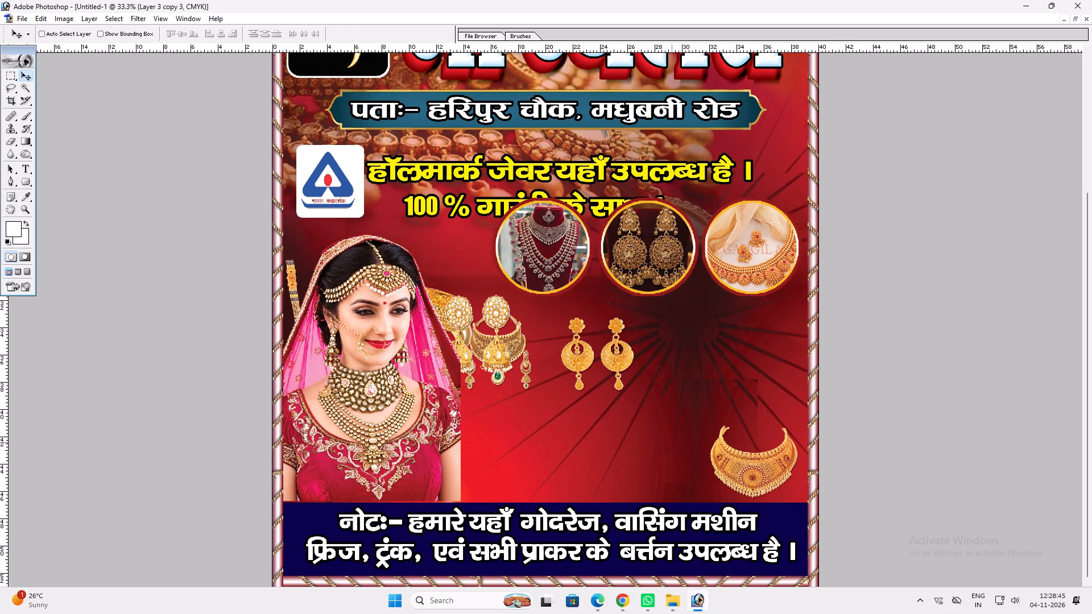
{"action": "key", "text": "ctrl+z"}
{"action": "left_click", "coordinate": [611, 362], "text": "ctrl"}
{"action": "left_click_drag", "start_coordinate": [611, 358], "coordinate": [682, 466]}
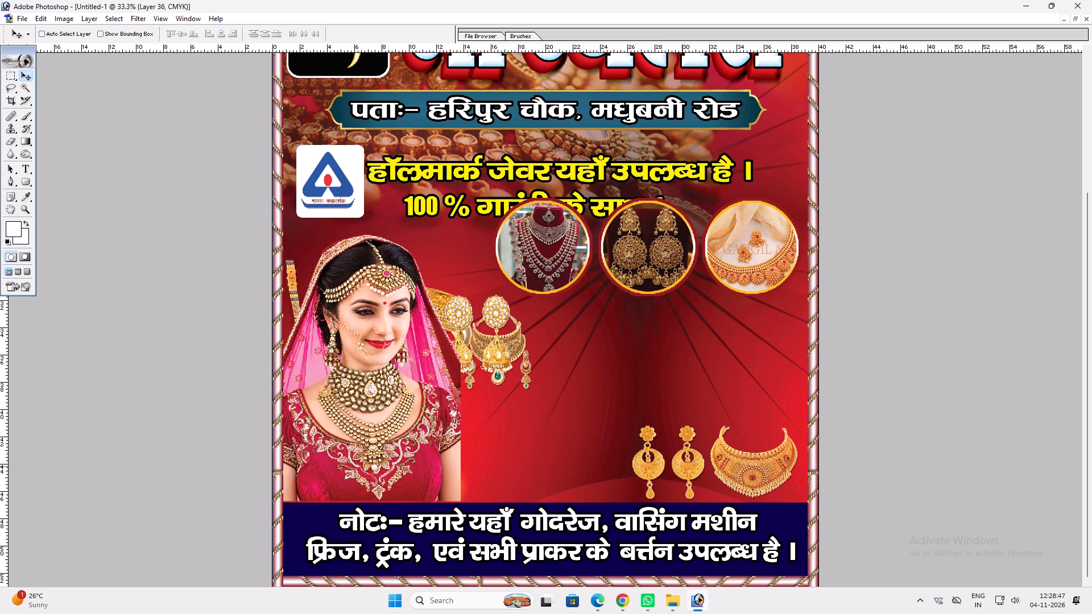
{"action": "left_click_drag", "start_coordinate": [682, 466], "coordinate": [684, 465]}
Extend the row above the note band toward the bride with the jhumka earrings and the green-stone necklace set.
{"action": "left_click", "coordinate": [503, 355], "text": "ctrl"}
{"action": "left_click_drag", "start_coordinate": [503, 354], "coordinate": [618, 475]}
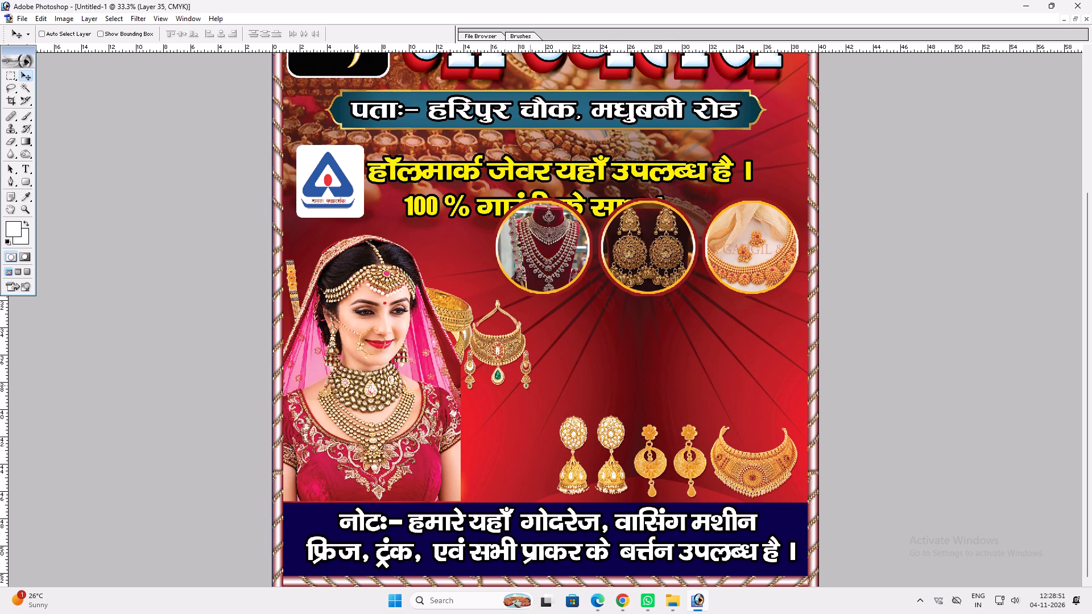
{"action": "left_click", "coordinate": [498, 376], "text": "ctrl"}
{"action": "left_click_drag", "start_coordinate": [498, 375], "coordinate": [516, 482]}
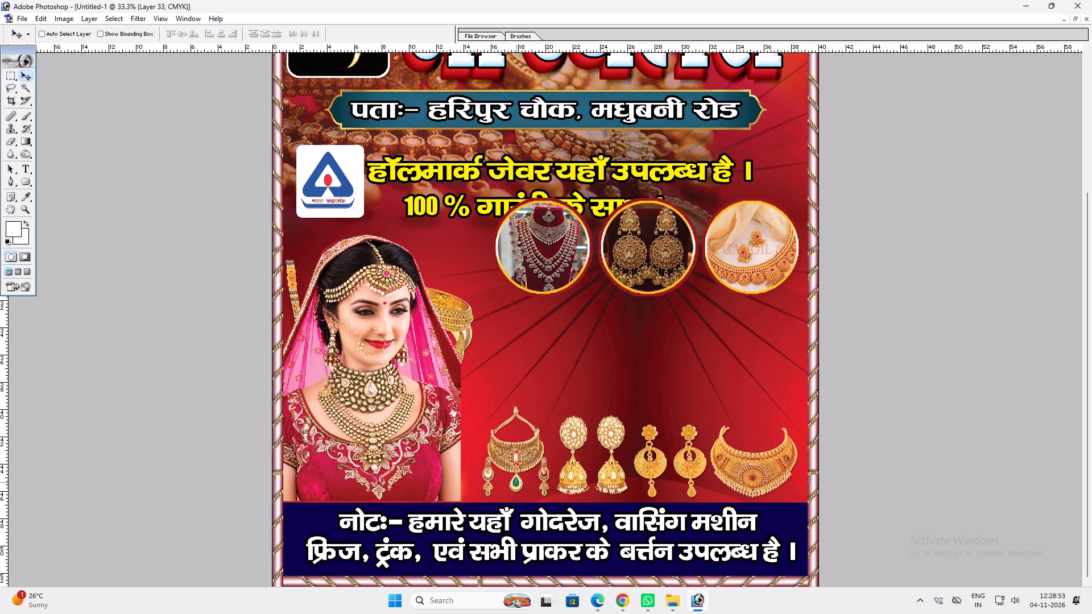
{"action": "left_click_drag", "start_coordinate": [516, 482], "coordinate": [515, 482]}
Place the gold bangles above the corner necklace and the mangalsutra beside them, above the round gold earrings.
{"action": "left_click", "coordinate": [454, 314], "text": "ctrl"}
{"action": "left_click_drag", "start_coordinate": [452, 309], "coordinate": [717, 355]}
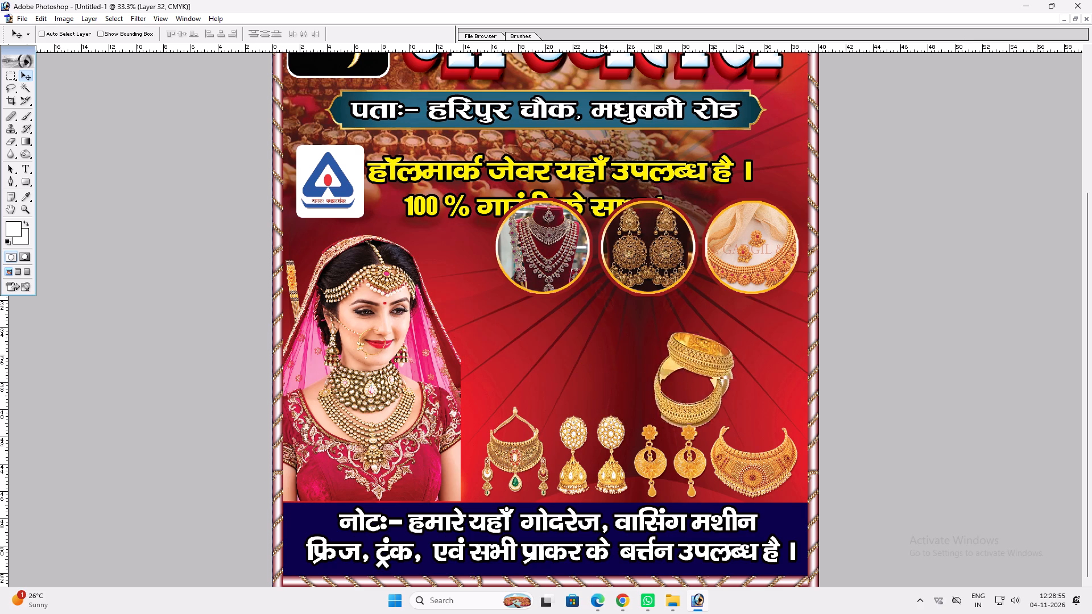
{"action": "left_click_drag", "start_coordinate": [717, 355], "coordinate": [771, 343]}
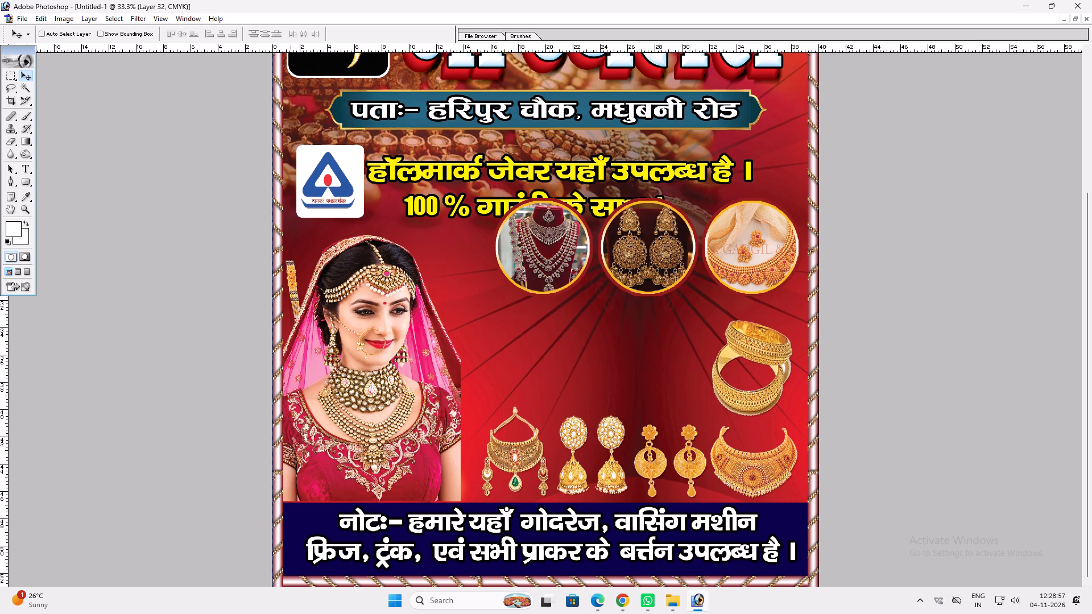
{"action": "left_click", "coordinate": [291, 282], "text": "ctrl"}
{"action": "left_click_drag", "start_coordinate": [291, 282], "coordinate": [644, 343]}
{"action": "key", "text": "ctrl+z"}
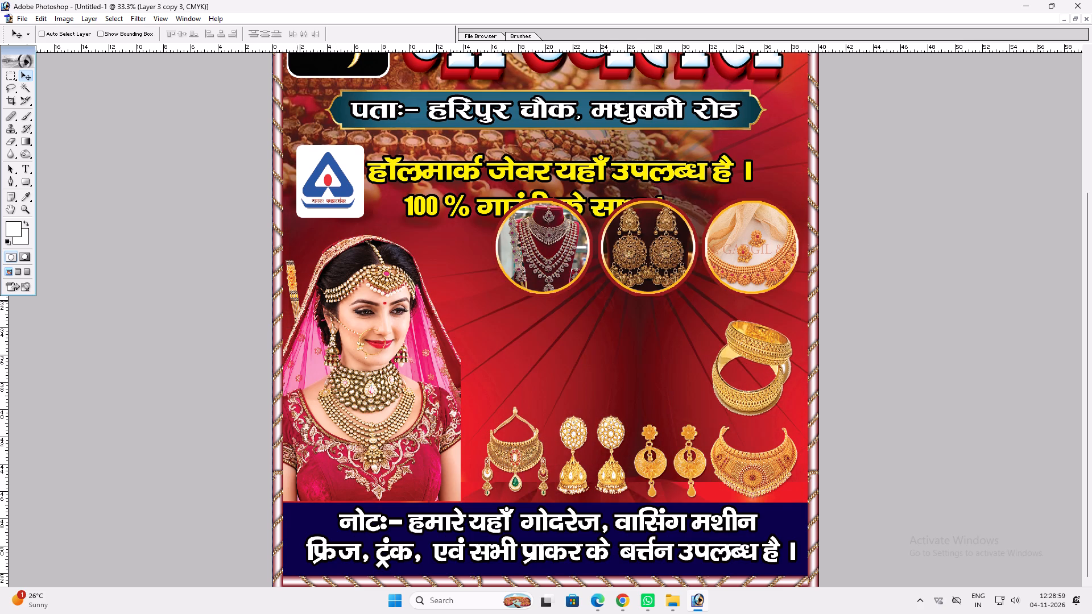
{"action": "left_click", "coordinate": [292, 284], "text": "ctrl"}
{"action": "left_click_drag", "start_coordinate": [292, 284], "coordinate": [637, 349]}
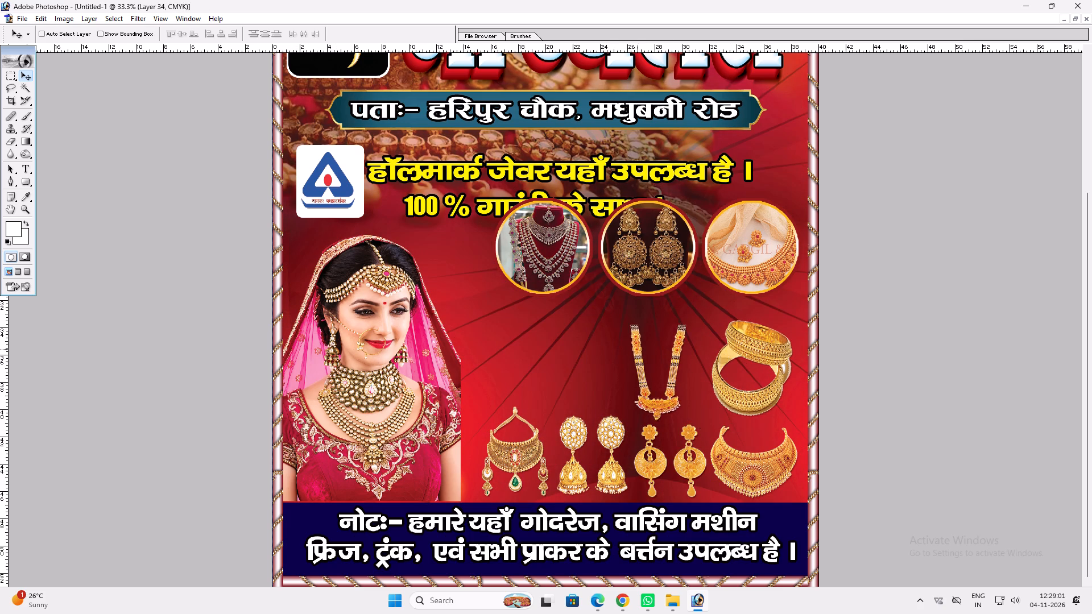
{"action": "left_click_drag", "start_coordinate": [637, 349], "coordinate": [647, 350]}
Soften the bride's straight cut edge facing the jewellery with the Eraser, using a 300 px brush.
{"action": "left_click", "coordinate": [399, 311], "text": "ctrl"}
{"action": "left_click_drag", "start_coordinate": [399, 311], "coordinate": [388, 462]}
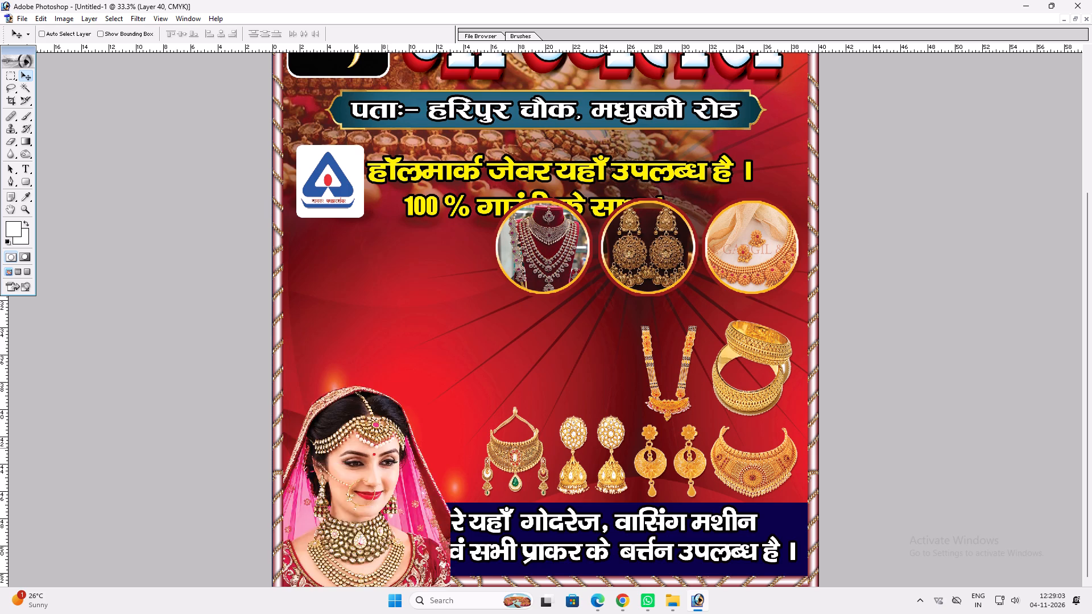
{"action": "key", "text": "ctrl+z"}
{"action": "key", "text": "space"}
{"action": "left_click", "coordinate": [429, 367], "text": "ctrl"}
{"action": "key", "text": "e"}
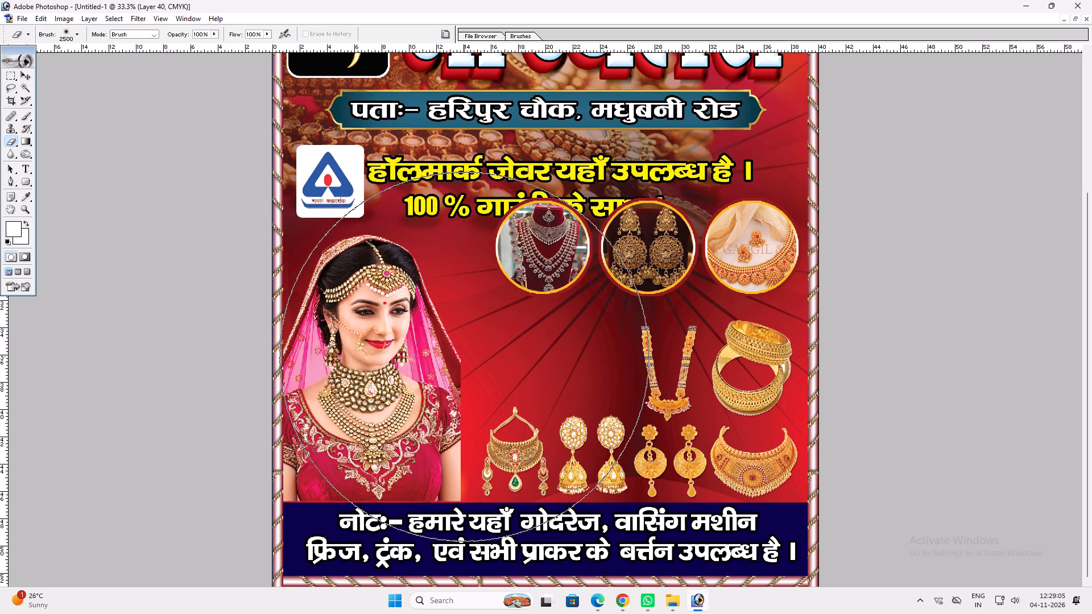
{"action": "key", "text": "bracketleft"}
{"action": "key", "text": "bracketleft"}
{"action": "key", "text": "bracketleft"}
{"action": "key", "text": "bracketleft"}
{"action": "key", "text": "bracketleft"}
{"action": "key", "text": "bracketleft"}
{"action": "key", "text": "bracketleft"}
{"action": "key", "text": "bracketleft"}
{"action": "key", "text": "bracketleft"}
{"action": "key", "text": "bracketleft"}
{"action": "key", "text": "bracketleft"}
{"action": "type", "text": "[[["}
{"action": "key", "text": "bracketleft"}
{"action": "key", "text": "bracketleft"}
{"action": "key", "text": "bracketleft"}
{"action": "key", "text": "bracketleft"}
{"action": "type", "text": "[[["}
{"action": "key", "text": "bracketleft"}
{"action": "left_click_drag", "start_coordinate": [471, 358], "coordinate": [470, 358]}
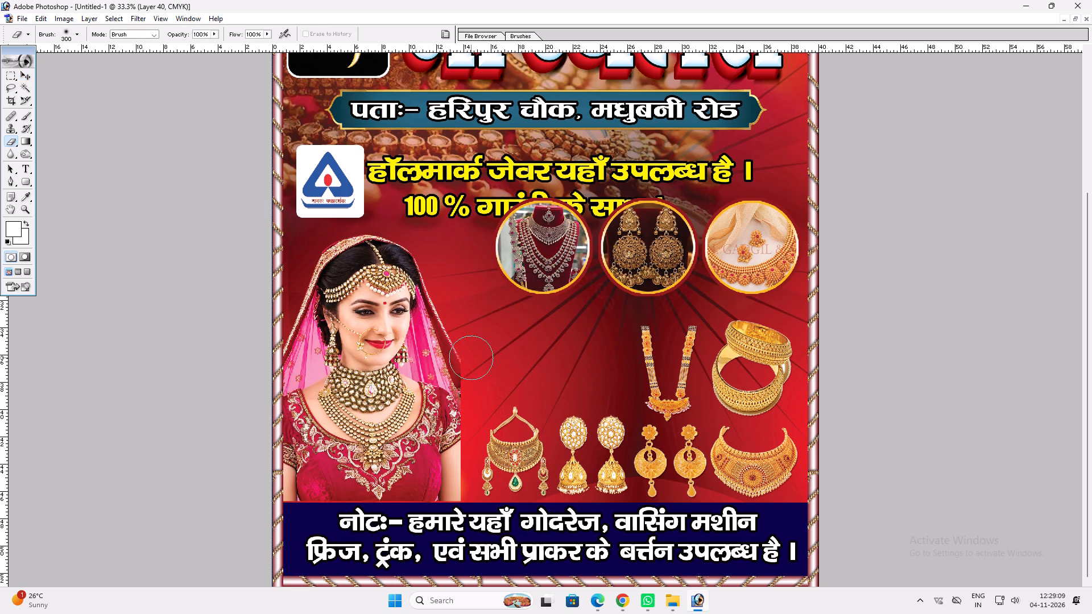
{"action": "left_click_drag", "start_coordinate": [470, 358], "coordinate": [477, 451]}
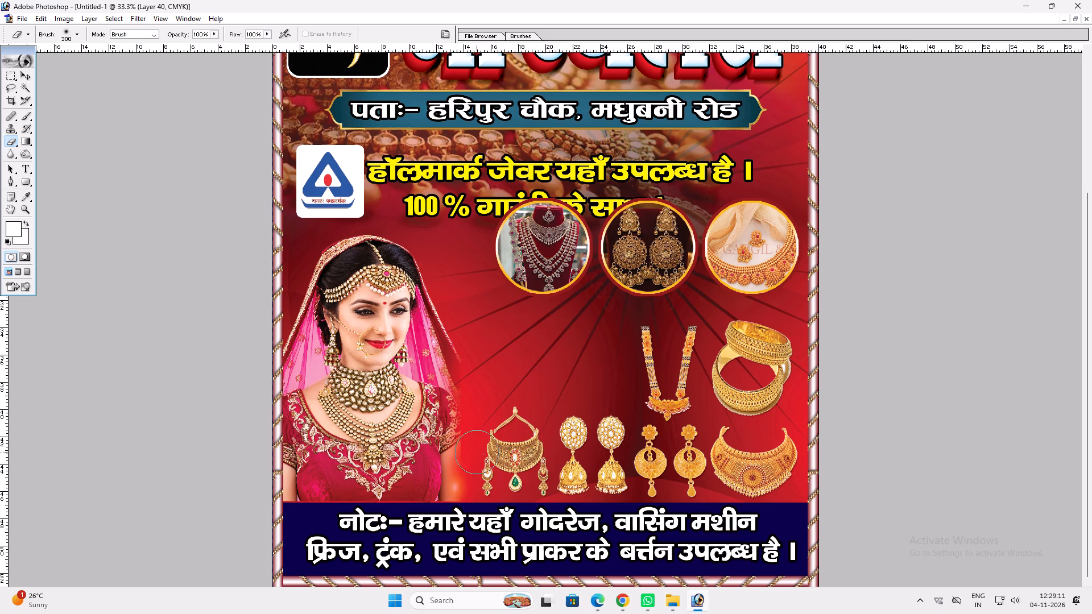
{"action": "left_click_drag", "start_coordinate": [477, 451], "coordinate": [471, 359]}
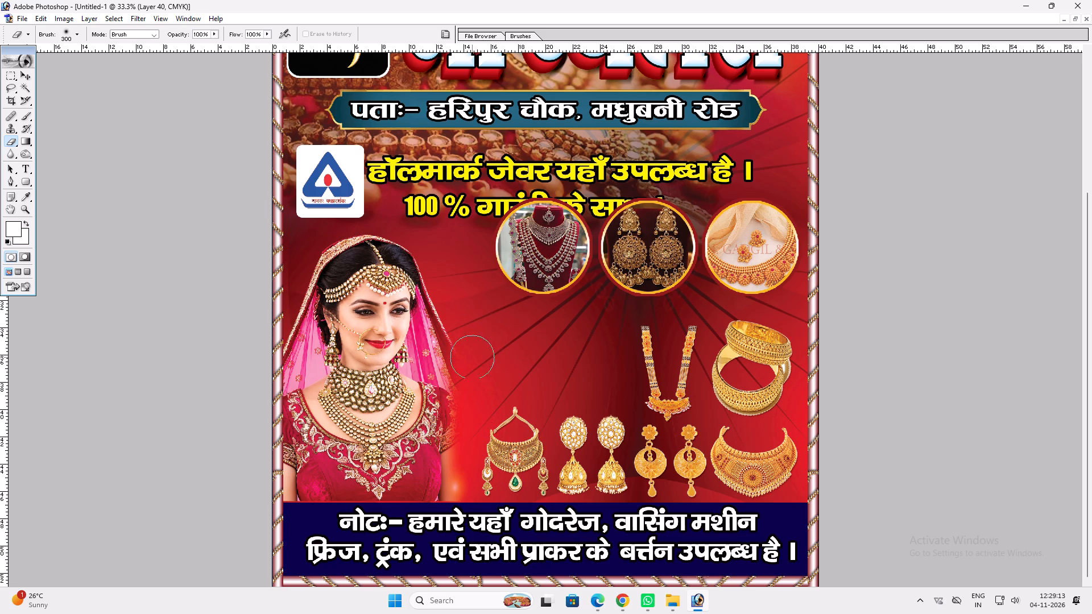
{"action": "left_click_drag", "start_coordinate": [471, 359], "coordinate": [499, 475]}
Enlarge the bride slightly from her upper corner facing the jewellery.
{"action": "key", "text": "v"}
{"action": "key", "text": "v"}
{"action": "key", "text": "space"}
{"action": "right_click_drag", "start_coordinate": [413, 382], "coordinate": [423, 382]}
{"action": "left_click_drag", "start_coordinate": [433, 386], "coordinate": [441, 391]}
{"action": "key", "text": "v"}
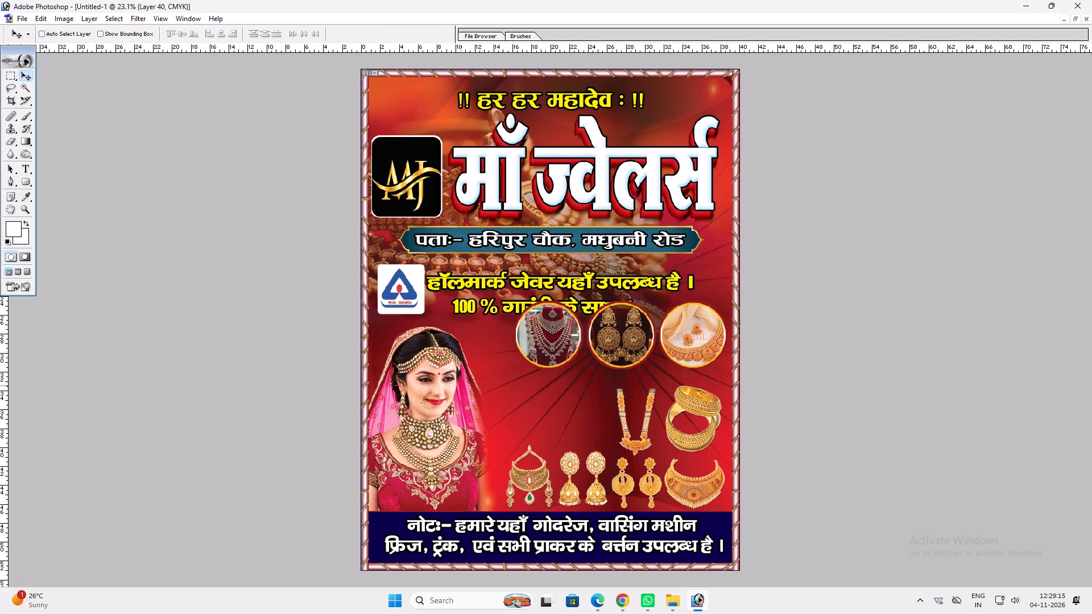
{"action": "key", "text": "ctrl+t"}
{"action": "left_click_drag", "start_coordinate": [490, 325], "coordinate": [495, 323], "text": "shift"}
{"action": "key", "text": "shift+Return"}
{"action": "key", "text": "v"}
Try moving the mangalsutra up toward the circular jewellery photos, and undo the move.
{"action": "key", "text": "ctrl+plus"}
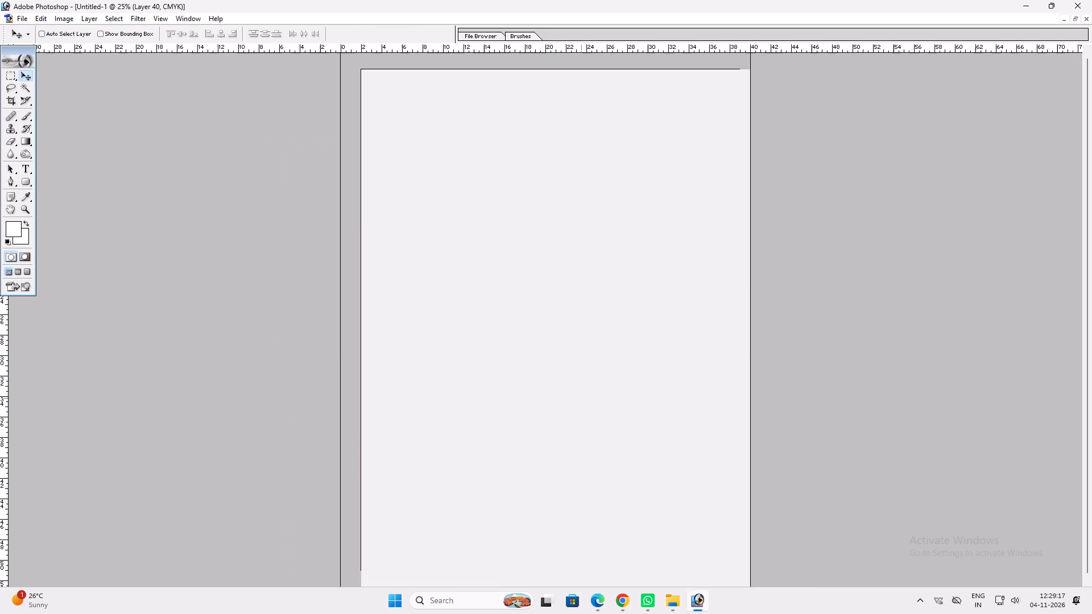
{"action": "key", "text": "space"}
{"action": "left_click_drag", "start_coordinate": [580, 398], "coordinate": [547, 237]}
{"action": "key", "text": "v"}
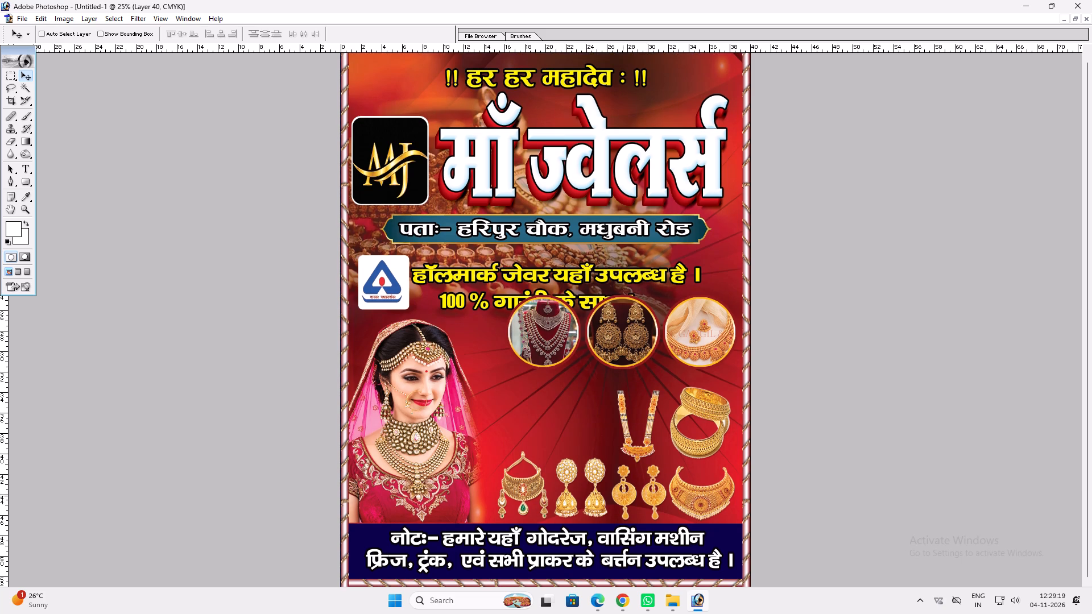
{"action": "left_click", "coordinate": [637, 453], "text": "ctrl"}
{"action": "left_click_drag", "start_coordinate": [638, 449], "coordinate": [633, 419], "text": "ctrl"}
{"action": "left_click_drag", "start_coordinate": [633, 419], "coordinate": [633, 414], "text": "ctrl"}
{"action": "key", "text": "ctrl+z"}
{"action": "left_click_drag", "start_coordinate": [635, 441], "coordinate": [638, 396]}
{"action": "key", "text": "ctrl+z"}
Move the three circular jewellery photos together toward the bride and down, clear of the 100 % गारंटी के साथ line.
{"action": "left_click", "coordinate": [562, 340], "text": "ctrl"}
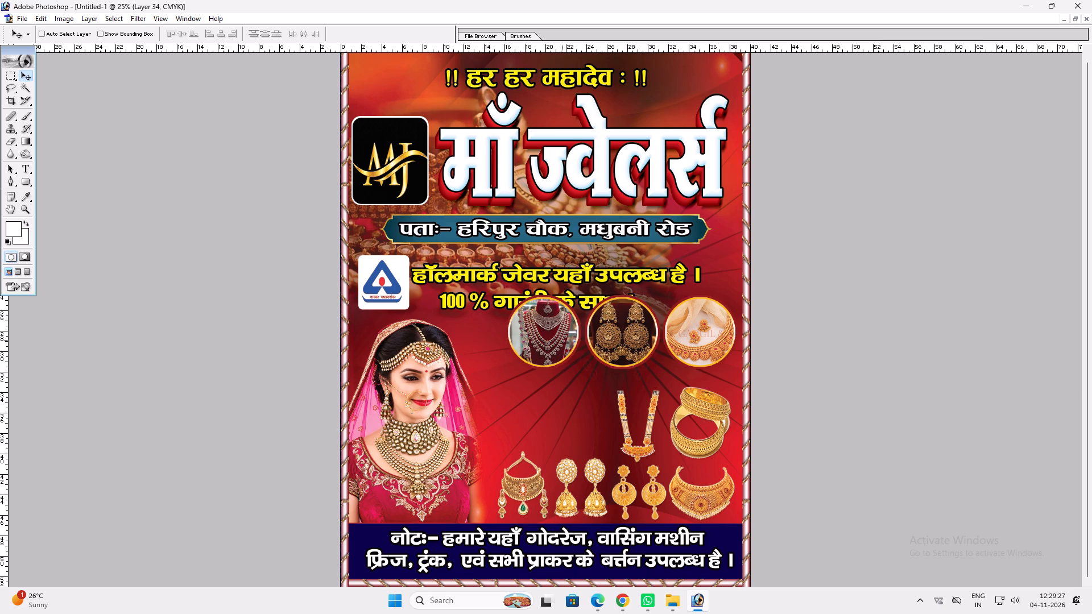
{"action": "left_click_drag", "start_coordinate": [563, 338], "coordinate": [516, 354]}
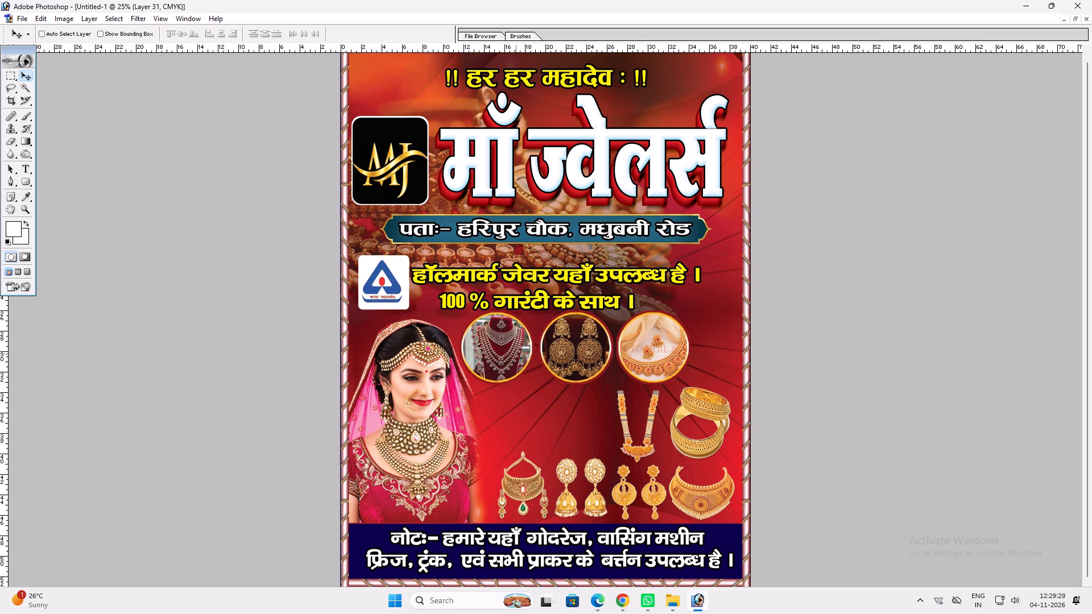
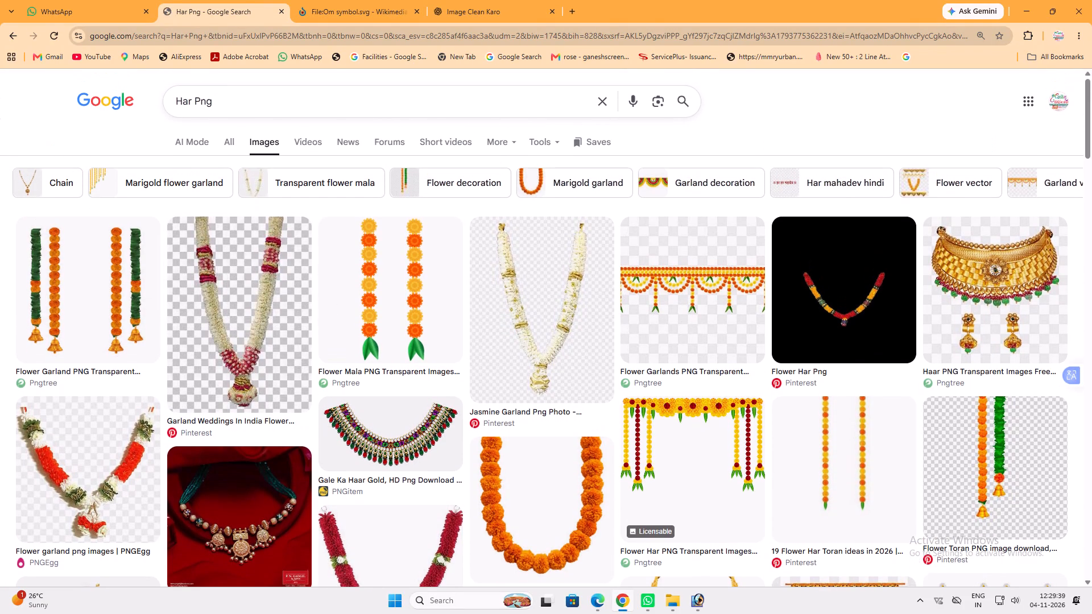
Search Google Images for jwelery Har Png.
{"action": "left_click", "coordinate": [175, 95]}
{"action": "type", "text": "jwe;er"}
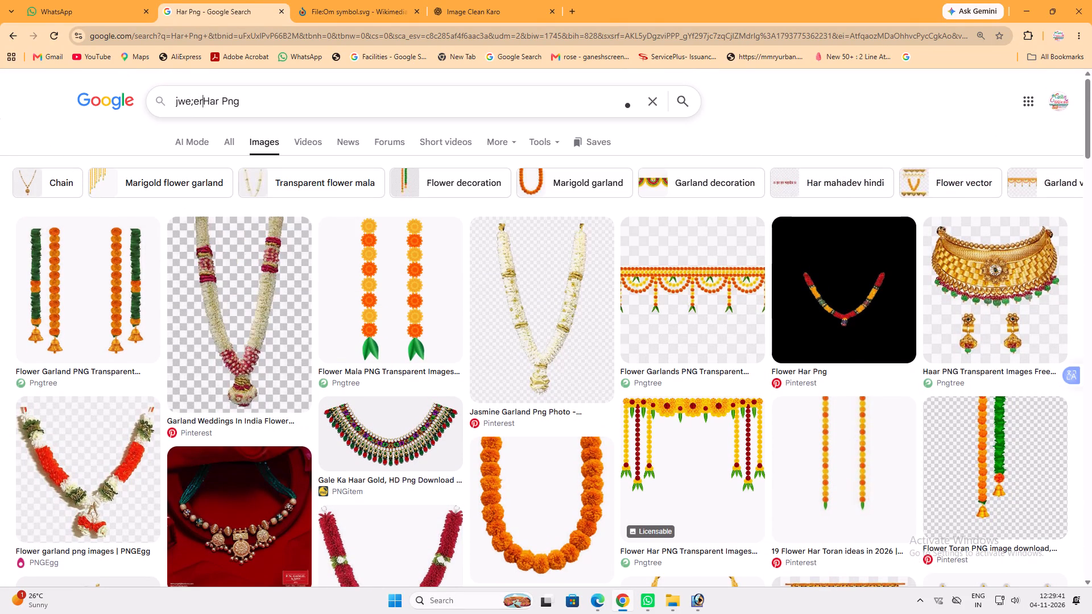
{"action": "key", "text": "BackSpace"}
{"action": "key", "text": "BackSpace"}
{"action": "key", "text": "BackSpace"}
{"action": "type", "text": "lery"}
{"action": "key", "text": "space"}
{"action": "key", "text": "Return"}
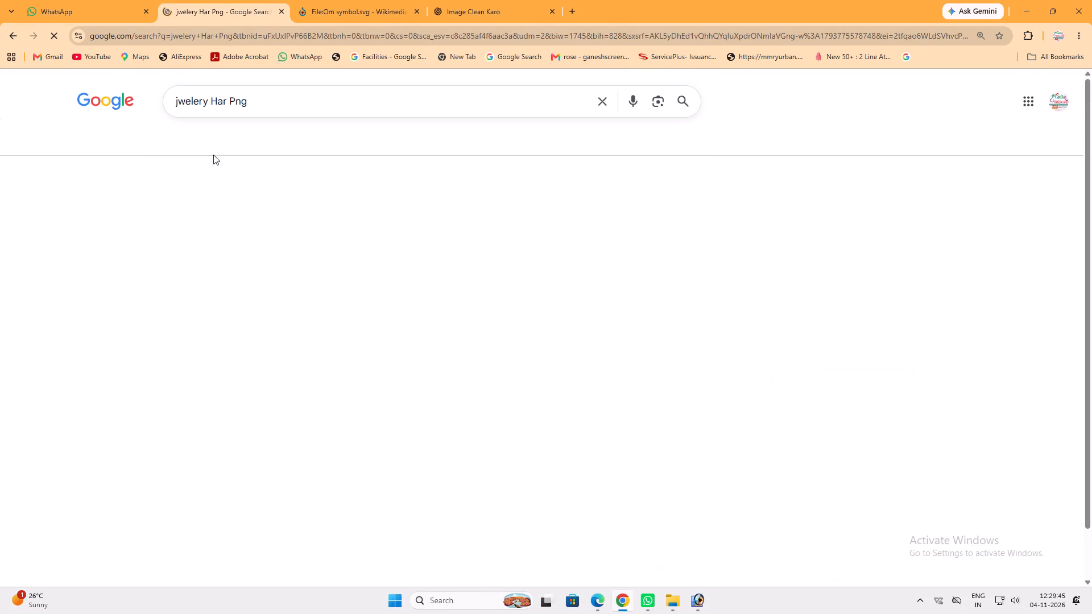
Browse the necklace results and related images for gold jewellery suited to the banner.
{"action": "left_click", "coordinate": [197, 223]}
{"action": "left_click", "coordinate": [699, 283]}
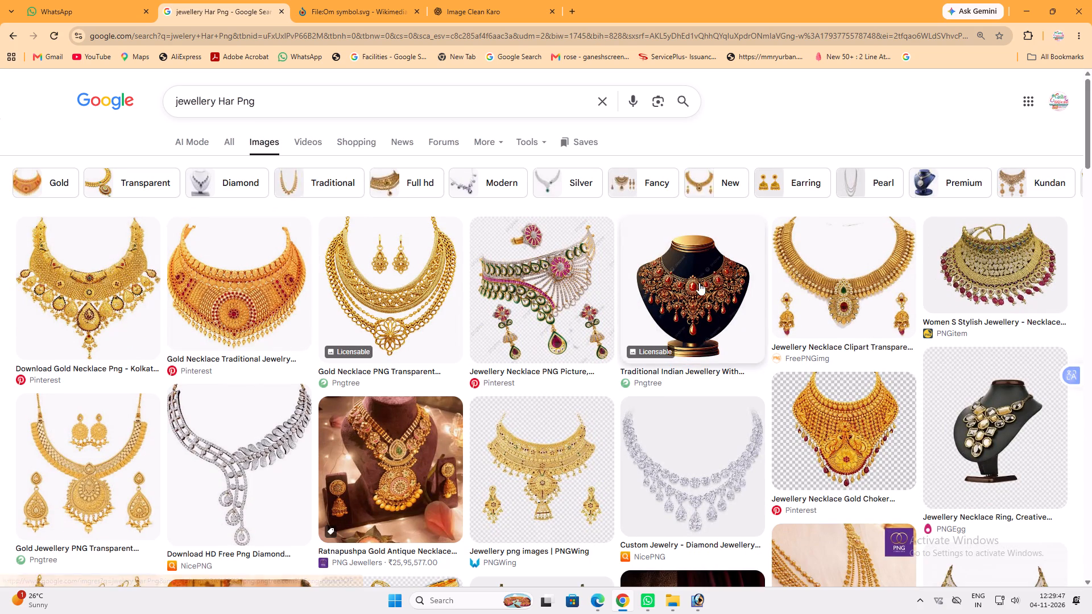
{"action": "scroll", "coordinate": [801, 285], "scroll_direction": "down", "scroll_amount": 8}
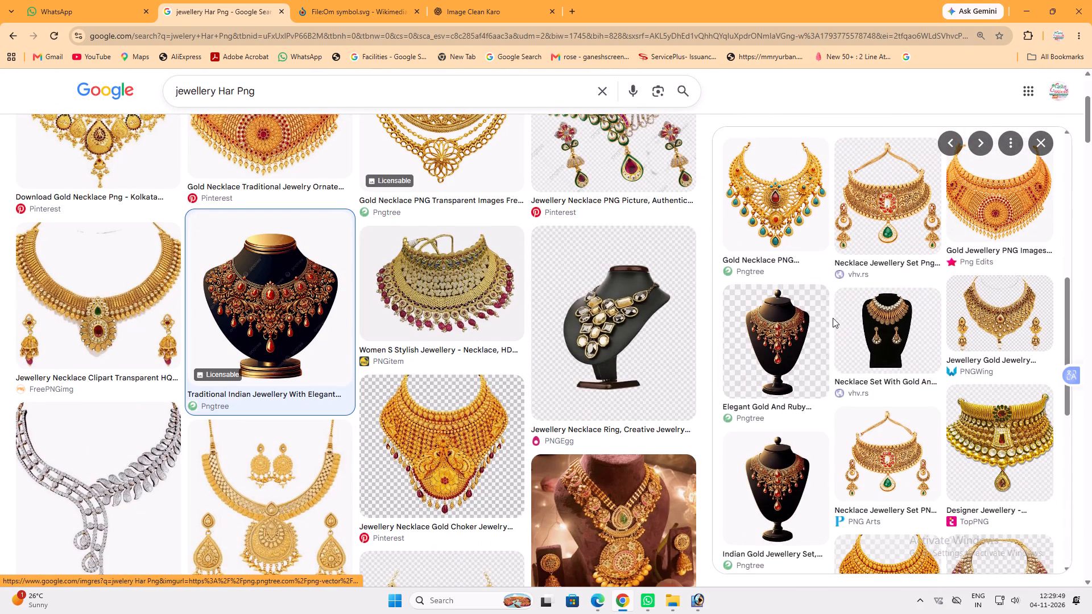
{"action": "left_click", "coordinate": [785, 447]}
{"action": "scroll", "coordinate": [858, 303], "scroll_direction": "down", "scroll_amount": 7}
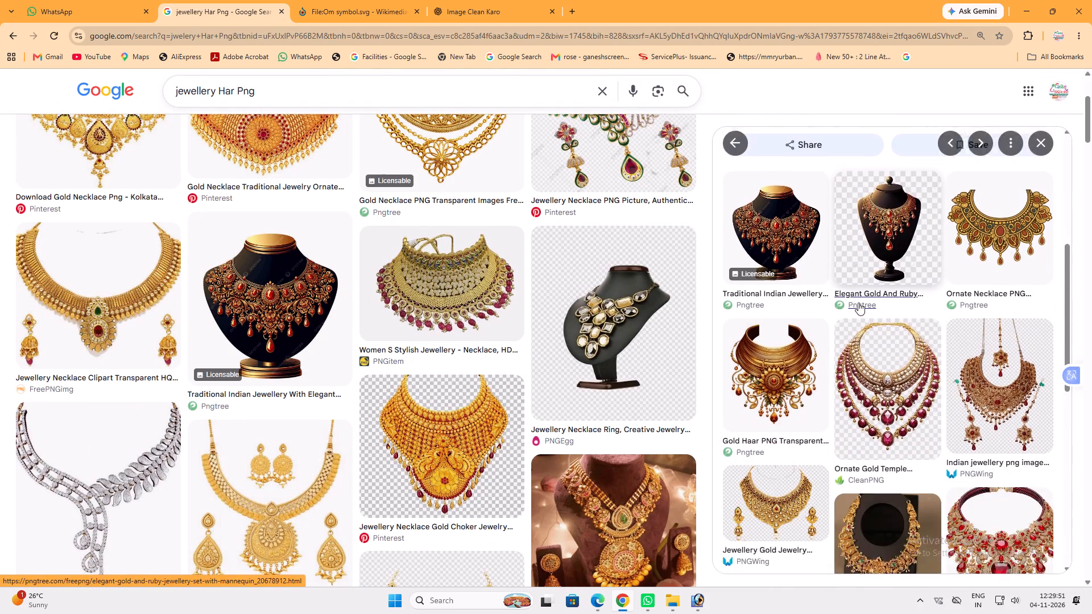
{"action": "scroll", "coordinate": [858, 302], "scroll_direction": "down", "scroll_amount": 8}
{"action": "left_click", "coordinate": [872, 299]}
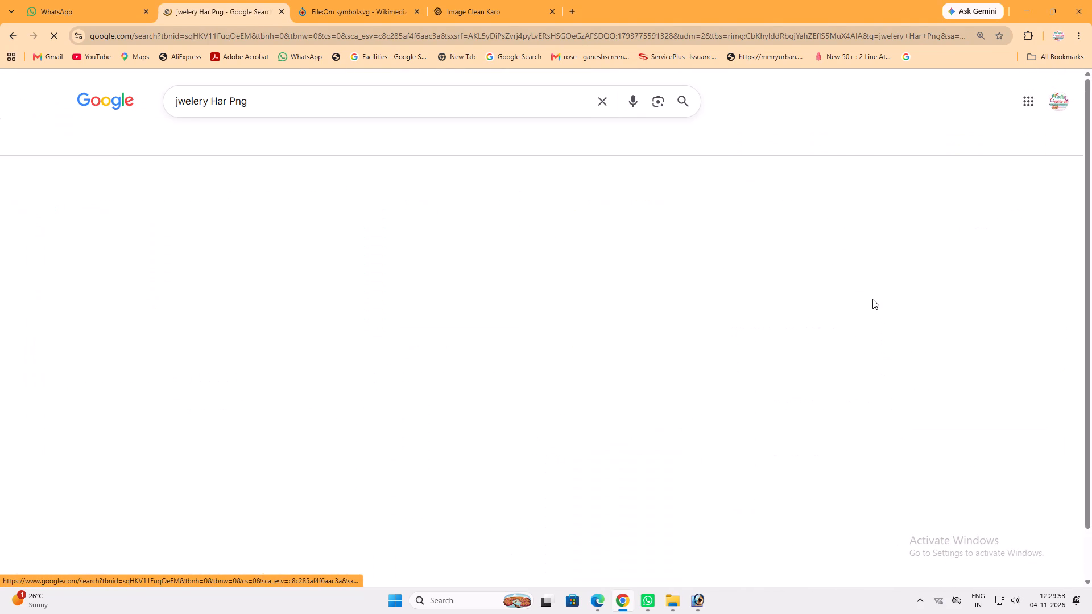
{"action": "scroll", "coordinate": [357, 289], "scroll_direction": "down", "scroll_amount": 8}
{"action": "scroll", "coordinate": [353, 336], "scroll_direction": "down", "scroll_amount": 5}
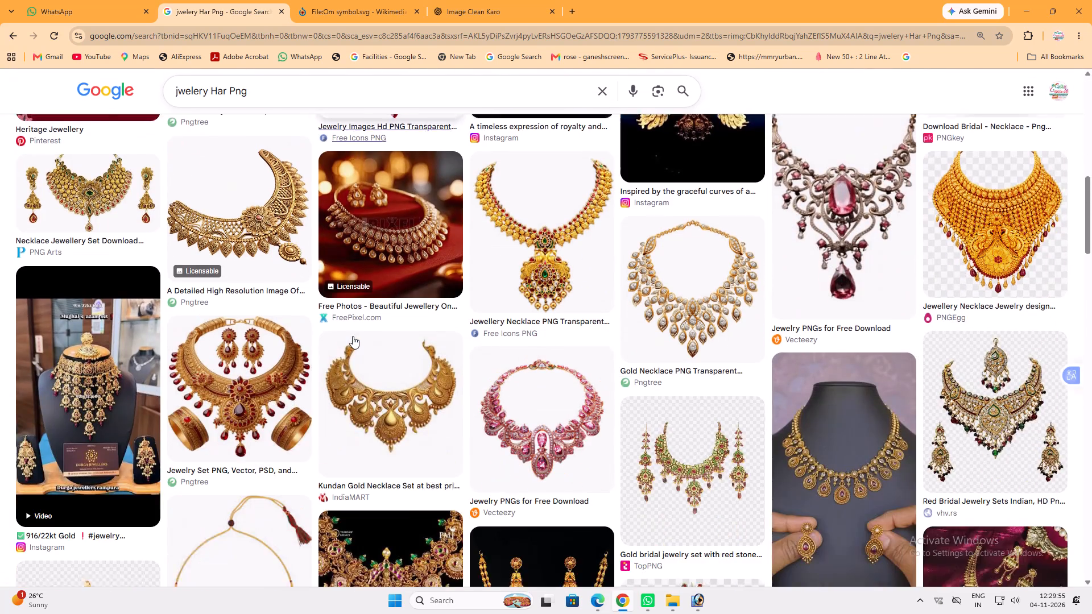
{"action": "scroll", "coordinate": [353, 336], "scroll_direction": "down", "scroll_amount": 6}
{"action": "scroll", "coordinate": [359, 340], "scroll_direction": "up", "scroll_amount": 4}
Switch to Photoshop and open the 9.5x91 design from the jagmadba Jwelers folder under 02.11.2026.
{"action": "left_click", "coordinate": [700, 595]}
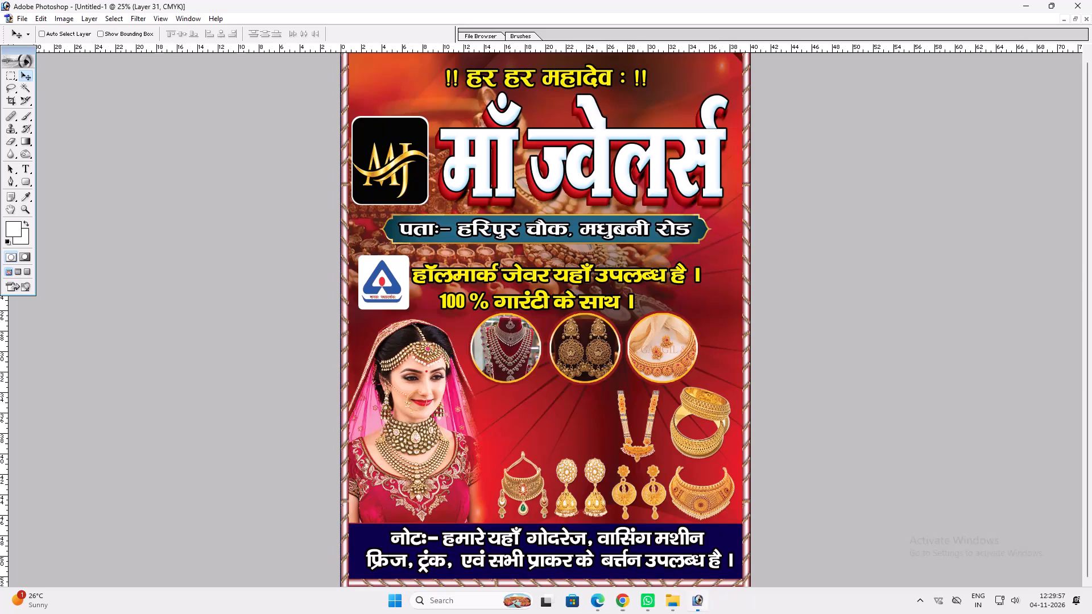
{"action": "key", "text": "ctrl+o"}
{"action": "left_click", "coordinate": [240, 32]}
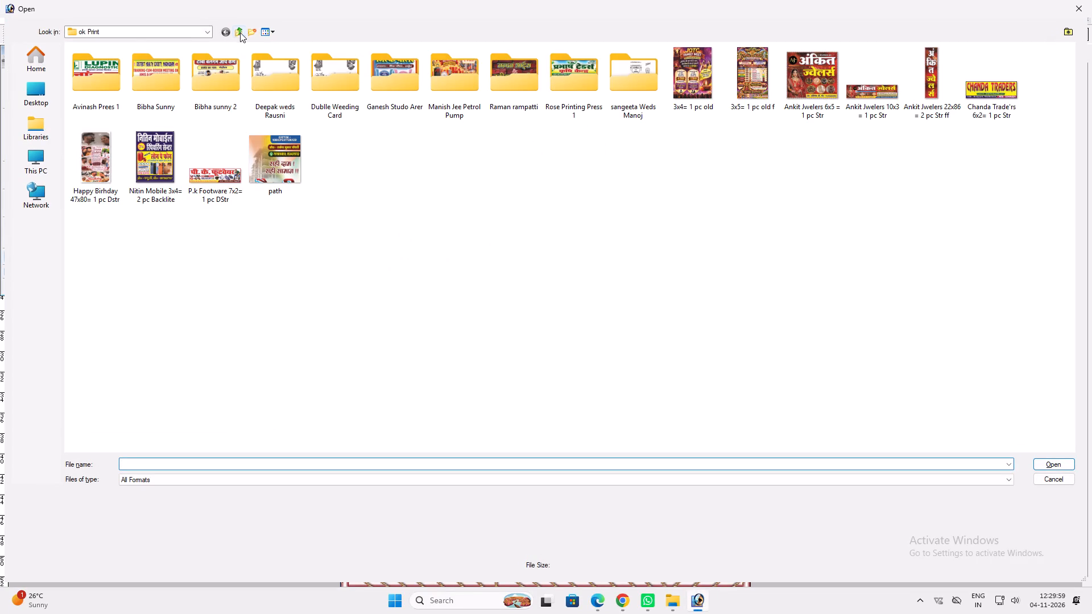
{"action": "left_click", "coordinate": [239, 33]}
{"action": "left_click", "coordinate": [178, 92]}
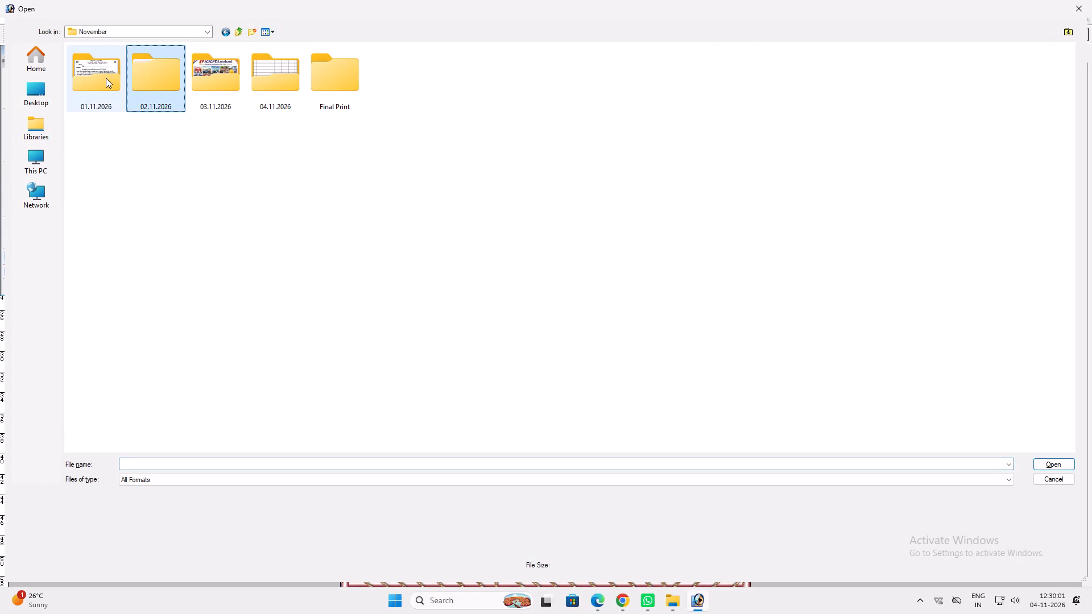
{"action": "left_click", "coordinate": [106, 78]}
{"action": "double_click", "coordinate": [159, 75]}
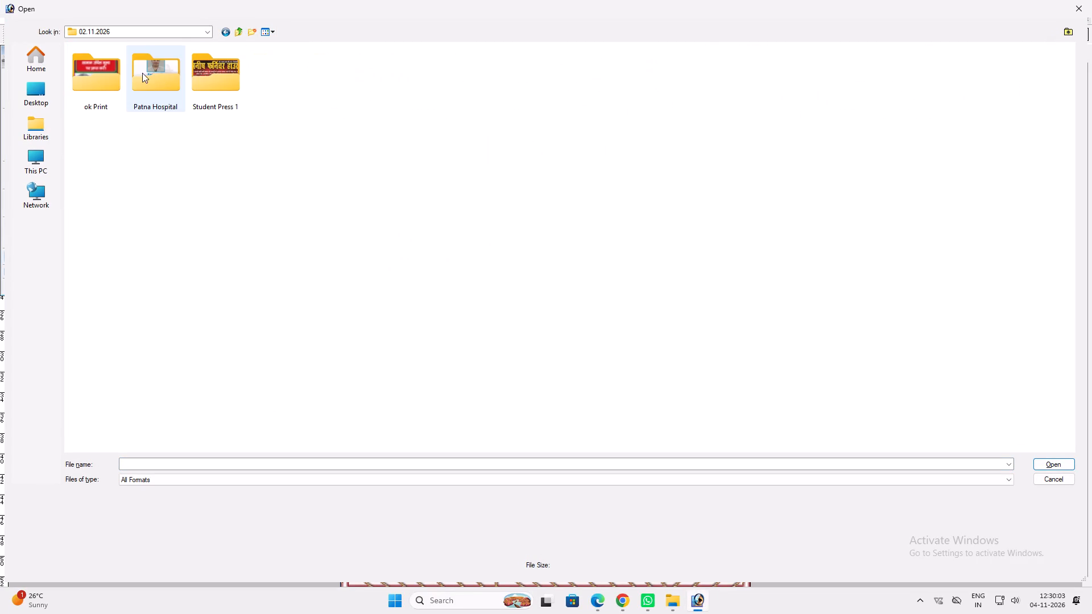
{"action": "left_click", "coordinate": [111, 67]}
{"action": "double_click", "coordinate": [113, 76]}
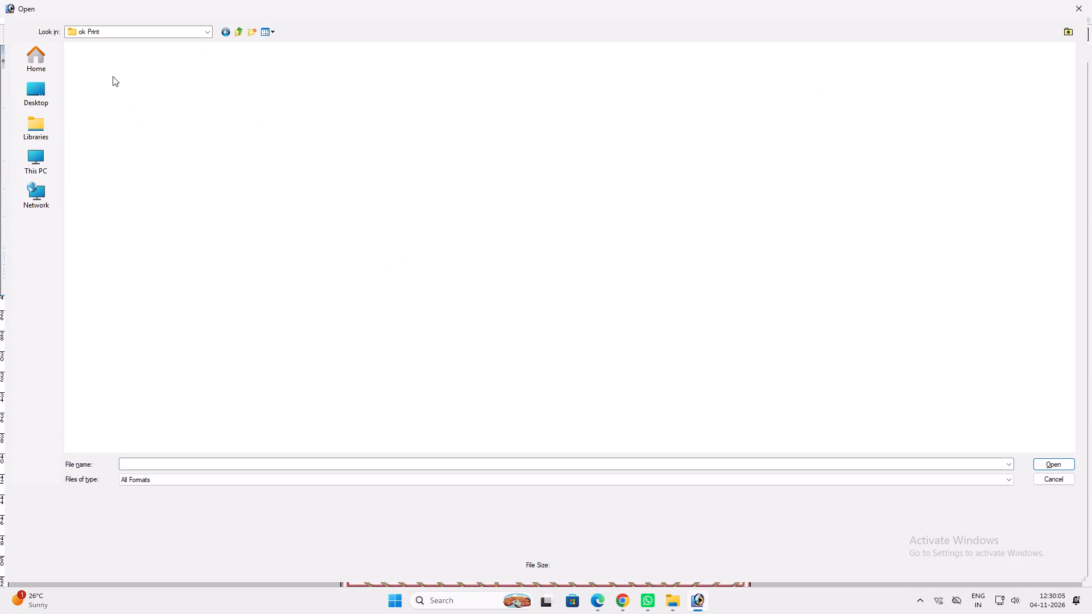
{"action": "double_click", "coordinate": [334, 89]}
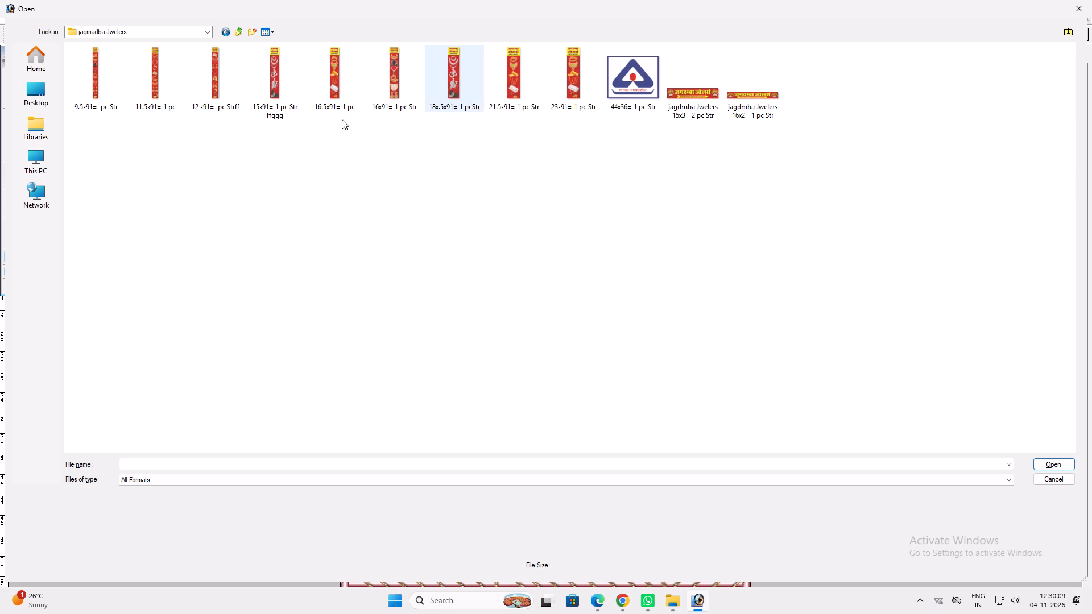
{"action": "left_click", "coordinate": [102, 75]}
{"action": "key", "text": "Return"}
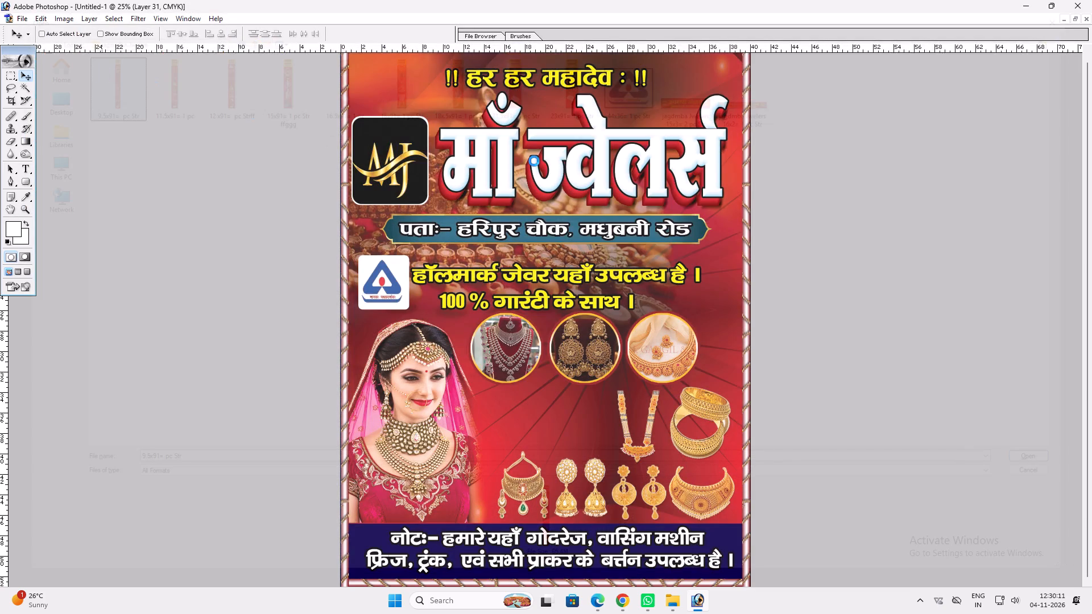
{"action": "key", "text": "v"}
{"action": "key", "text": "ctrl+plus"}
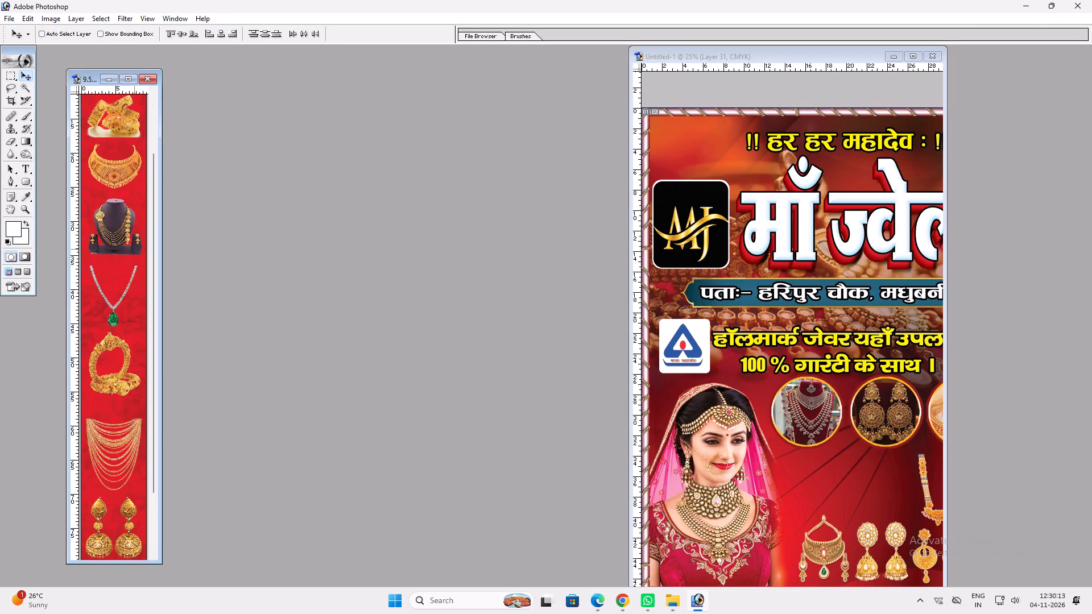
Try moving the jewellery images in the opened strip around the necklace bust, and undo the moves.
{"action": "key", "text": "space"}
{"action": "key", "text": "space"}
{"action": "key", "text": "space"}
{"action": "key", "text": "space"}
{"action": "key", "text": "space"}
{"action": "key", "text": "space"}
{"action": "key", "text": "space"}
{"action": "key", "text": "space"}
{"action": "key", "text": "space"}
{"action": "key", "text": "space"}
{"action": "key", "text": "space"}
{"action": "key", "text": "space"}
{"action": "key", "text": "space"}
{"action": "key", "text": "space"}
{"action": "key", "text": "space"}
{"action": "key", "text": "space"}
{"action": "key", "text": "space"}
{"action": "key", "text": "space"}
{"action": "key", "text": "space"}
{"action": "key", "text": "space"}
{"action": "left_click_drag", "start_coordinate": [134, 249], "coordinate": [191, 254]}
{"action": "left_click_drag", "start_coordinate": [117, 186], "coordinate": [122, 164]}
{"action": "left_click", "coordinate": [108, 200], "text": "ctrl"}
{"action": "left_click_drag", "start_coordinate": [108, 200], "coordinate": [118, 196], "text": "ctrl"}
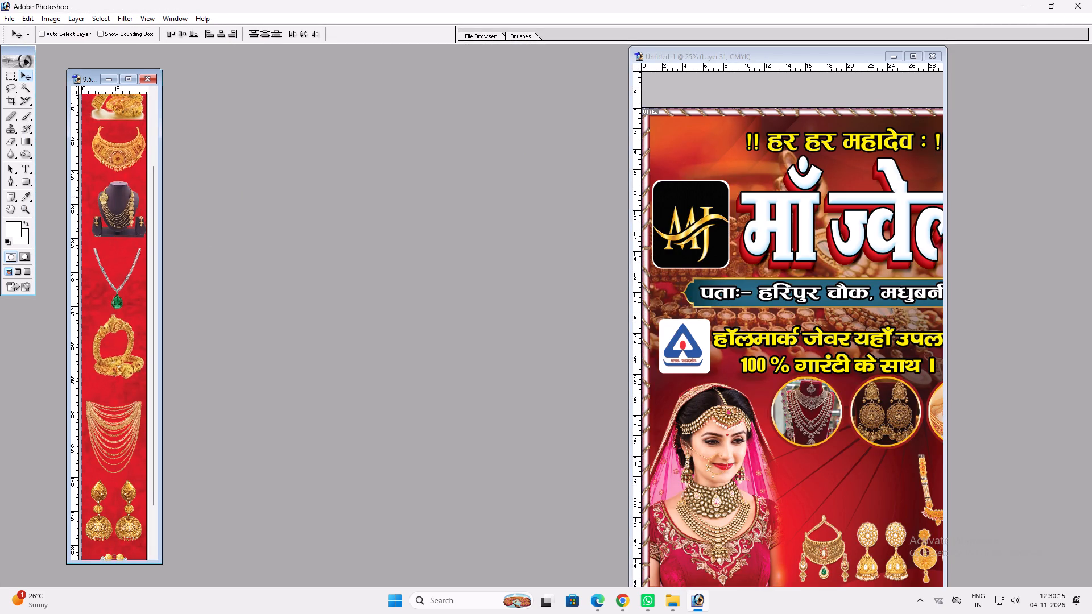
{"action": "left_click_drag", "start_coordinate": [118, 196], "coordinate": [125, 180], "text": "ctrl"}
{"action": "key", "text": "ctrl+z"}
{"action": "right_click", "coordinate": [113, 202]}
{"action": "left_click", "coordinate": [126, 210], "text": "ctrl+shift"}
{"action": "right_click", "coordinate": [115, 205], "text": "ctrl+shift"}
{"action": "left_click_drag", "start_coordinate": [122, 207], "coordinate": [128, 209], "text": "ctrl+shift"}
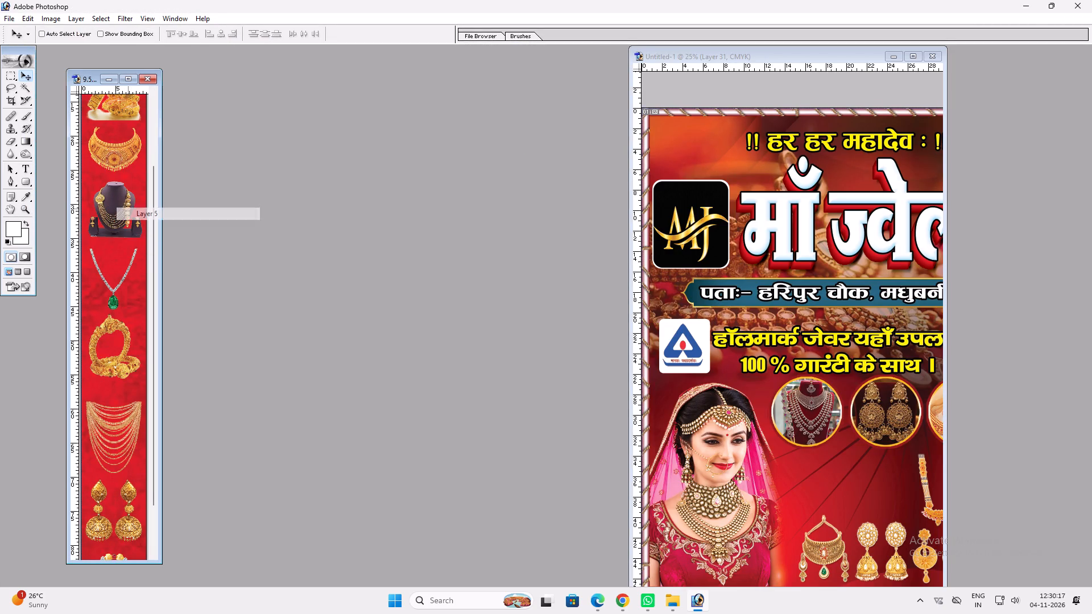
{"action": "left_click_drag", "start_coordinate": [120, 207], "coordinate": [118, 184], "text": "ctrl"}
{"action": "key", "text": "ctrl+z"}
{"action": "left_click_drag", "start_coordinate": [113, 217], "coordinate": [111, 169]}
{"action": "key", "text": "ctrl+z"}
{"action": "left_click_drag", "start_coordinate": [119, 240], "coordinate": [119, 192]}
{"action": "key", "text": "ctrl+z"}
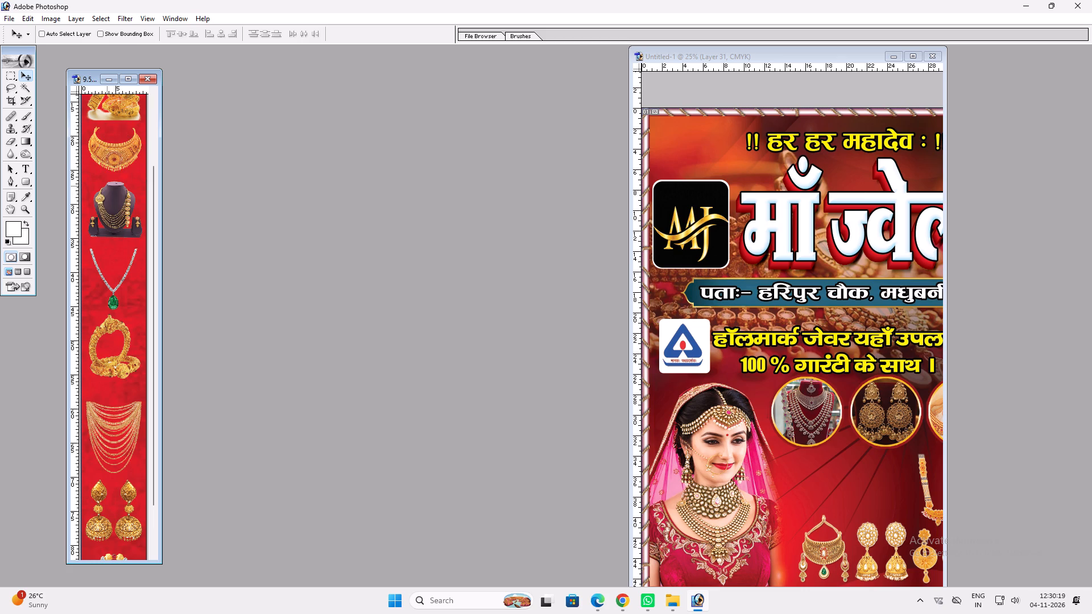
Look over the jewellery images along the full length of the opened strip.
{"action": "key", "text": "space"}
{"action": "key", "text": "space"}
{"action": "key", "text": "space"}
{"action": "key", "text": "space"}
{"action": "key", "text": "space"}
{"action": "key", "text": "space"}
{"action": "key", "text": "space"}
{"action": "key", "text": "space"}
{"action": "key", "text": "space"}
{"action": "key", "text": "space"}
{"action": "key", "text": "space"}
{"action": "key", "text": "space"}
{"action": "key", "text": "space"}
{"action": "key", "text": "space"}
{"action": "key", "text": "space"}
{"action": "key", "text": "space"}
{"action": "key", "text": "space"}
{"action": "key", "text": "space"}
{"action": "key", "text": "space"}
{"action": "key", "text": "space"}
{"action": "left_click_drag", "start_coordinate": [121, 316], "coordinate": [115, 200]}
{"action": "left_click_drag", "start_coordinate": [116, 230], "coordinate": [117, 117]}
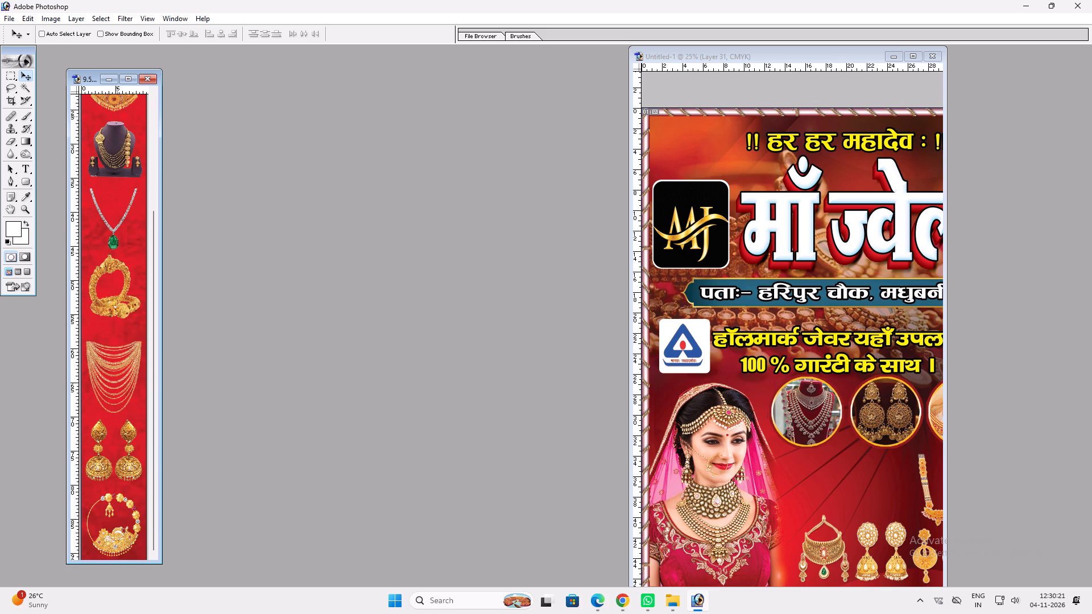
{"action": "left_click_drag", "start_coordinate": [117, 117], "coordinate": [118, 115]}
{"action": "left_click_drag", "start_coordinate": [105, 208], "coordinate": [115, 322]}
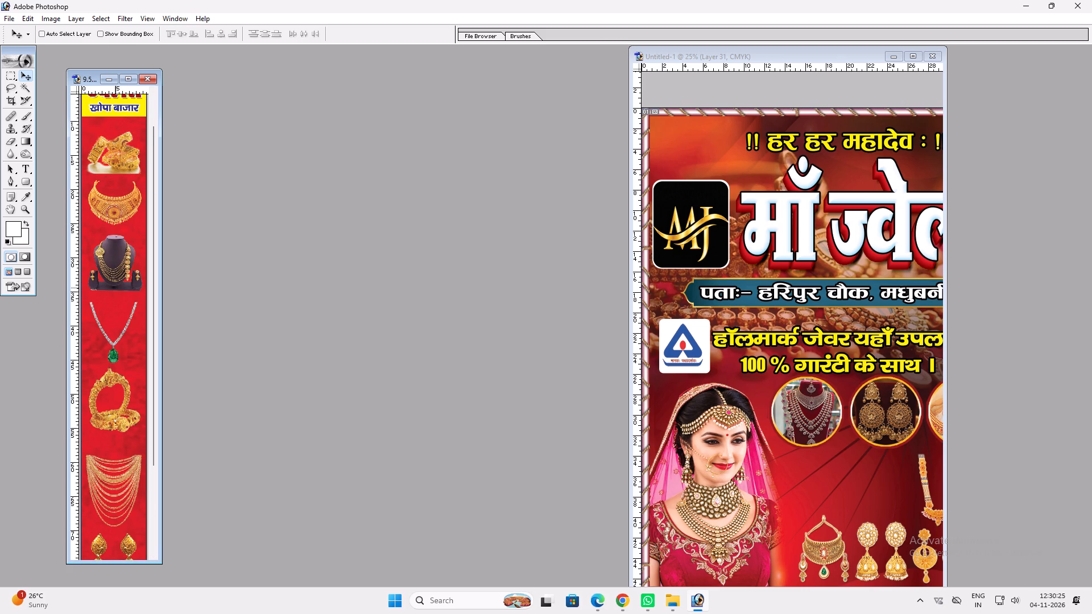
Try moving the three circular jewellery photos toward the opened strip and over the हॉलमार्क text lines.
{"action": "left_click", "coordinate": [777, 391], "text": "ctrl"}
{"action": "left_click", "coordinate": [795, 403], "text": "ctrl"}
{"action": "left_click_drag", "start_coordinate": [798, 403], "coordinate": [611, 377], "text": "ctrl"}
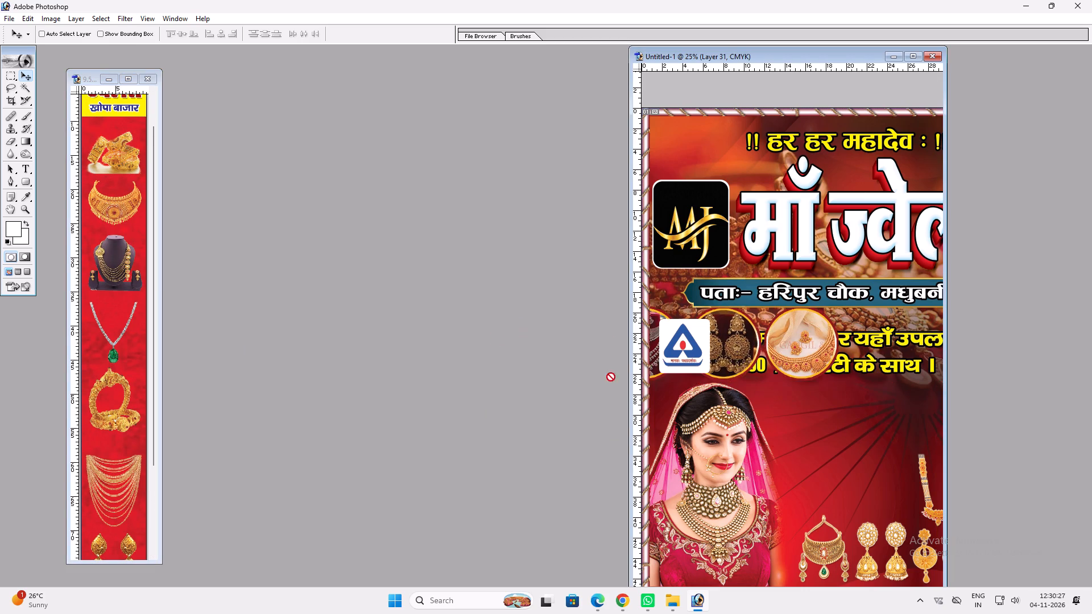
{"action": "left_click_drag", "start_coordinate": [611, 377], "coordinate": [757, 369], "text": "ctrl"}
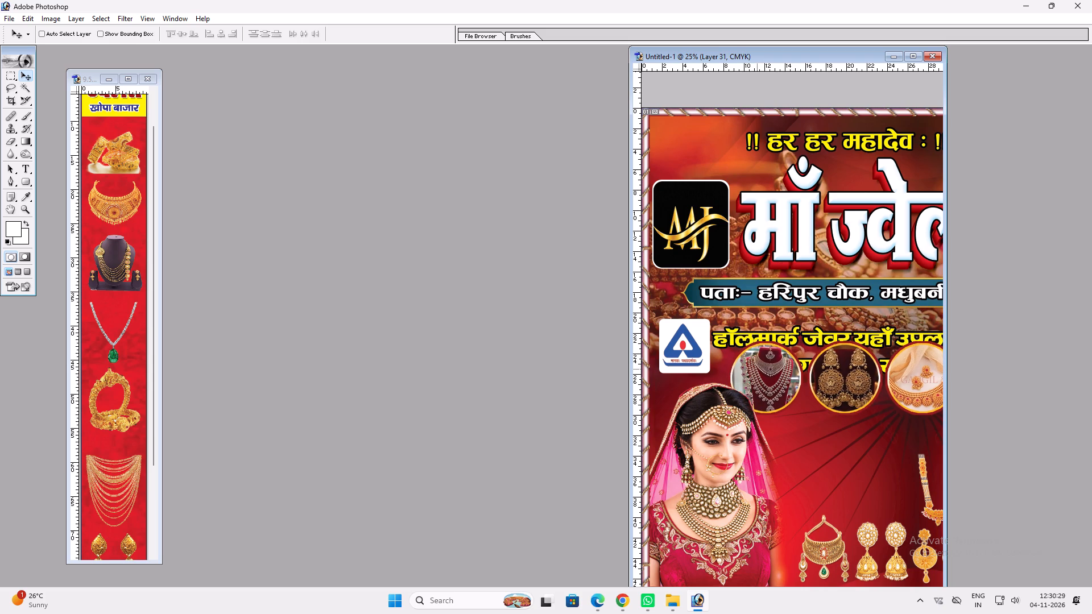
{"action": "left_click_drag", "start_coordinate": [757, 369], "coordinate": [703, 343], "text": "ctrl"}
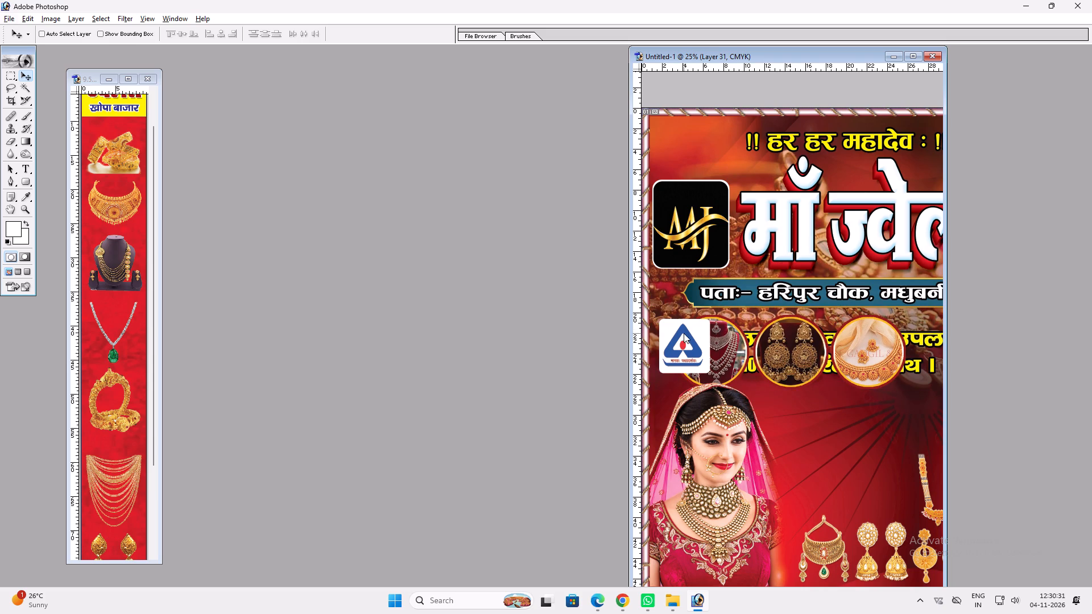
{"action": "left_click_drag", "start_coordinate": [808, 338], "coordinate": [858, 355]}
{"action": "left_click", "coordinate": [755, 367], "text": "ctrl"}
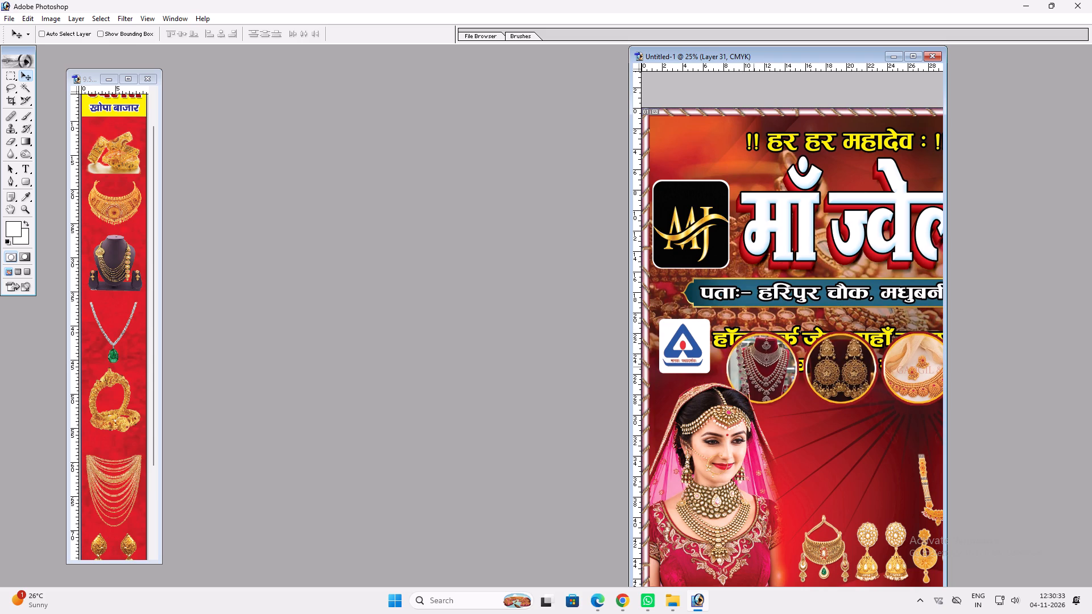
Delete the circular necklace photo nearest the bride using a rectangular selection around it, and clear the selection.
{"action": "right_click", "coordinate": [756, 363]}
{"action": "left_click", "coordinate": [766, 367]}
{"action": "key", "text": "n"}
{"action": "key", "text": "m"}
{"action": "left_click_drag", "start_coordinate": [720, 309], "coordinate": [798, 431]}
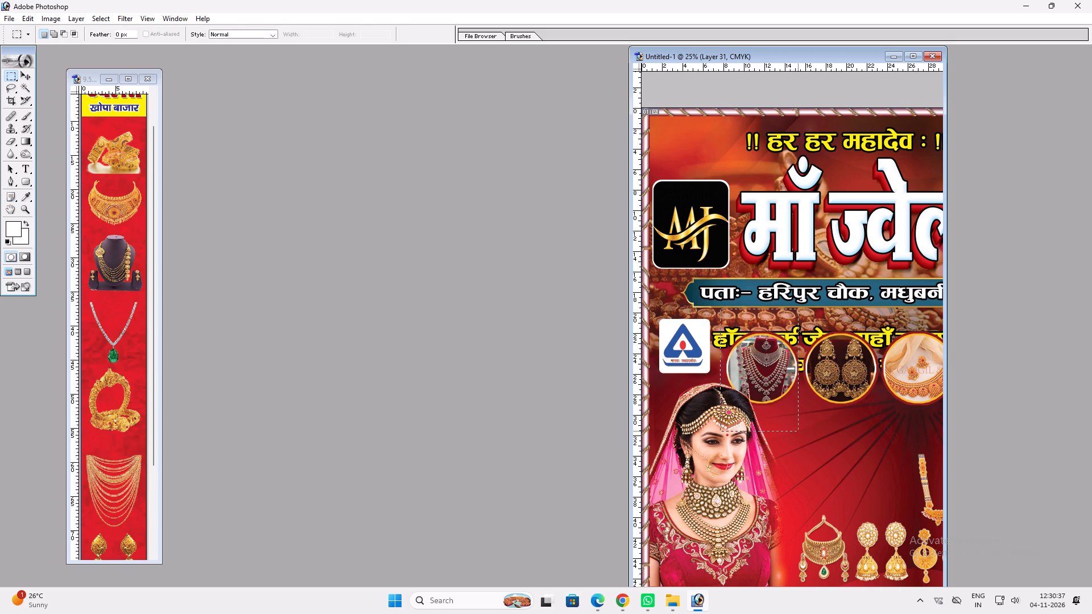
{"action": "left_click_drag", "start_coordinate": [798, 431], "coordinate": [799, 434]}
{"action": "key", "text": "Delete"}
{"action": "key", "text": "ctrl+d"}
Move the two remaining circular photos down, clear of the 100 % गारंटी के साथ line.
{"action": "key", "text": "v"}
{"action": "left_click", "coordinate": [826, 367], "text": "ctrl"}
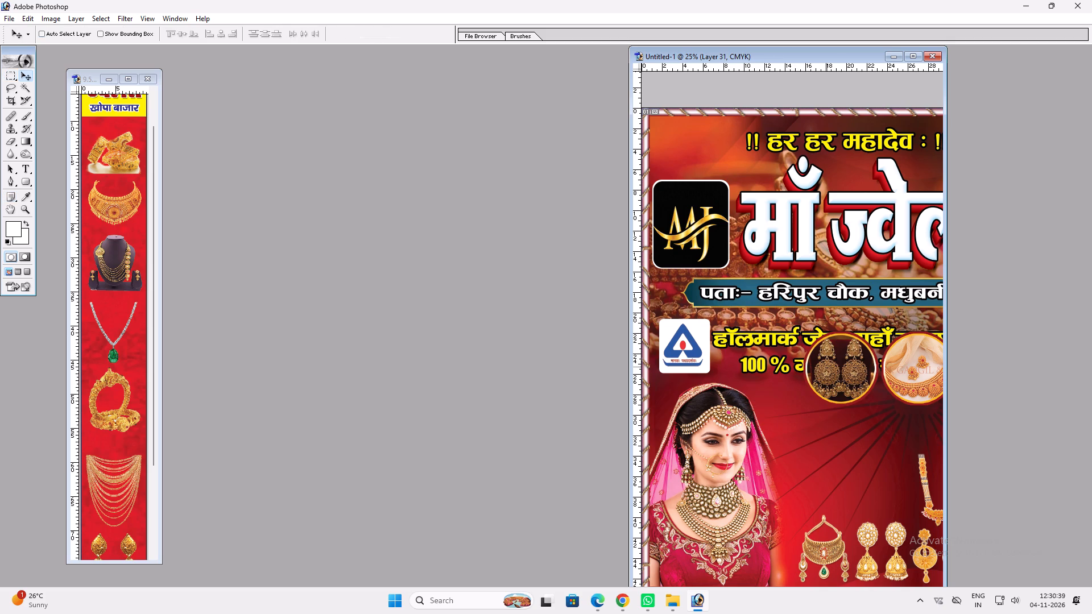
{"action": "left_click_drag", "start_coordinate": [828, 365], "coordinate": [828, 408], "text": "ctrl"}
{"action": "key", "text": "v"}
Copy the necklace bust from the strip into the banner and place it beside the bride's head.
{"action": "left_click", "coordinate": [276, 287]}
{"action": "left_click", "coordinate": [106, 260], "text": "ctrl"}
{"action": "left_click_drag", "start_coordinate": [107, 260], "coordinate": [109, 217]}
{"action": "key", "text": "ctrl+z"}
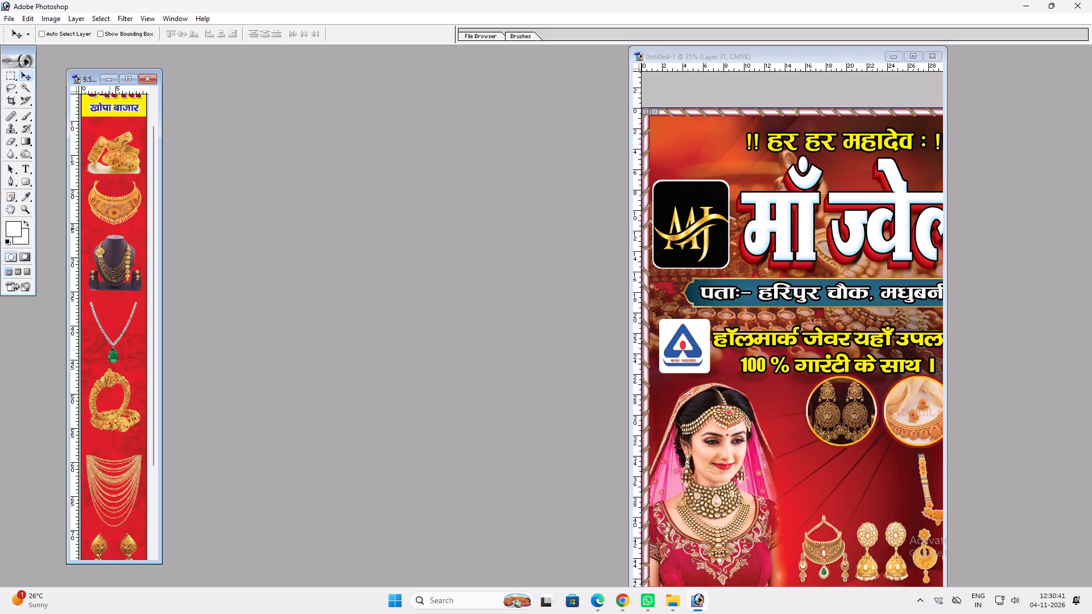
{"action": "left_click_drag", "start_coordinate": [109, 235], "coordinate": [771, 338]}
{"action": "left_click_drag", "start_coordinate": [773, 358], "coordinate": [803, 406]}
Copy the gold nose ring from the strip's lower end into the banner, placing it above the bottom row of jewellery.
{"action": "left_click", "coordinate": [143, 225]}
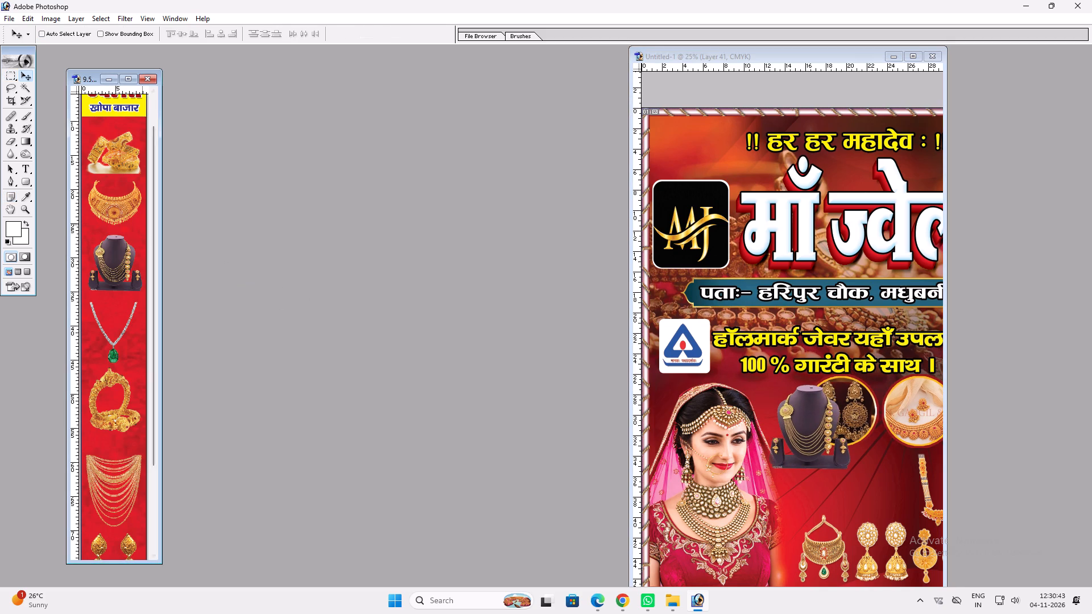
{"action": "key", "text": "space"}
{"action": "left_click_drag", "start_coordinate": [121, 401], "coordinate": [122, 300]}
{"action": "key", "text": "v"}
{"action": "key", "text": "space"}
{"action": "left_click_drag", "start_coordinate": [122, 352], "coordinate": [123, 245]}
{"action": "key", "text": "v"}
{"action": "left_click", "coordinate": [120, 538], "text": "ctrl"}
{"action": "left_click_drag", "start_coordinate": [119, 538], "coordinate": [119, 503]}
{"action": "key", "text": "ctrl+z"}
{"action": "left_click_drag", "start_coordinate": [117, 504], "coordinate": [781, 398]}
{"action": "left_click_drag", "start_coordinate": [782, 399], "coordinate": [871, 489]}
{"action": "left_click_drag", "start_coordinate": [867, 483], "coordinate": [858, 447]}
{"action": "left_click", "coordinate": [123, 417]}
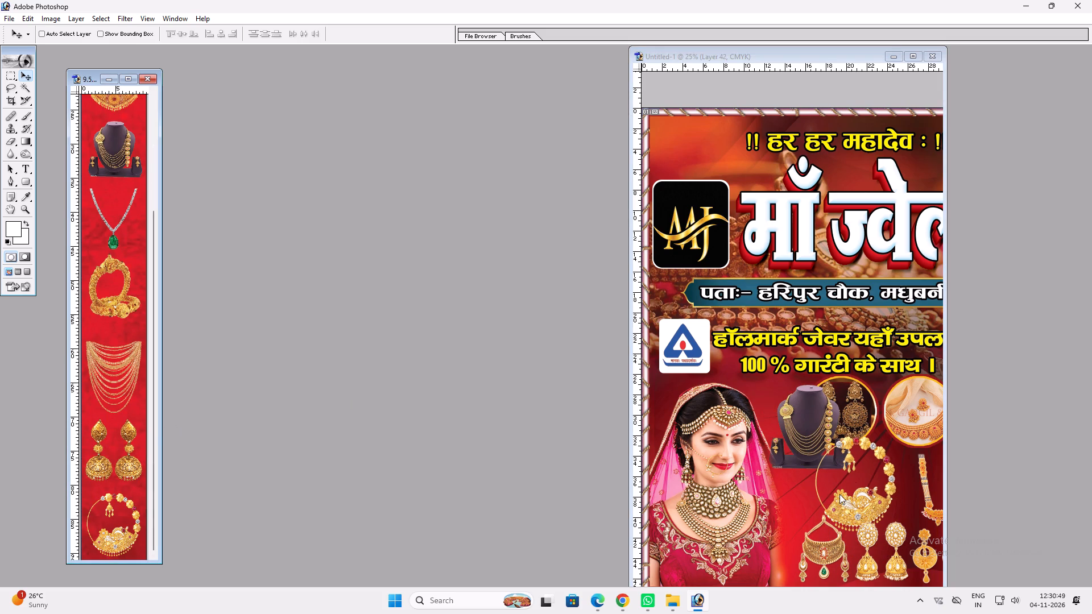
Maximize the banner and shift the two circular photos away from the necklace bust toward the far border.
{"action": "left_click", "coordinate": [913, 60]}
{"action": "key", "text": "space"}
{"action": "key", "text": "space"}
{"action": "left_click_drag", "start_coordinate": [659, 435], "coordinate": [617, 182]}
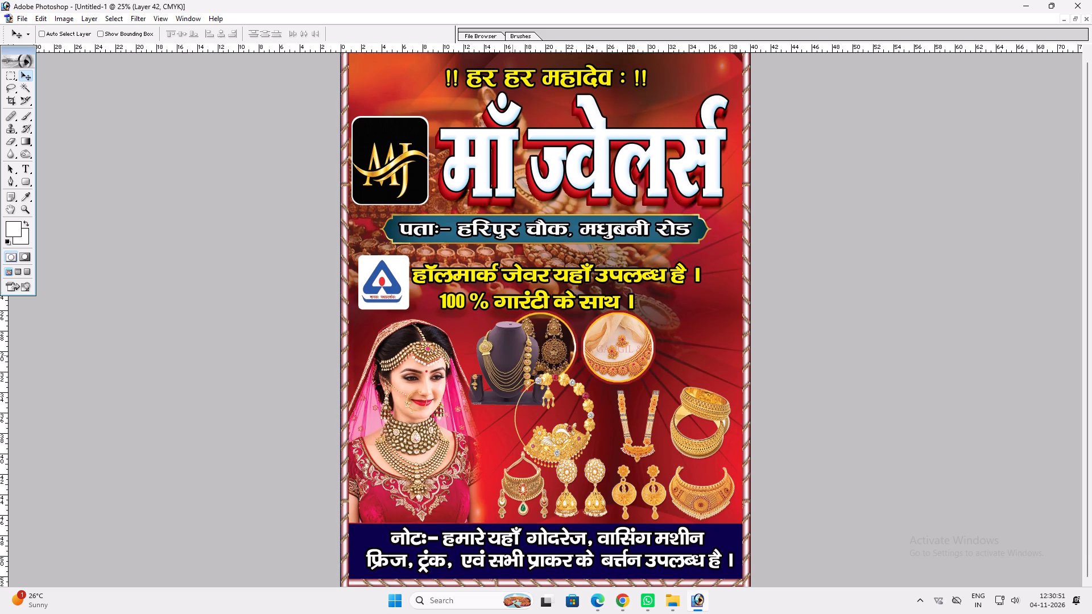
{"action": "left_click", "coordinate": [512, 355], "text": "ctrl"}
{"action": "left_click", "coordinate": [594, 346], "text": "ctrl"}
{"action": "left_click", "coordinate": [610, 343], "text": "ctrl"}
{"action": "left_click_drag", "start_coordinate": [610, 342], "coordinate": [686, 343]}
Create a white rounded panel about 30 x 5 inches across the हॉलमार्क text, as a new layer above everything else.
{"action": "key", "text": "ctrl+plus"}
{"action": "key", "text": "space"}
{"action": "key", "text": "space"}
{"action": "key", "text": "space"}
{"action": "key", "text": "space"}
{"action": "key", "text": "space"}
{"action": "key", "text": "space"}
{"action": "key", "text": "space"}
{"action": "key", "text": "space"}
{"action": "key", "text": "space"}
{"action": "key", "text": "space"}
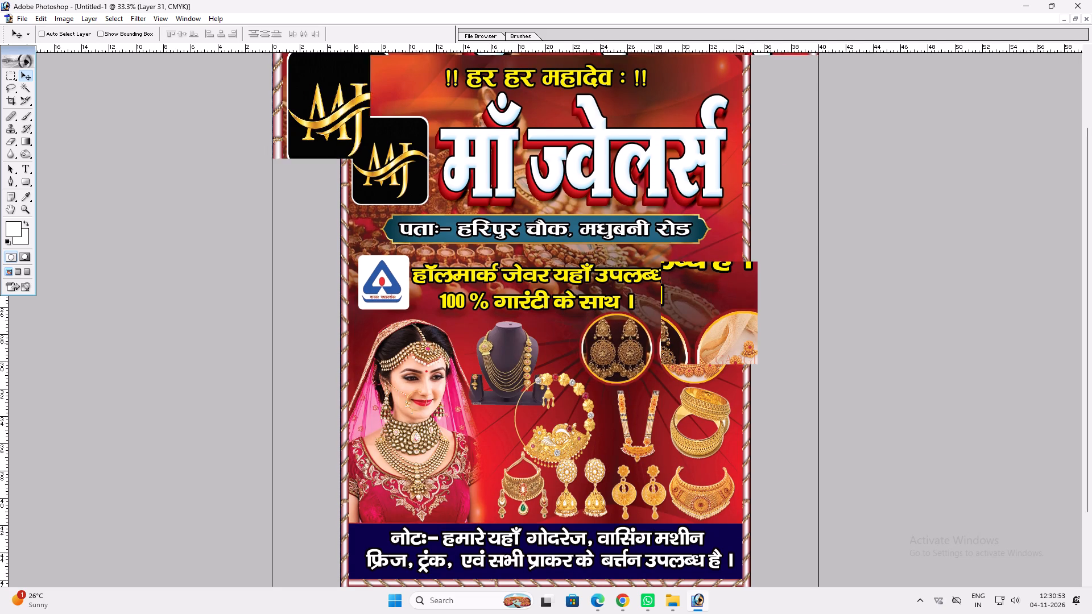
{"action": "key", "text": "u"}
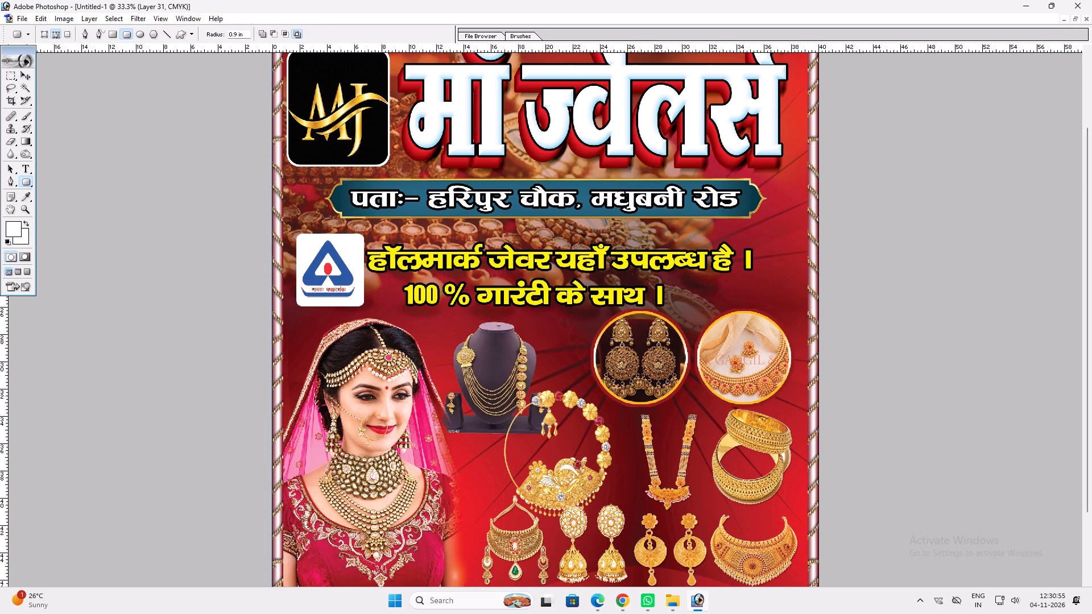
{"action": "left_click_drag", "start_coordinate": [378, 226], "coordinate": [791, 298]}
{"action": "key", "text": "ctrl+Return"}
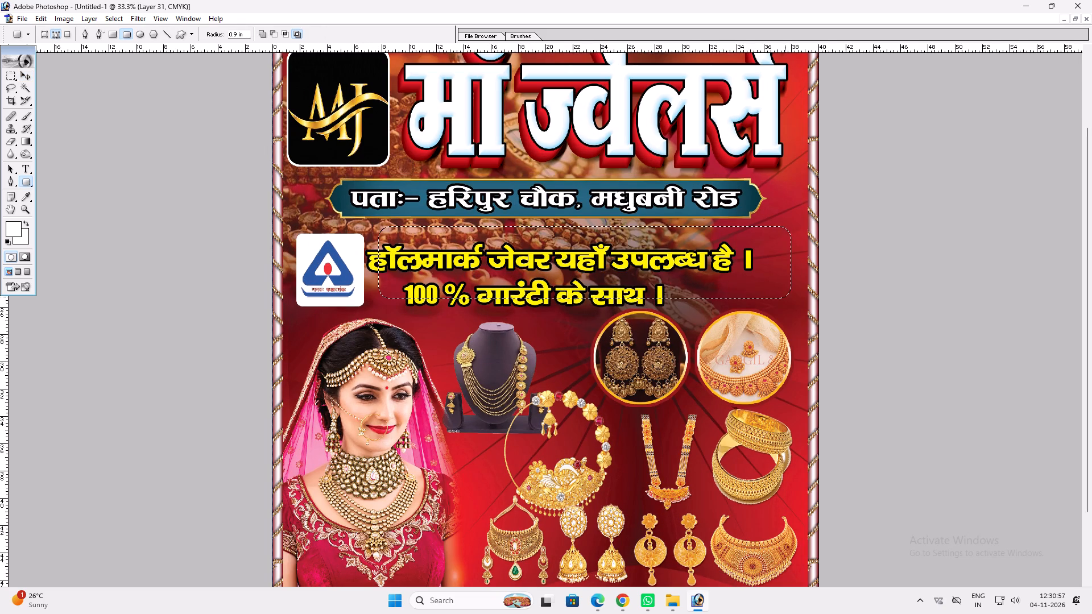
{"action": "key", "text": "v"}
{"action": "right_click", "coordinate": [784, 223]}
{"action": "left_click", "coordinate": [813, 252]}
{"action": "key", "text": "ctrl+c"}
{"action": "key", "text": "ctrl+v"}
{"action": "key", "text": "ctrl+shift+bracketright"}
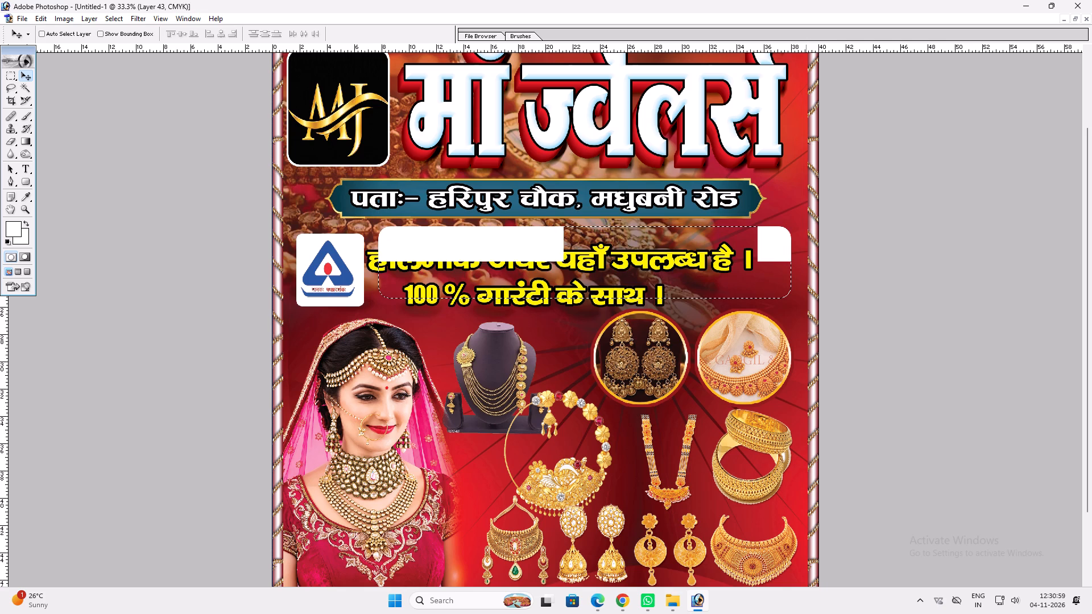
Apply a gradient overlay to the white panel and recolour its dark stop to C 100, M 0, Y 0, K 0.
{"action": "key", "text": "alt+l"}
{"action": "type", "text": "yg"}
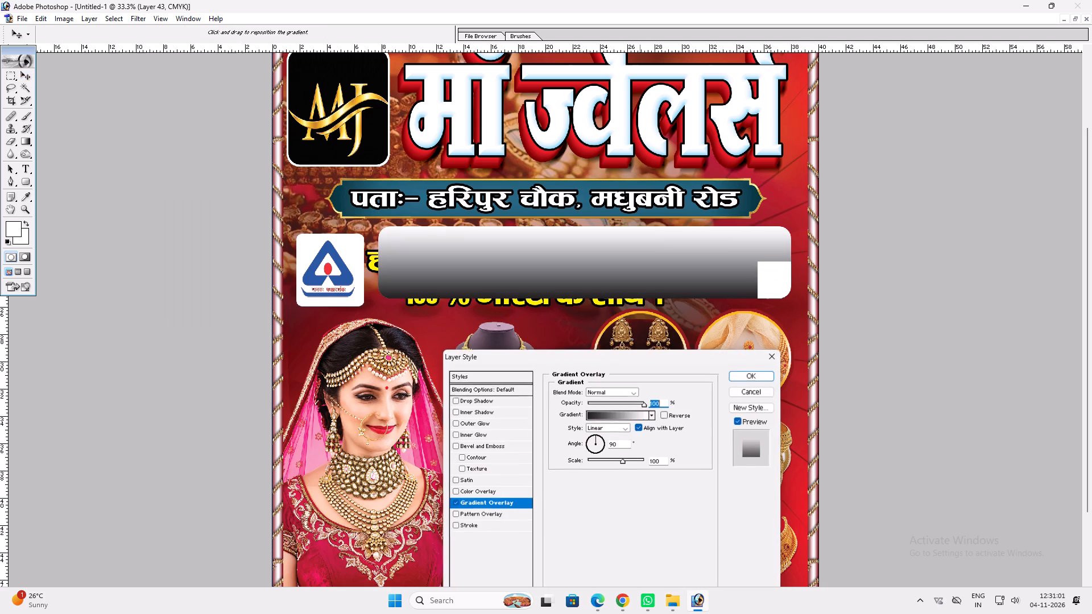
{"action": "left_click", "coordinate": [615, 418]}
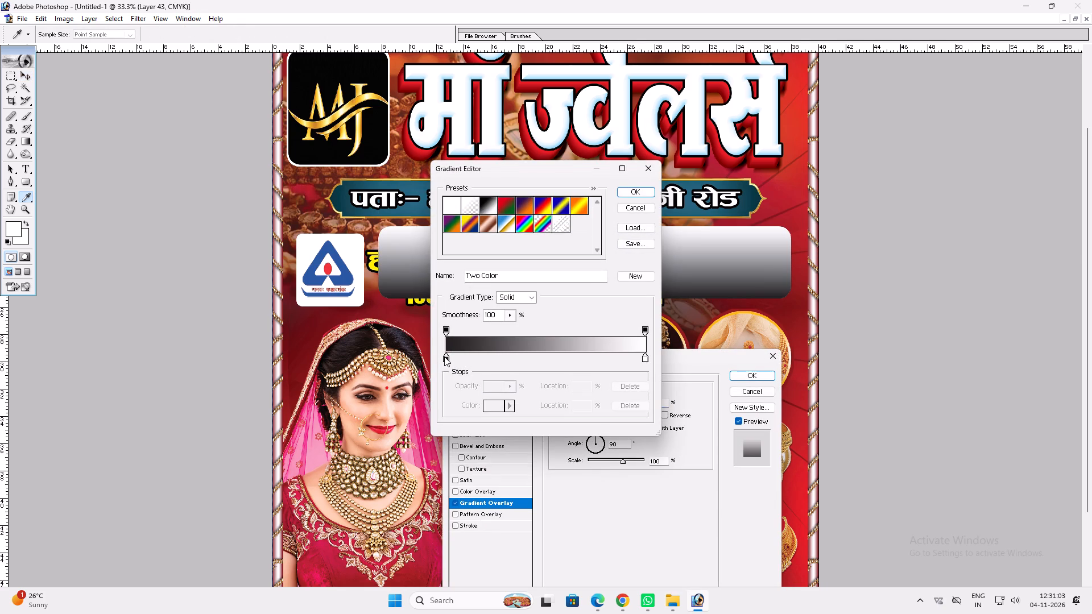
{"action": "left_click_drag", "start_coordinate": [446, 358], "coordinate": [495, 360]}
{"action": "left_click", "coordinate": [495, 401]}
{"action": "key", "text": "Tab"}
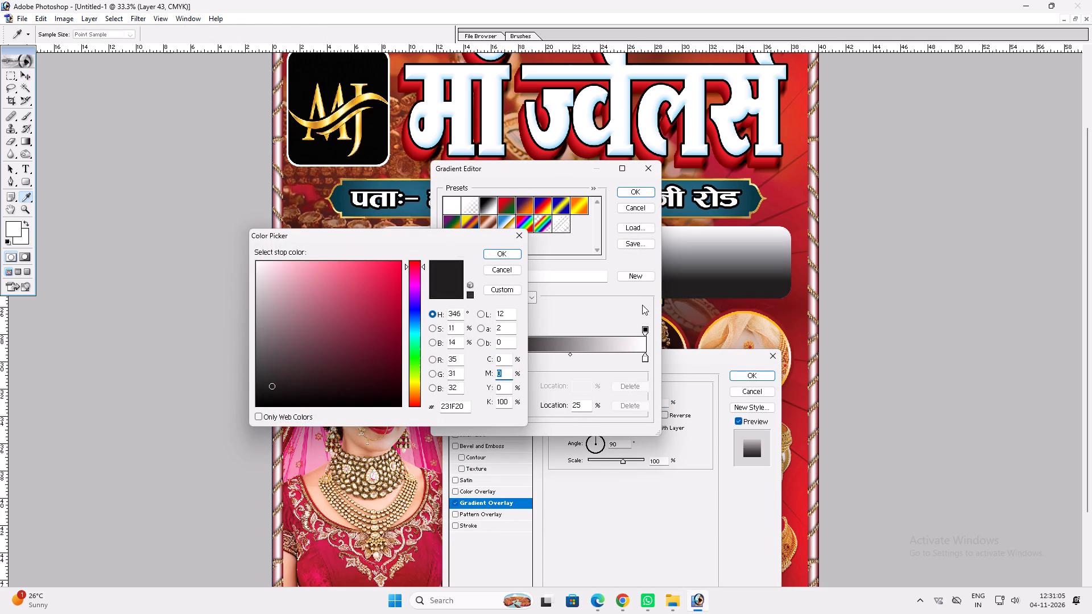
{"action": "key", "text": "shift+Tab"}
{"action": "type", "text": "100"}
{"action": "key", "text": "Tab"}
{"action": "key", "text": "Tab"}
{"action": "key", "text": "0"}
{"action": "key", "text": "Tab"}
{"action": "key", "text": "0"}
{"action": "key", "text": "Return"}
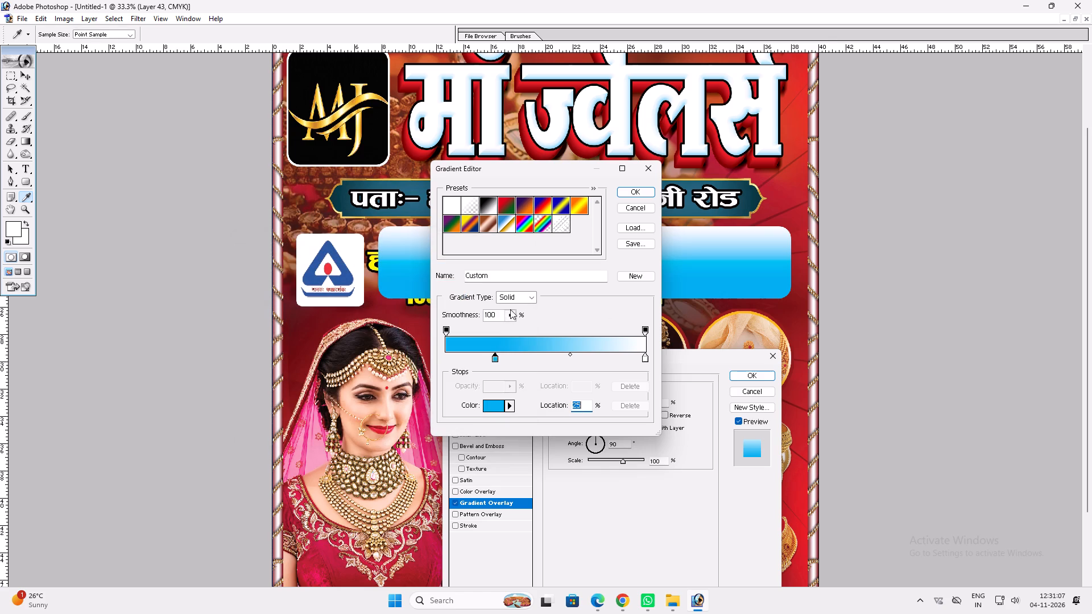
Place the gradient's cyan stop at 13 % and its white stop at 67 %, keeping white as the end colour.
{"action": "left_click_drag", "start_coordinate": [494, 357], "coordinate": [471, 355]}
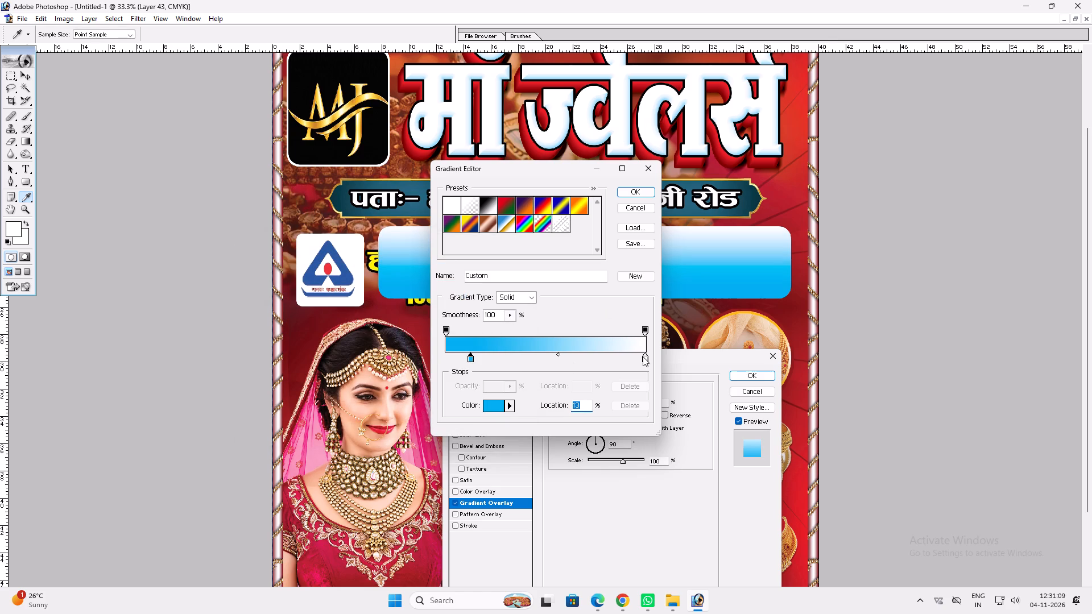
{"action": "left_click_drag", "start_coordinate": [643, 357], "coordinate": [569, 366]}
{"action": "left_click", "coordinate": [495, 407]}
{"action": "key", "text": "Return"}
{"action": "key", "text": "Return"}
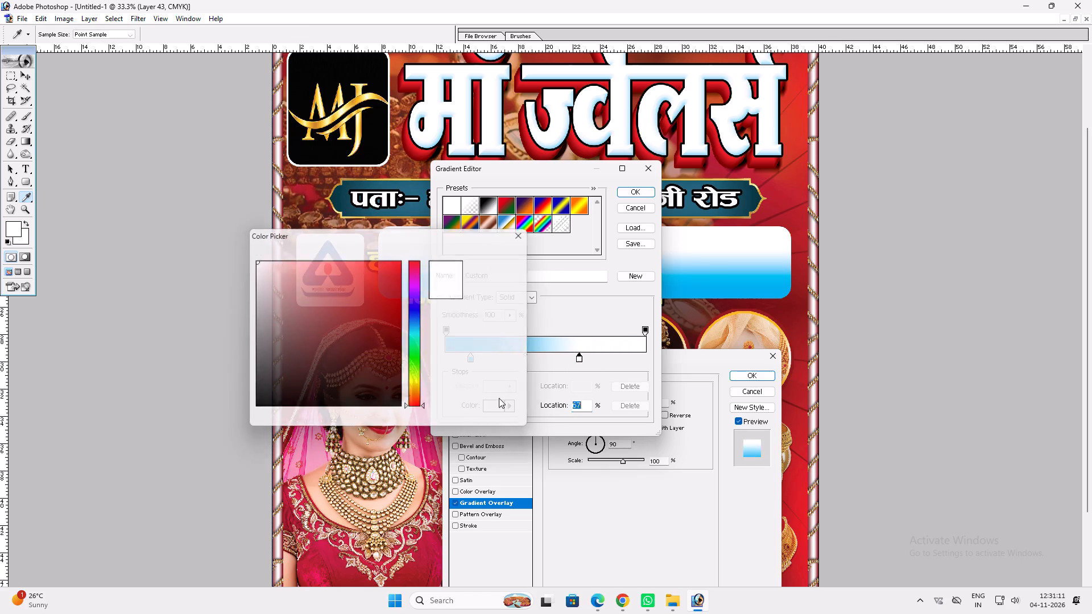
{"action": "key", "text": "Return"}
Duplicate the gradient panel, give the copy a yellow colour overlay, and send it behind the original.
{"action": "key", "text": "ctrl+j"}
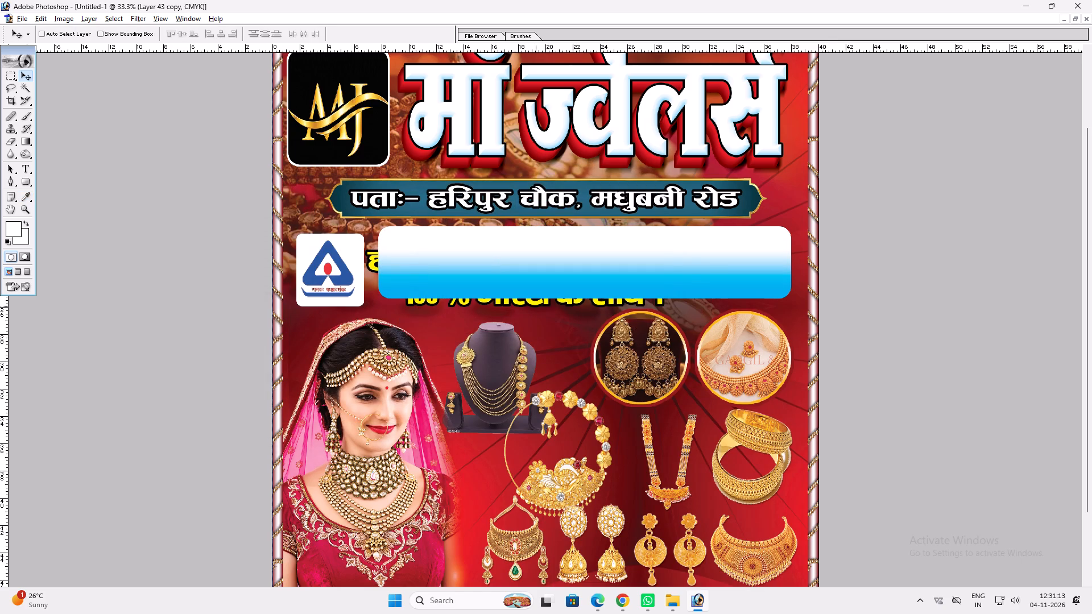
{"action": "key", "text": "alt+y"}
{"action": "key", "text": "alt+l"}
{"action": "key", "text": "alt+y"}
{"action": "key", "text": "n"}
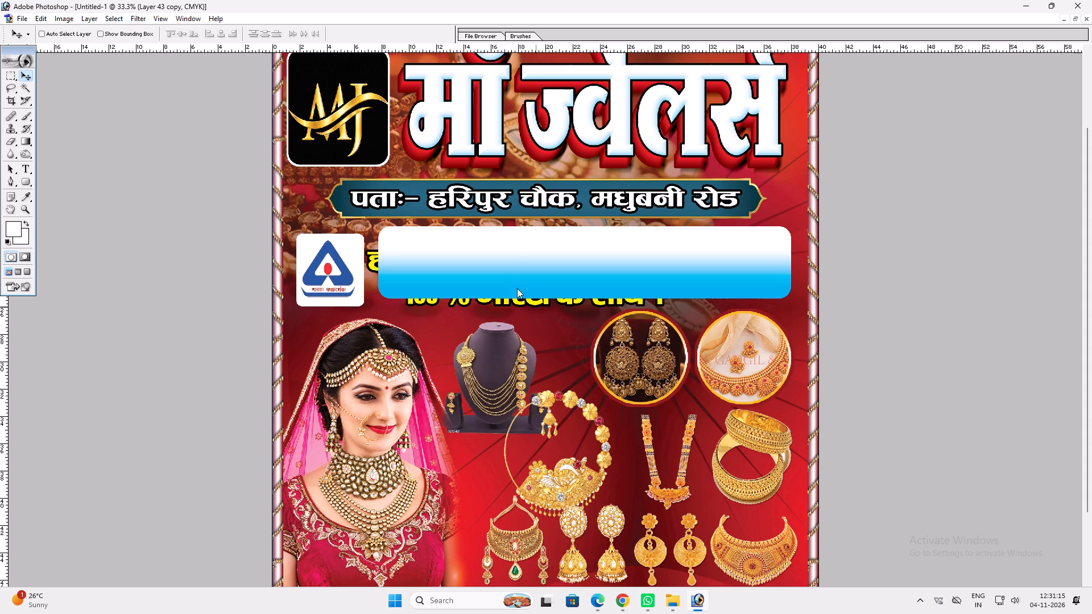
{"action": "left_click", "coordinate": [508, 494]}
{"action": "left_click", "coordinate": [652, 393]}
{"action": "key", "text": "Tab"}
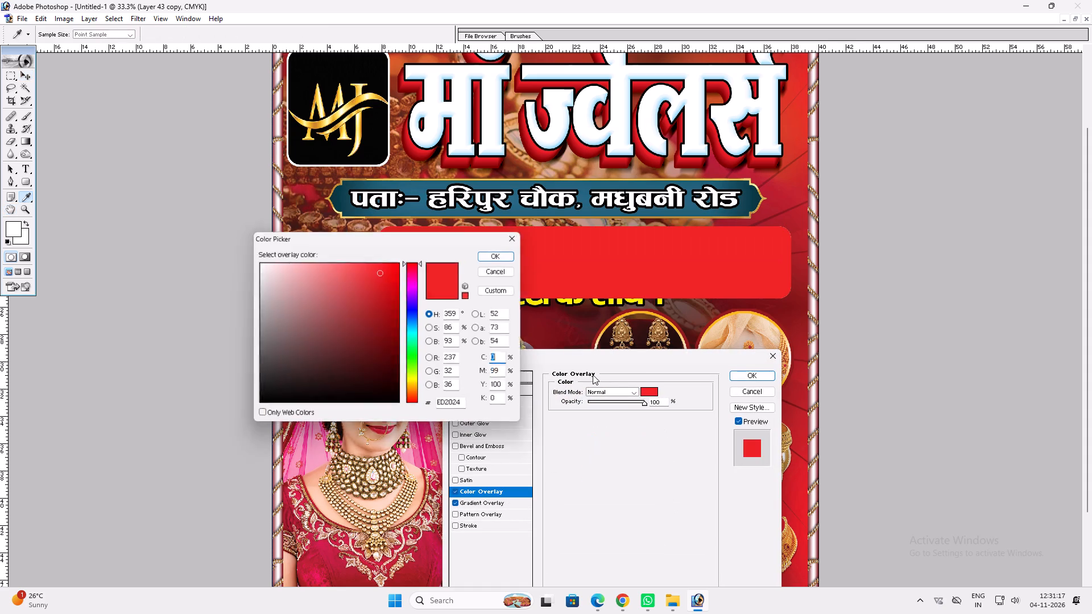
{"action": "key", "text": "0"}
{"action": "key", "text": "Return"}
{"action": "key", "text": "Return"}
{"action": "key", "text": "ctrl+bracketleft"}
Scale the rear panel copy to 102.2 % so it forms a thin border around the front panel.
{"action": "key", "text": "ctrl+t"}
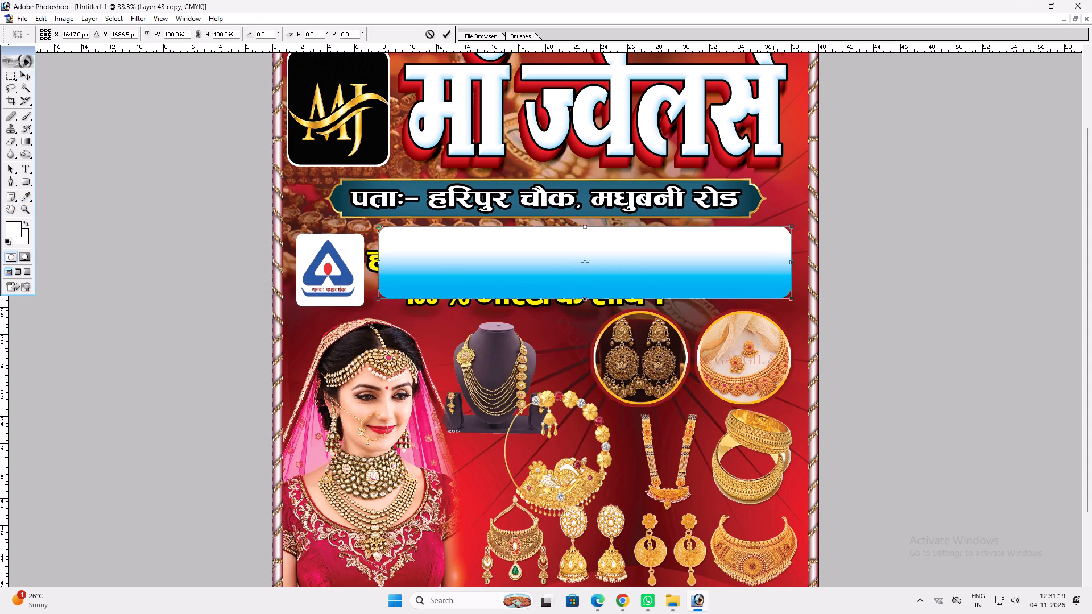
{"action": "left_click", "coordinate": [790, 229], "text": "alt+shift"}
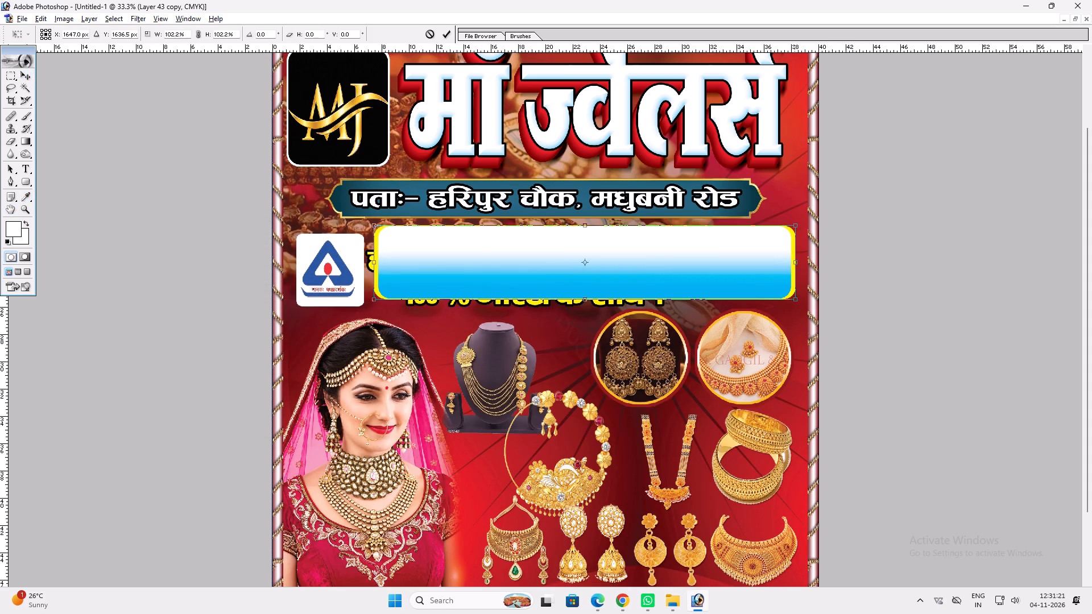
{"action": "left_click", "coordinate": [779, 222], "text": "shift"}
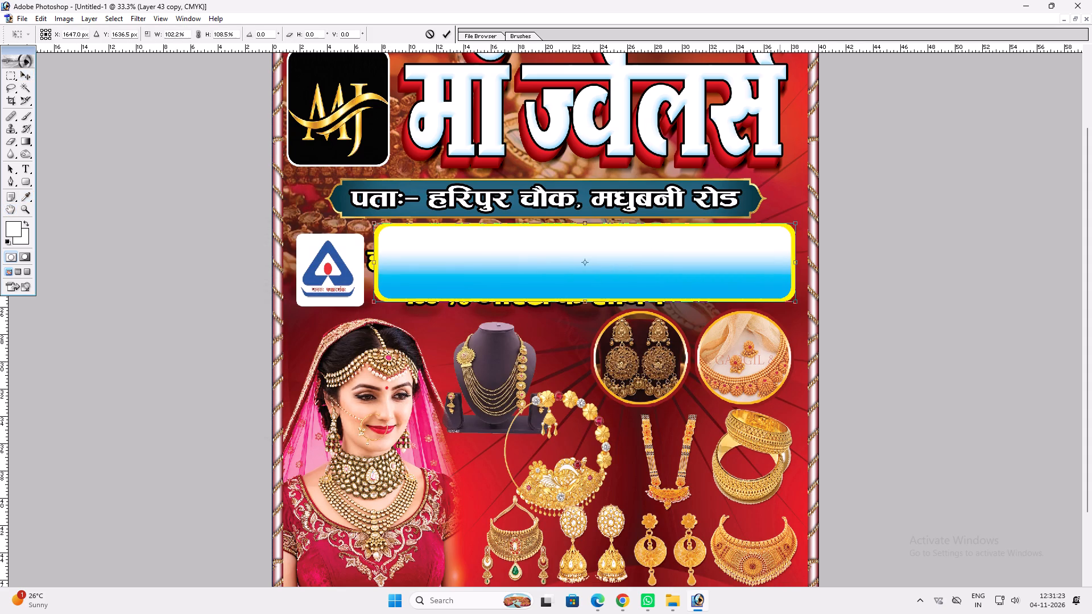
{"action": "key", "text": "ctrl+z"}
{"action": "key", "text": "ctrl+Return"}
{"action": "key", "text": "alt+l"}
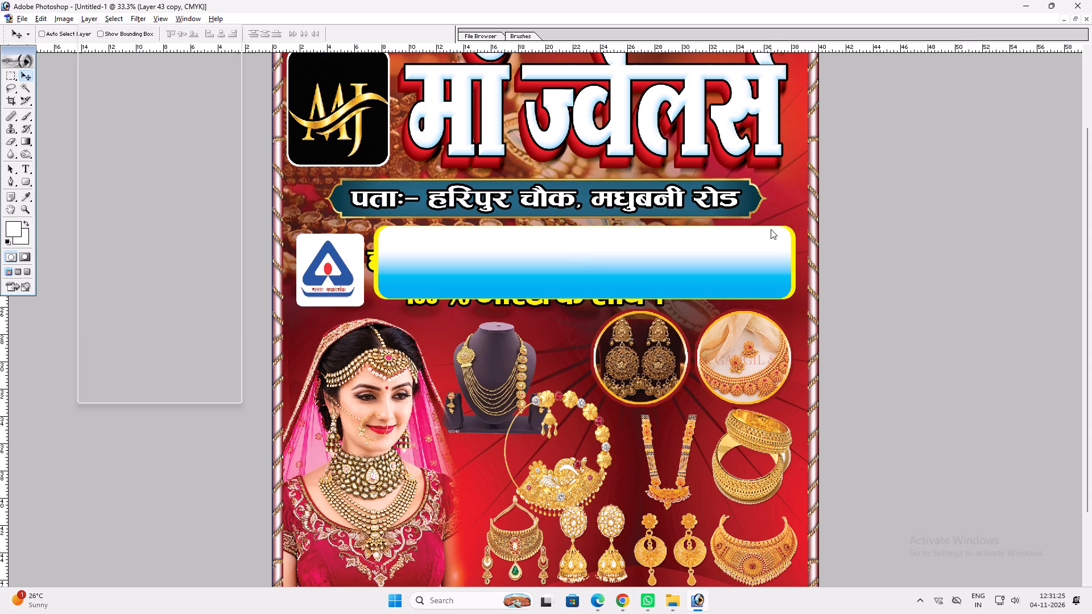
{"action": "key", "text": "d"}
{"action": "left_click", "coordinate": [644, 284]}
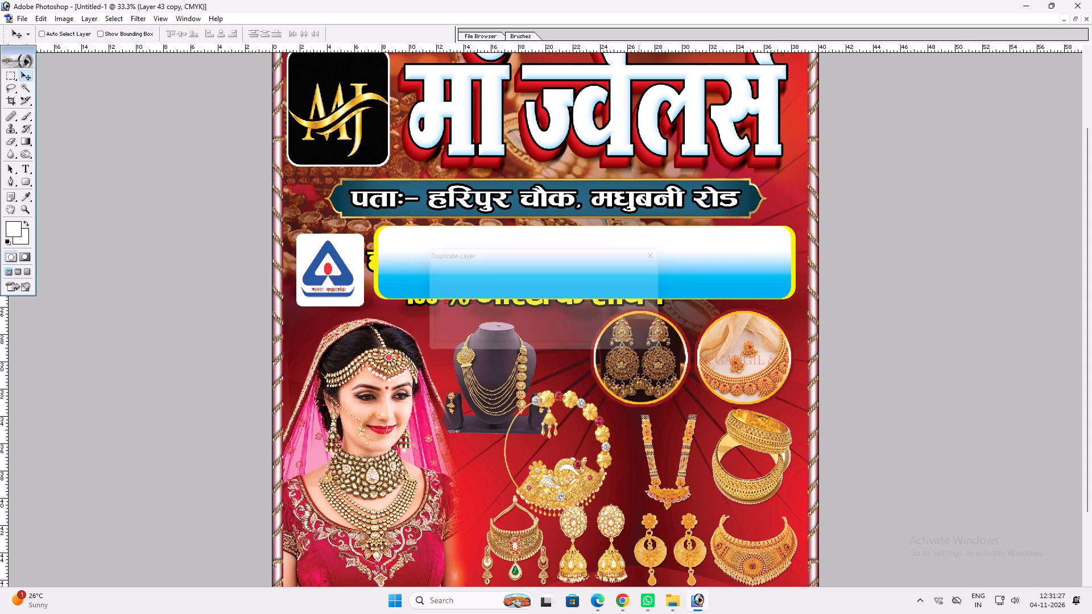
Add a drop shadow to the rear panel with 100 % opacity, distance 2 px, spread 16 % and size 32 px.
{"action": "key", "text": "alt+l"}
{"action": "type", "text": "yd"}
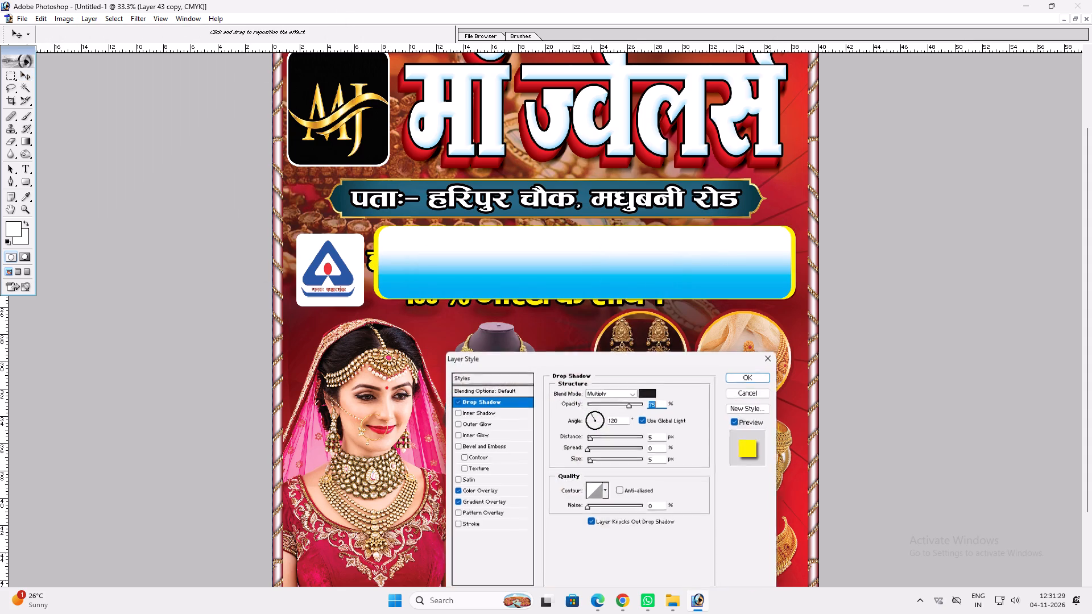
{"action": "left_click", "coordinate": [594, 462]}
{"action": "left_click", "coordinate": [594, 447]}
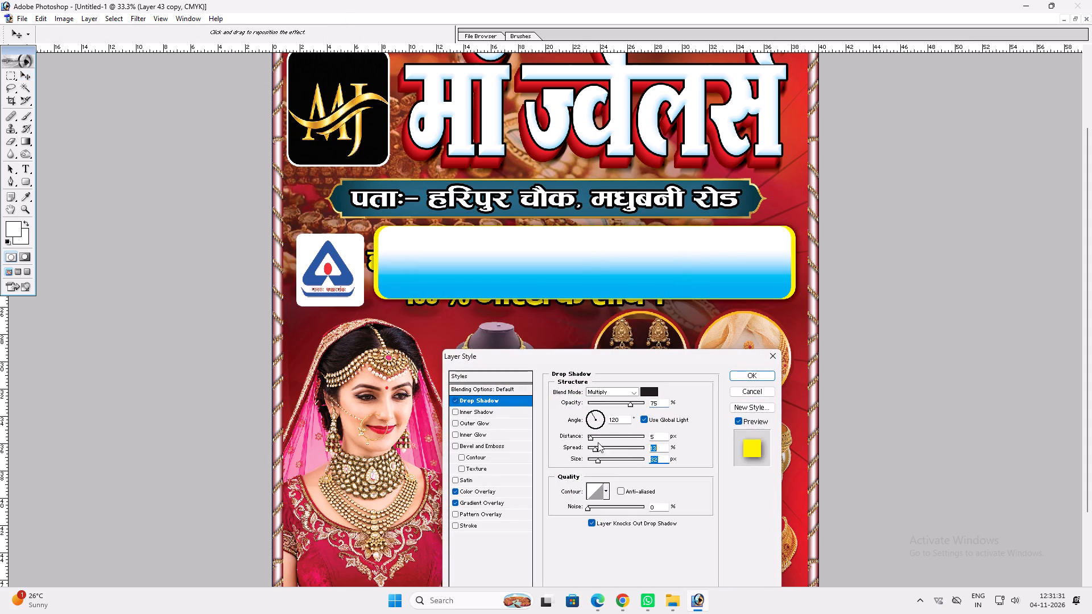
{"action": "left_click", "coordinate": [599, 438]}
{"action": "left_click_drag", "start_coordinate": [602, 437], "coordinate": [589, 436]}
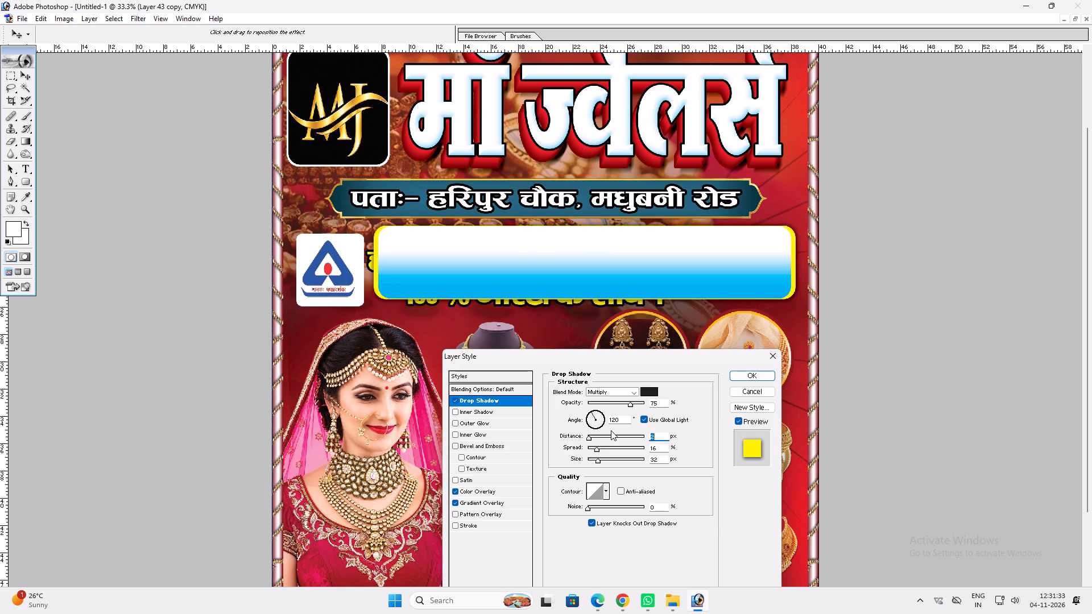
{"action": "left_click_drag", "start_coordinate": [636, 403], "coordinate": [667, 396]}
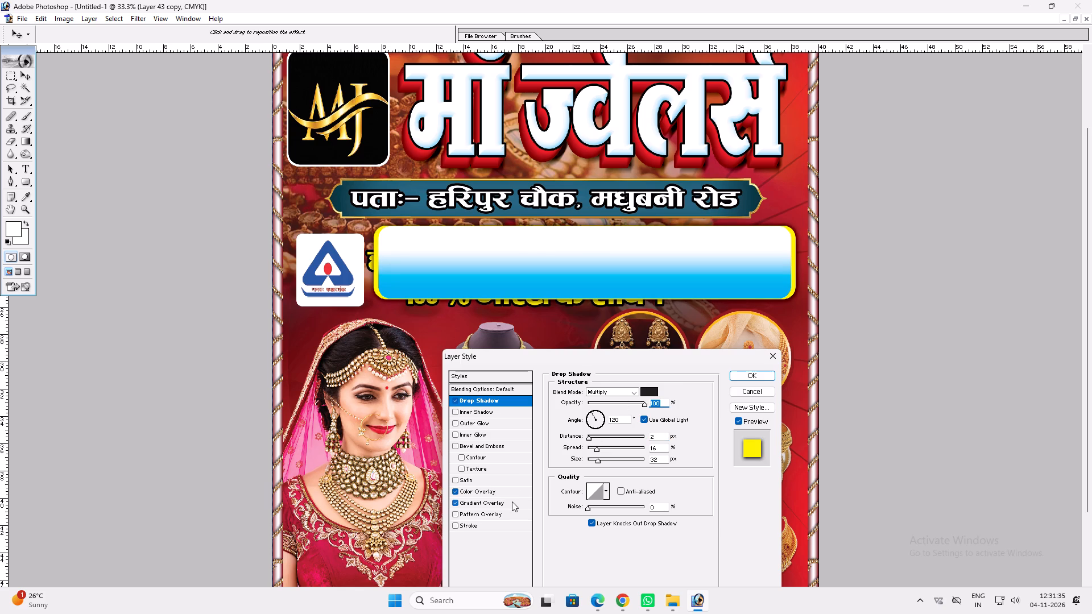
Replace the rear panel's yellow colour overlay with the yellow, violet, orange and blue preset gradient.
{"action": "left_click", "coordinate": [512, 501]}
{"action": "left_click", "coordinate": [599, 420]}
{"action": "key", "text": "Return"}
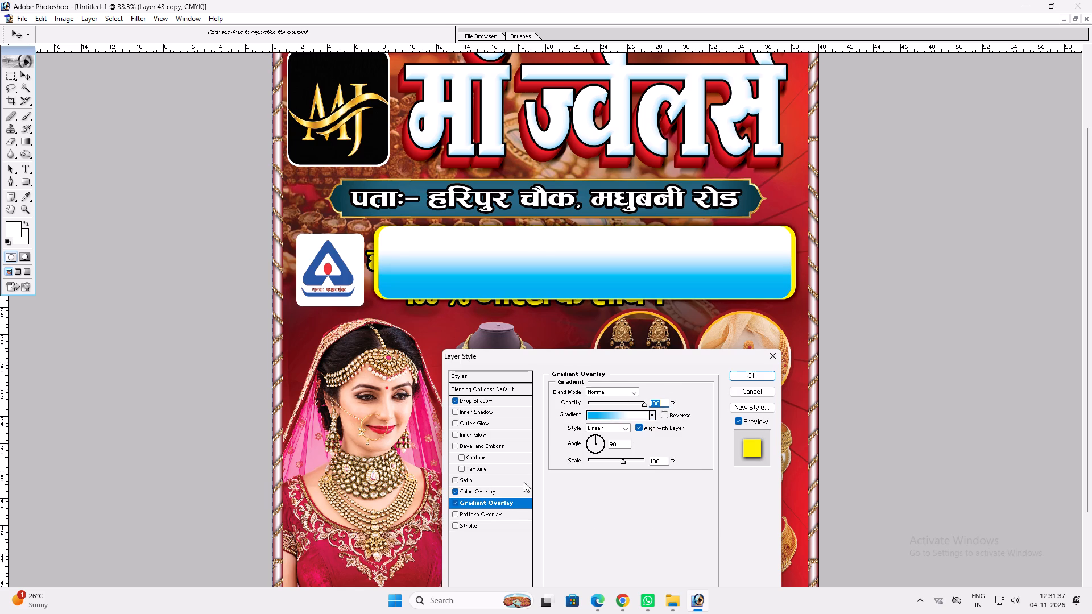
{"action": "left_click", "coordinate": [458, 490]}
{"action": "left_click", "coordinate": [462, 499]}
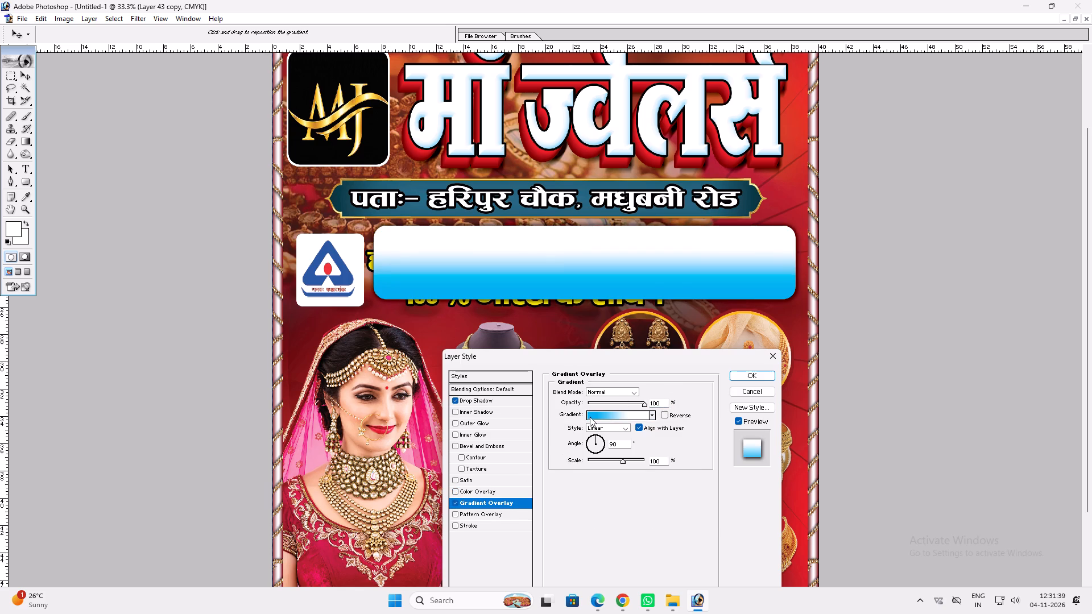
{"action": "left_click", "coordinate": [594, 415]}
{"action": "left_click", "coordinate": [473, 235]}
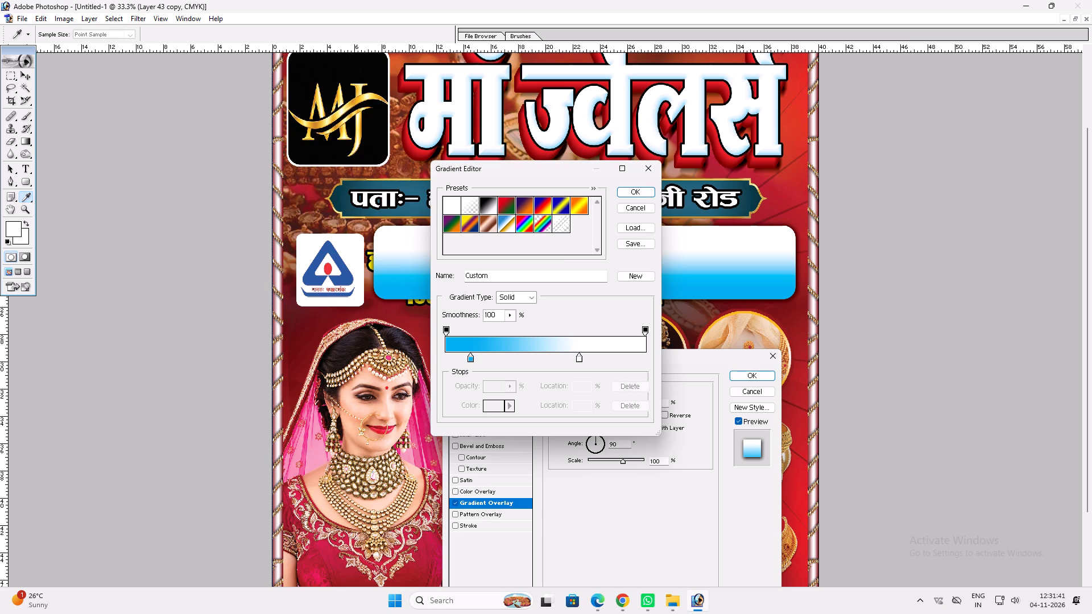
{"action": "left_click", "coordinate": [474, 231]}
{"action": "key", "text": "Return"}
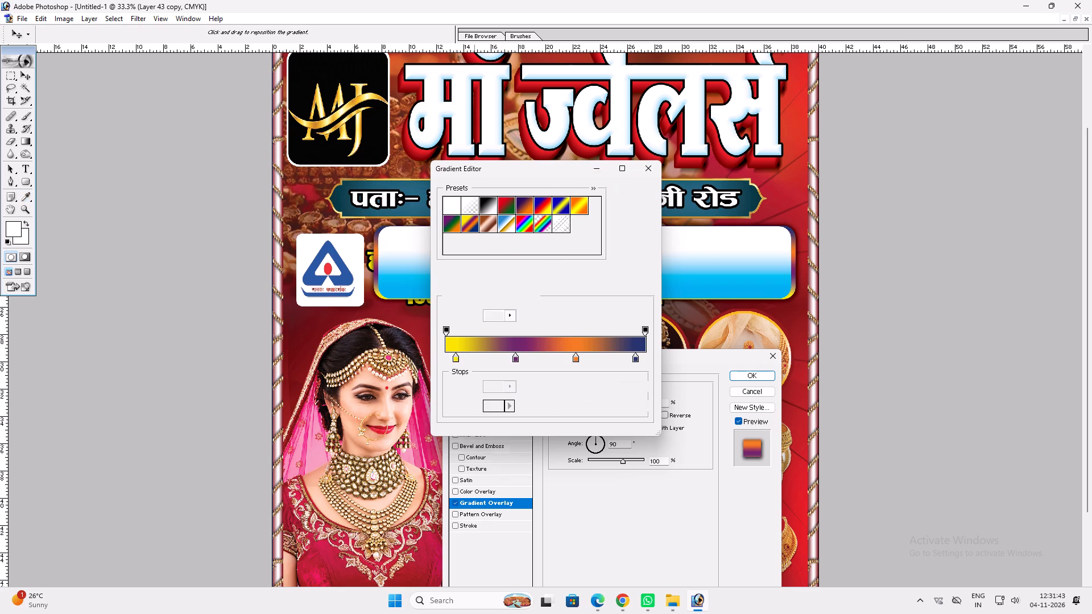
{"action": "key", "text": "Return"}
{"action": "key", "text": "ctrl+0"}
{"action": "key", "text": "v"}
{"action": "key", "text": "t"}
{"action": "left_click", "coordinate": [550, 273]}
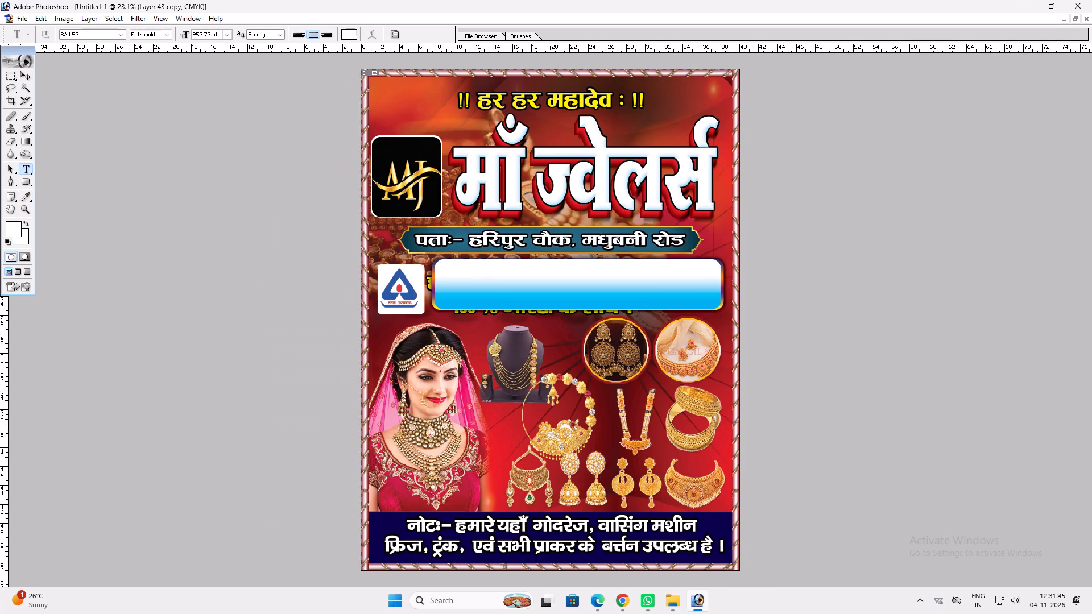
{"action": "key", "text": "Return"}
Bring the 91.6 हॉलमार्क text layer in front of the new panel.
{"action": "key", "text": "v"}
{"action": "left_click", "coordinate": [510, 311], "text": "ctrl"}
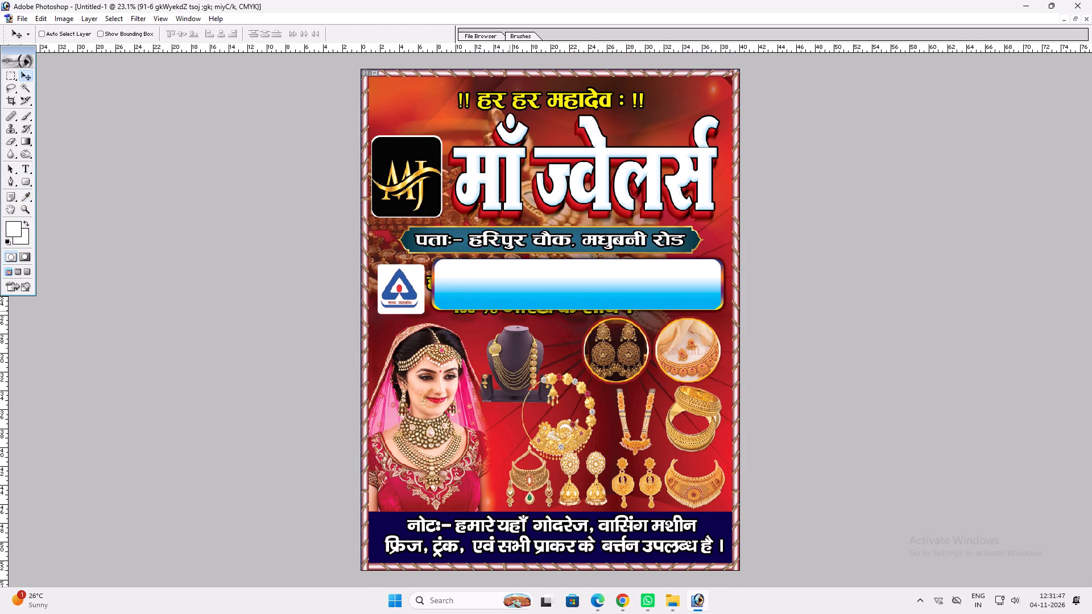
{"action": "key", "text": "ctrl+shift+bracketright"}
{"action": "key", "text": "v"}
{"action": "key", "text": "ctrl+t"}
{"action": "key", "text": "Return"}
Rebreak the hallmark text so the first line ends at उपलब्ध and है । shares a line with 100 % गारंटी के साथ ।.
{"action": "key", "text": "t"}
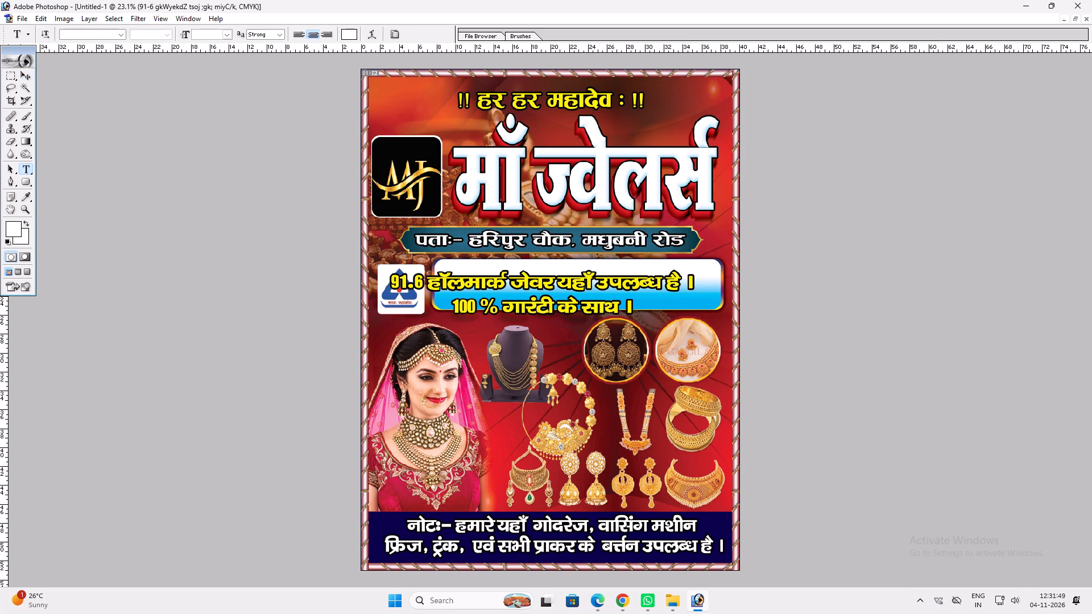
{"action": "left_click", "coordinate": [665, 278]}
{"action": "key", "text": "Return"}
{"action": "key", "text": "Down"}
{"action": "key", "text": "Home"}
{"action": "key", "text": "BackSpace"}
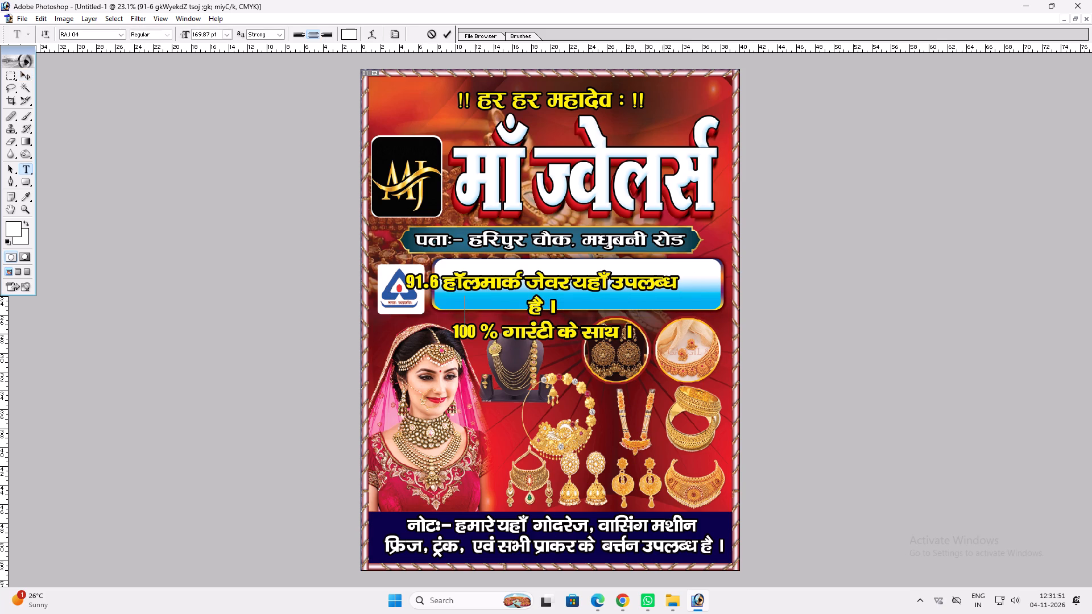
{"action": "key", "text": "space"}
Move the two-line hallmark text into the blue and white panel and stretch it slightly wider.
{"action": "left_click_drag", "start_coordinate": [600, 350], "coordinate": [631, 341]}
{"action": "key", "text": "Return"}
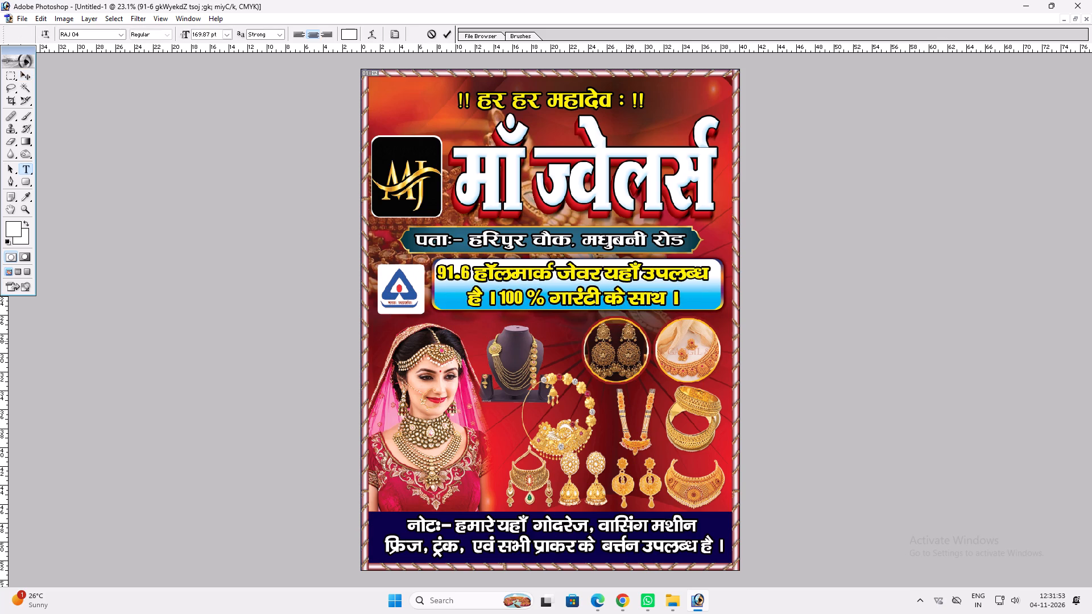
{"action": "key", "text": "ctrl+t"}
{"action": "left_click", "coordinate": [712, 283], "text": "shift"}
{"action": "key", "text": "Return"}
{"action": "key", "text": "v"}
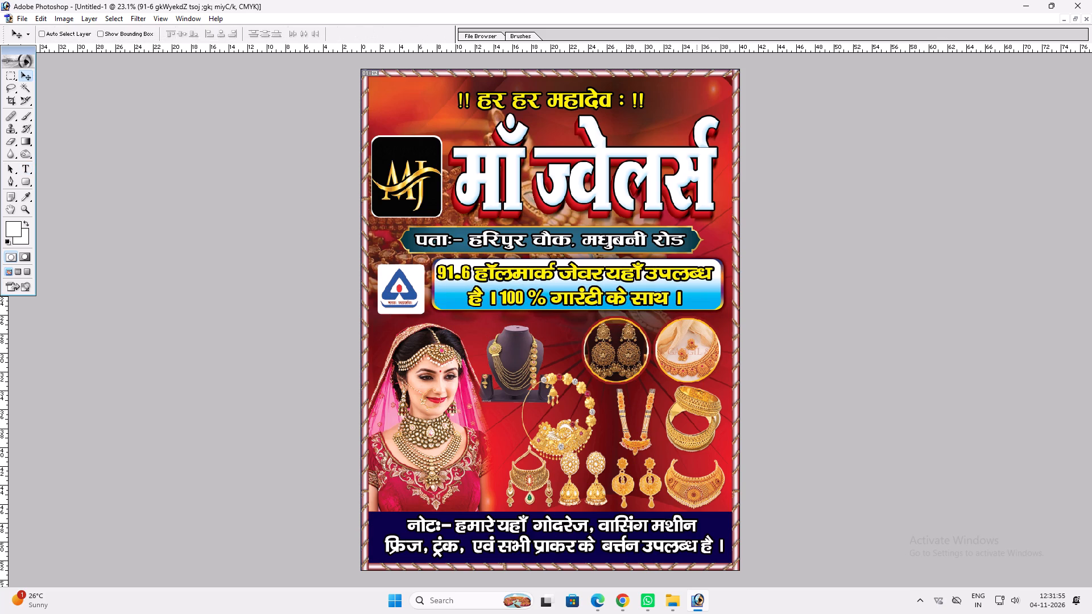
Remove the dark outline stroke from the hallmark text.
{"action": "key", "text": "alt+l"}
{"action": "key", "text": "alt+y"}
{"action": "key", "text": "alt+k"}
Change the hallmark text's colour overlay from yellow to bright red.
{"action": "key", "text": "alt+l"}
{"action": "key", "text": "alt+y"}
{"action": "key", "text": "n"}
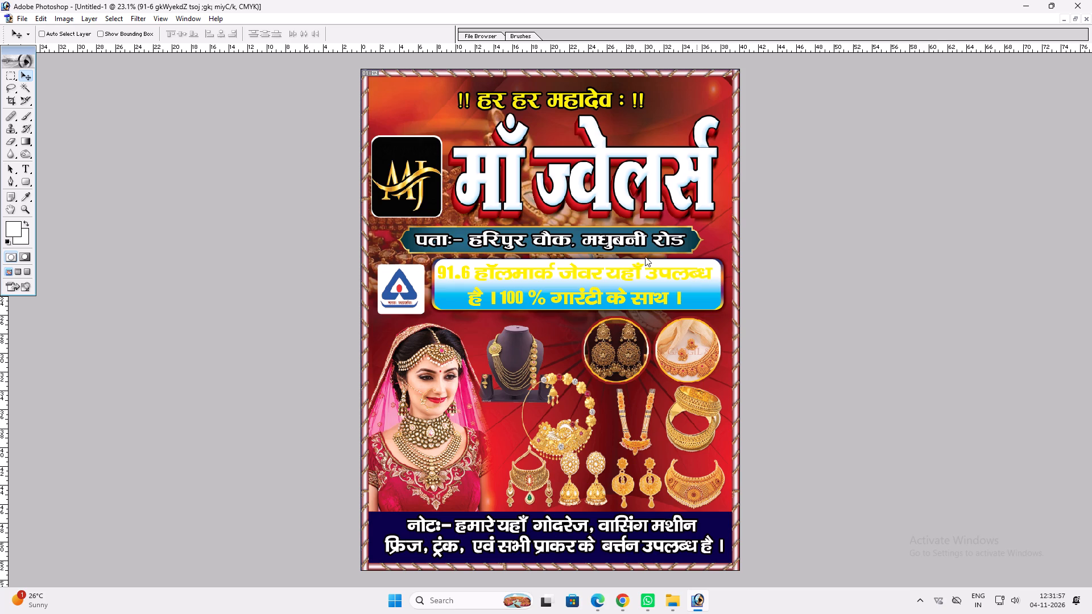
{"action": "left_click", "coordinate": [501, 496]}
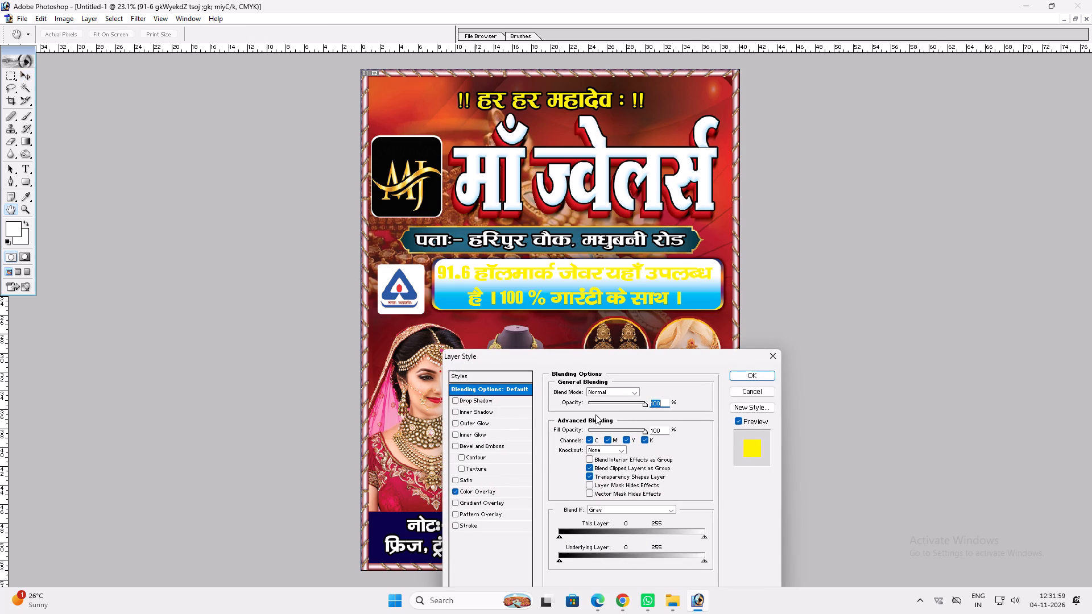
{"action": "left_click", "coordinate": [482, 488]}
{"action": "left_click", "coordinate": [646, 389]}
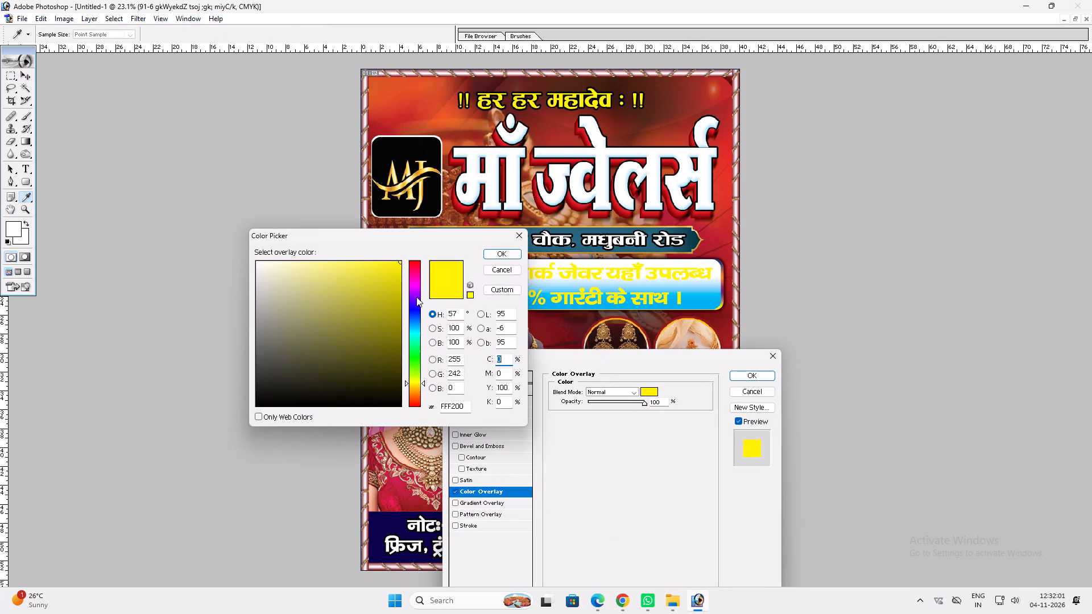
{"action": "left_click_drag", "start_coordinate": [418, 259], "coordinate": [409, 224]}
{"action": "left_click_drag", "start_coordinate": [412, 263], "coordinate": [411, 222]}
{"action": "left_click_drag", "start_coordinate": [387, 273], "coordinate": [431, 226]}
{"action": "key", "text": "Return"}
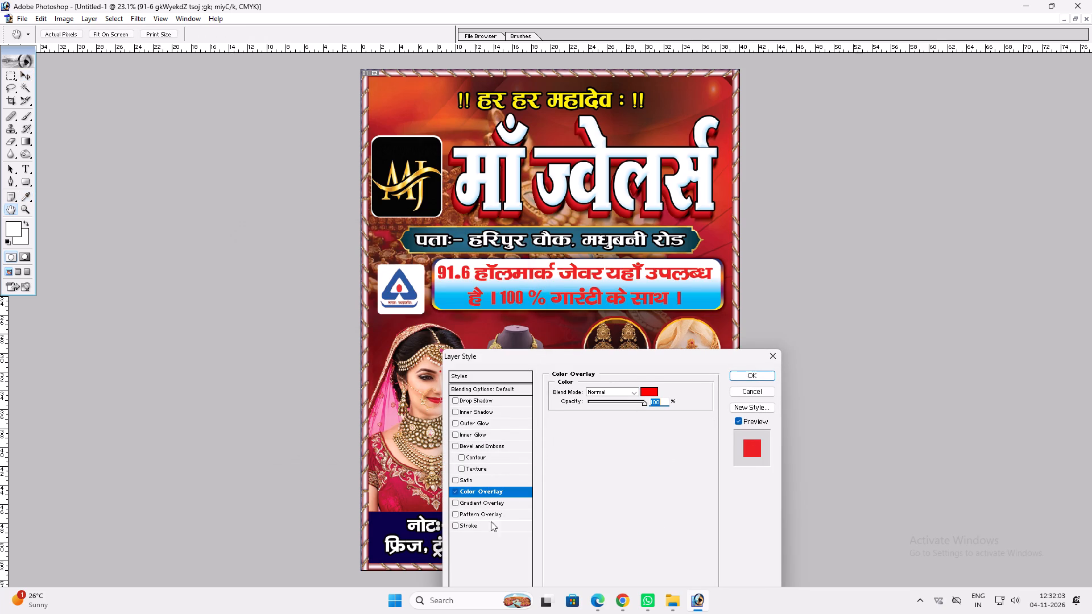
Add a white outside stroke to the red hallmark text.
{"action": "left_click", "coordinate": [475, 525]}
{"action": "left_click", "coordinate": [570, 457]}
{"action": "left_click_drag", "start_coordinate": [346, 308], "coordinate": [119, 161]}
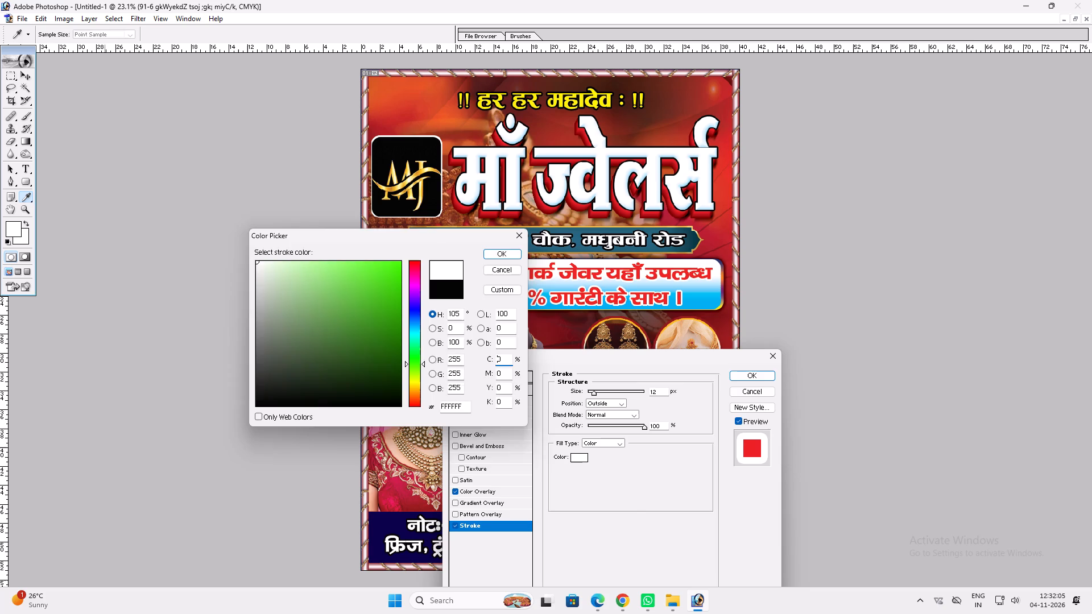
{"action": "key", "text": "Return"}
{"action": "scroll", "coordinate": [604, 476], "scroll_direction": "up", "scroll_amount": 2}
{"action": "key", "text": "Return"}
Tighten the line spacing between the two lines of the hallmark text.
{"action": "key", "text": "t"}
{"action": "left_click", "coordinate": [555, 300]}
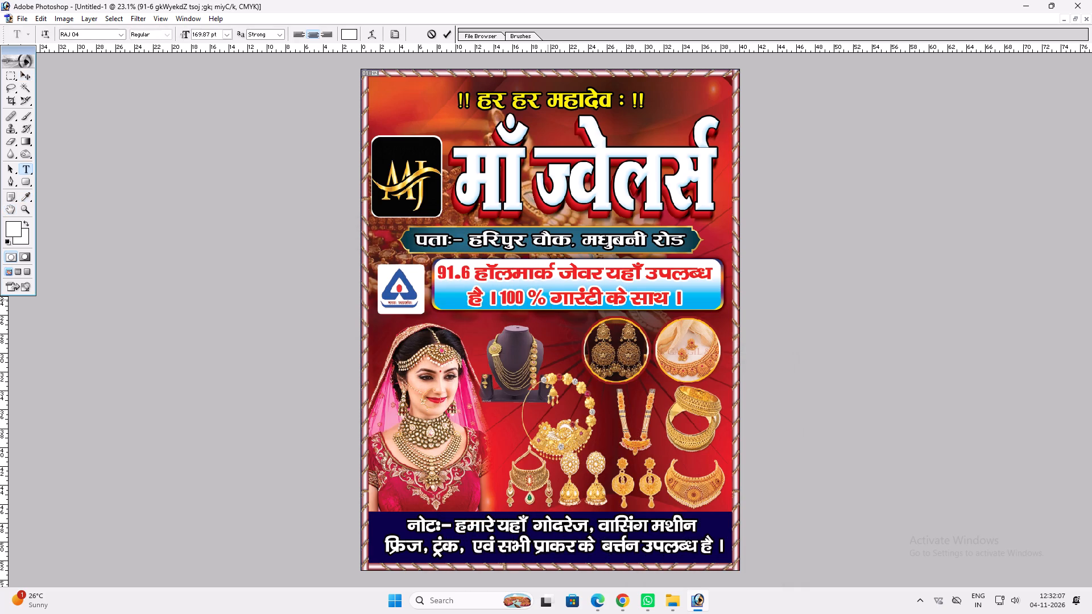
{"action": "key", "text": "ctrl+a"}
{"action": "key", "text": "alt+Up"}
{"action": "key", "text": "alt+Up"}
{"action": "key", "text": "alt+Up"}
{"action": "key", "text": "alt+Up"}
{"action": "key", "text": "alt+Up"}
{"action": "key", "text": "alt+Up"}
{"action": "key", "text": "alt+Up"}
{"action": "key", "text": "alt+Up"}
{"action": "key", "text": "alt+Up"}
{"action": "key", "text": "alt+Up"}
{"action": "key", "text": "alt+Up"}
{"action": "key", "text": "alt+Up"}
{"action": "key", "text": "alt+Up"}
{"action": "key", "text": "alt+Up"}
{"action": "key", "text": "alt+Up"}
{"action": "key", "text": "alt+Up"}
{"action": "key", "text": "alt+Down"}
{"action": "key", "text": "alt+Down"}
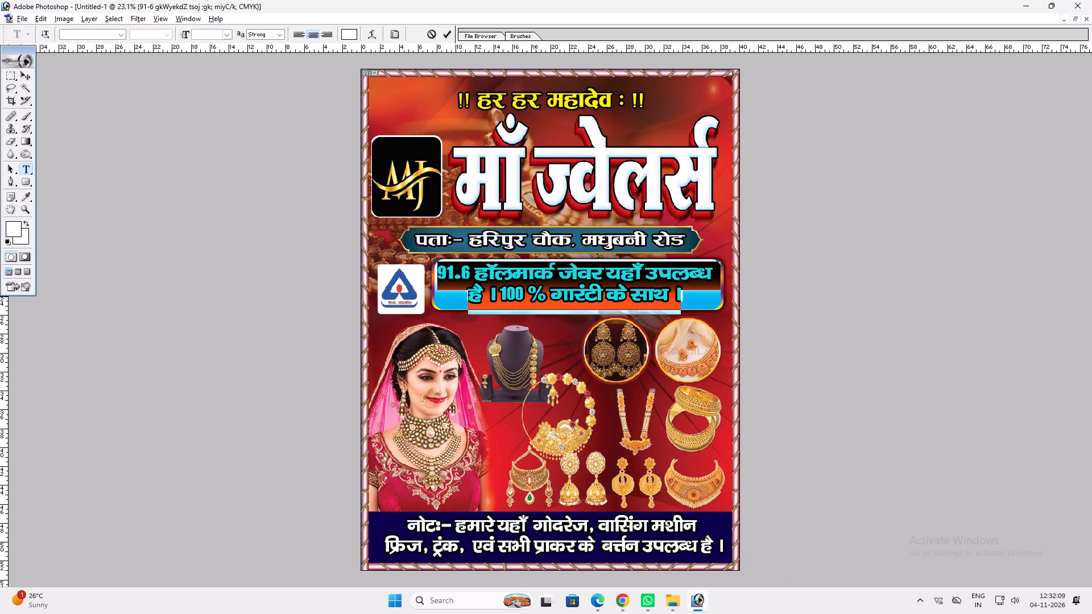
{"action": "key", "text": "alt+Down"}
{"action": "key", "text": "ctrl+z"}
{"action": "key", "text": "ctrl+Return"}
Scale the two-line hallmark text down slightly so it sits within the blue and white panel.
{"action": "key", "text": "ctrl+t"}
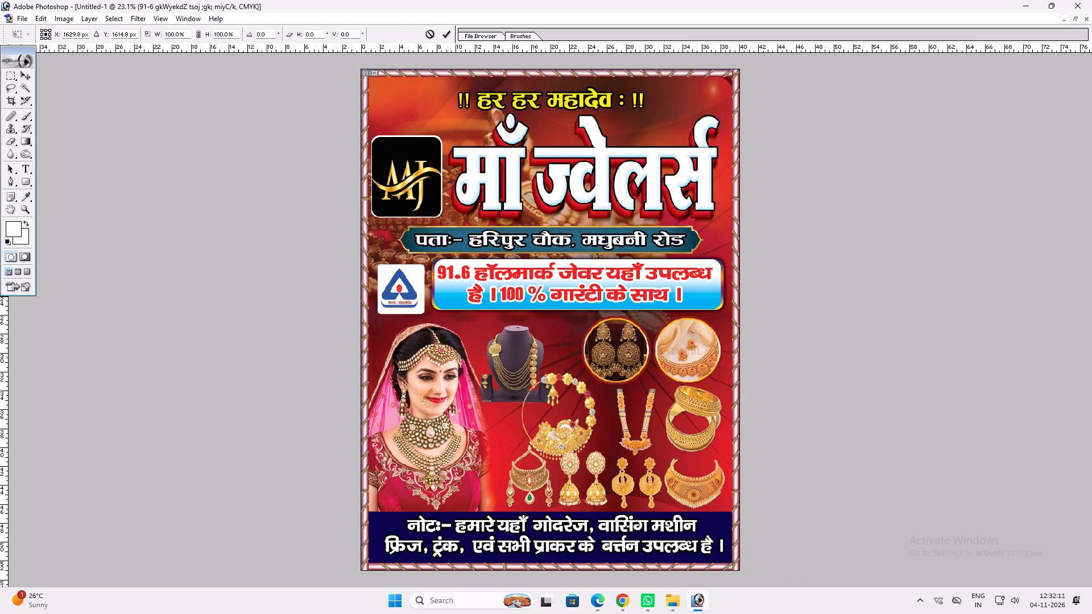
{"action": "left_click", "coordinate": [714, 291], "text": "alt+shift"}
{"action": "key", "text": "Return"}
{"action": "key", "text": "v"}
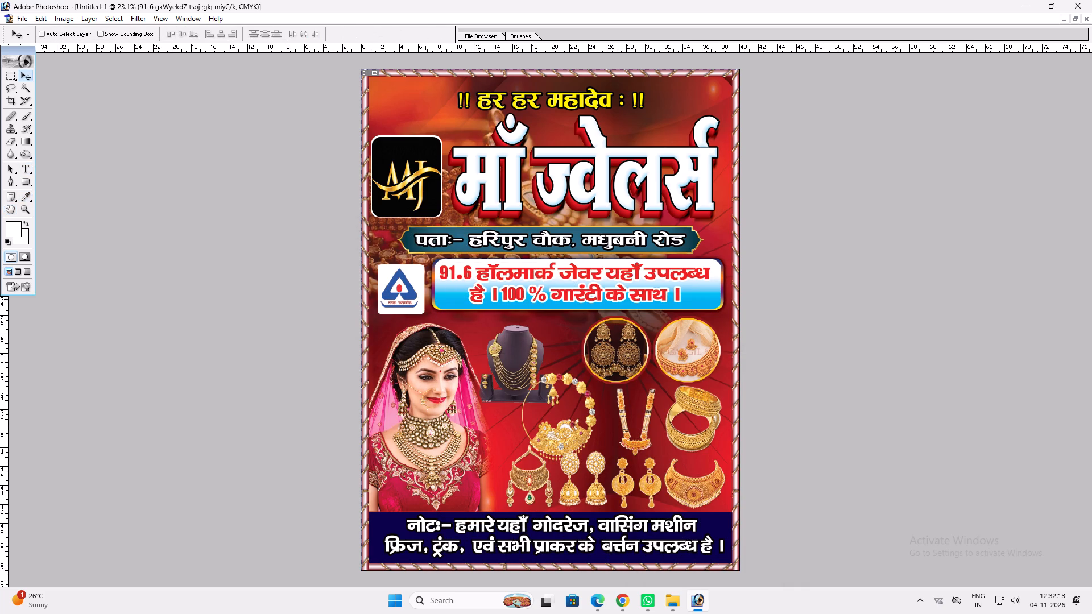
Enlarge the triangular hallmark logo slightly and shift it closer to the banner's left border.
{"action": "double_click", "coordinate": [413, 297], "text": "ctrl"}
{"action": "key", "text": "ctrl+t"}
{"action": "left_click", "coordinate": [420, 309], "text": "shift"}
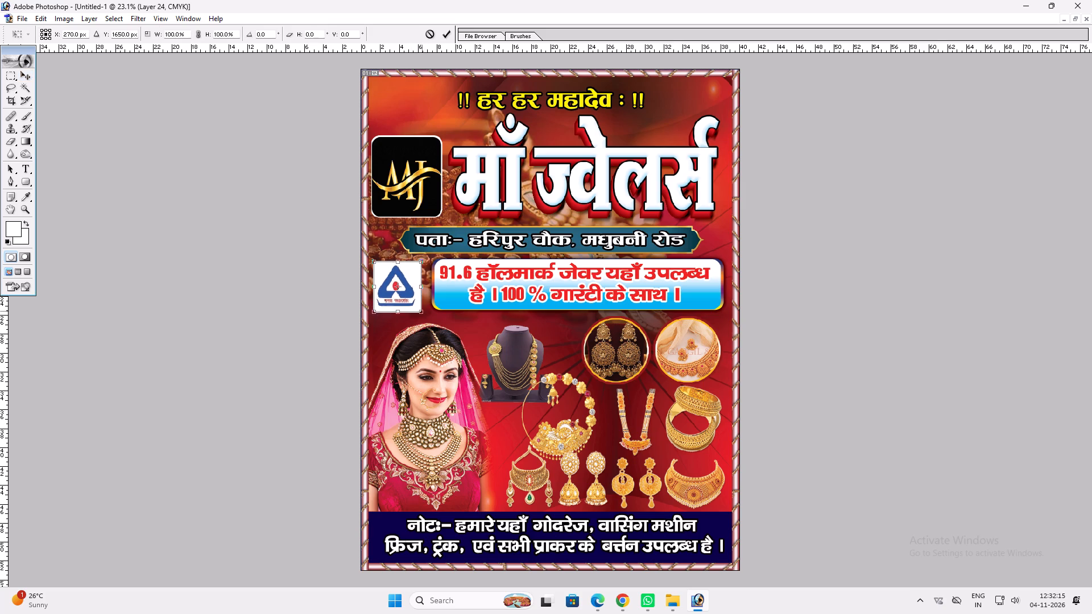
{"action": "key", "text": "Return"}
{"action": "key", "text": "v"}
{"action": "left_click", "coordinate": [417, 304]}
Move the necklace bust picture up, closer to the hallmark panel.
{"action": "key", "text": "ctrl+plus"}
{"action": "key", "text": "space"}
{"action": "left_click_drag", "start_coordinate": [463, 347], "coordinate": [465, 271]}
{"action": "left_click", "coordinate": [508, 338], "text": "ctrl"}
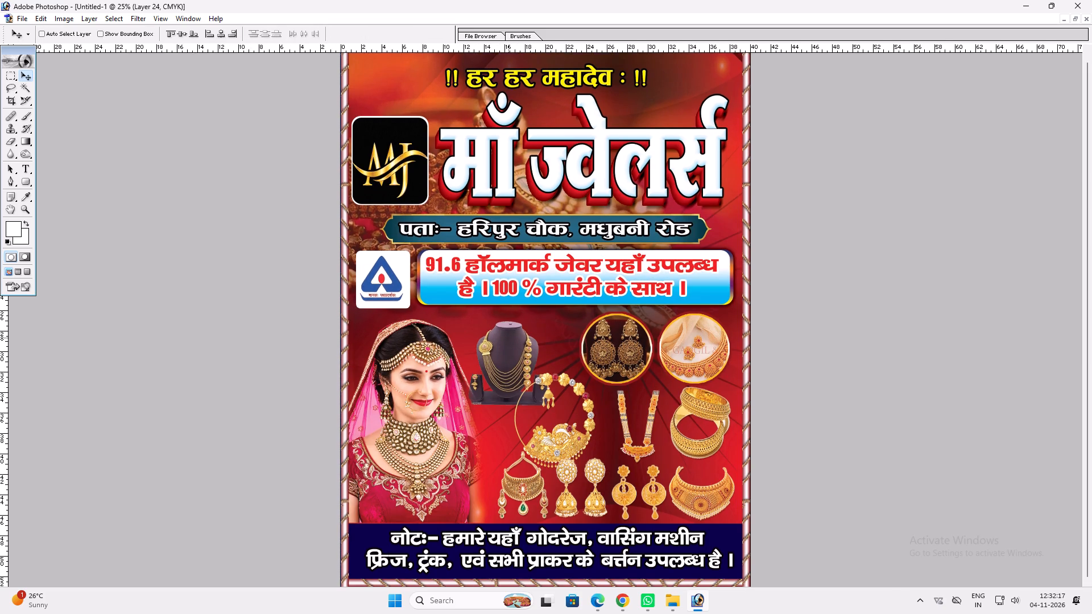
{"action": "left_click_drag", "start_coordinate": [510, 338], "coordinate": [516, 325]}
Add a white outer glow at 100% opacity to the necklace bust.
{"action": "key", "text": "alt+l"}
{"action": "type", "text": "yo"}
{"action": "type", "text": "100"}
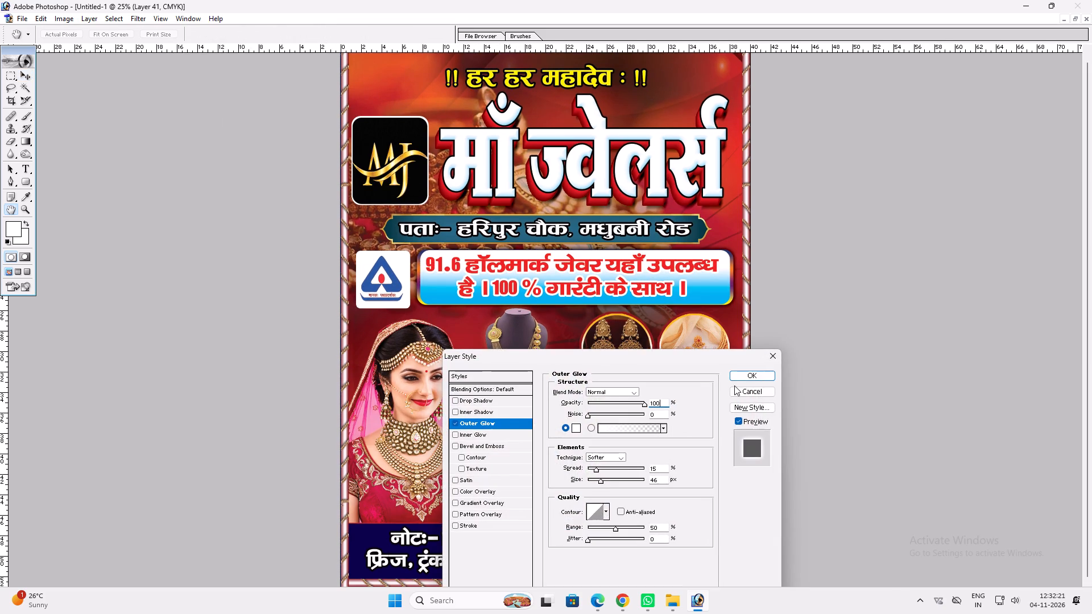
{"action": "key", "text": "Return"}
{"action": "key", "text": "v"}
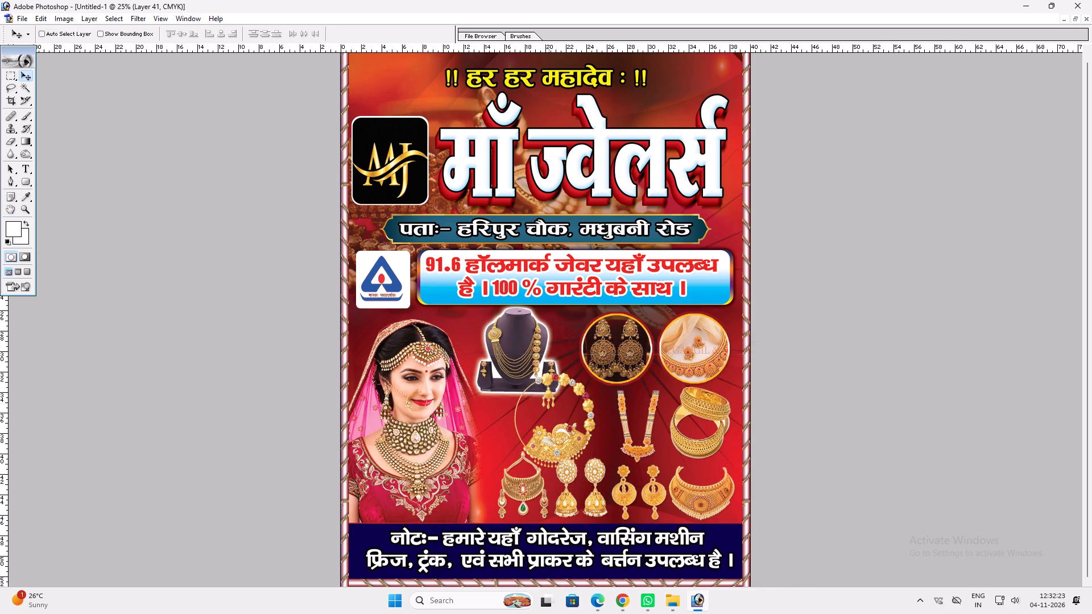
Resize the necklace bust very slightly from its upper corner.
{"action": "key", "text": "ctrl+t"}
{"action": "left_click", "coordinate": [559, 306], "text": "shift"}
{"action": "key", "text": "shift+Return"}
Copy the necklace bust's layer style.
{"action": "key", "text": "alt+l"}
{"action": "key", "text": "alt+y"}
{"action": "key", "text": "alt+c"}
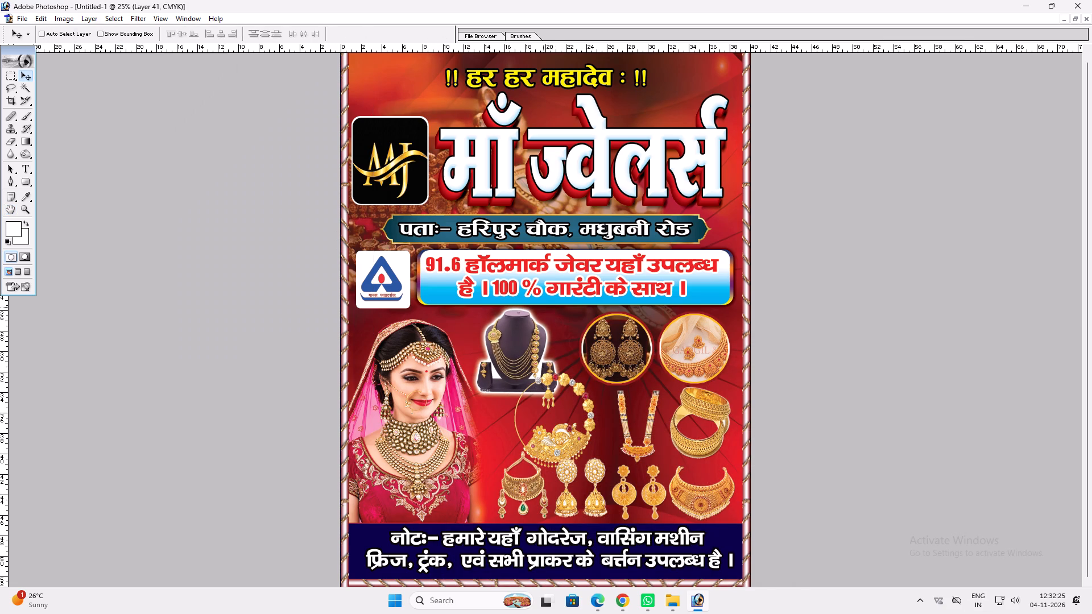
Move the two round jewellery pictures together toward the necklace bust and enlarge them slightly.
{"action": "left_click", "coordinate": [614, 346], "text": "ctrl"}
{"action": "left_click_drag", "start_coordinate": [613, 343], "coordinate": [602, 340]}
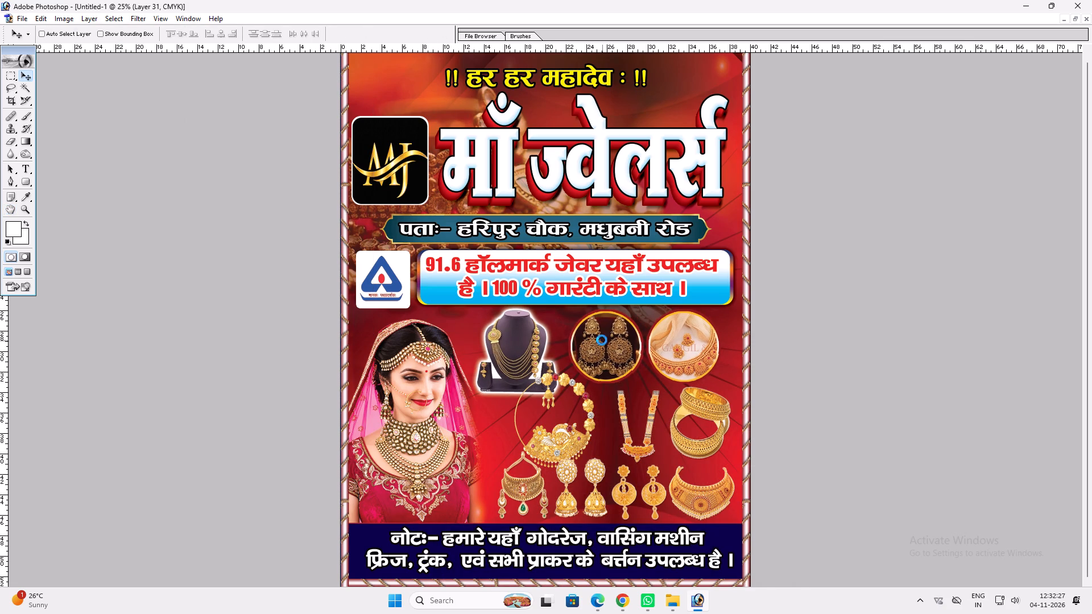
{"action": "left_click_drag", "start_coordinate": [602, 340], "coordinate": [602, 341]}
{"action": "key", "text": "ctrl+t"}
{"action": "left_click_drag", "start_coordinate": [723, 382], "coordinate": [734, 382], "text": "shift"}
{"action": "key", "text": "shift+Return"}
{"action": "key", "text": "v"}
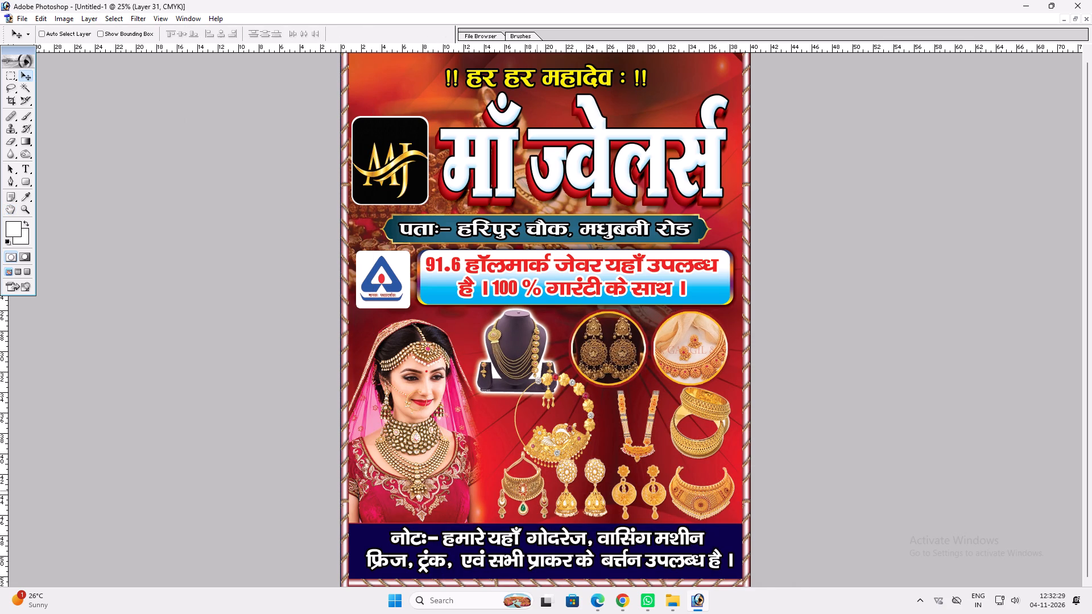
Move the small necklace set with the green pendant closer to the bride.
{"action": "left_click", "coordinate": [530, 487], "text": "ctrl"}
{"action": "left_click_drag", "start_coordinate": [529, 487], "coordinate": [516, 491]}
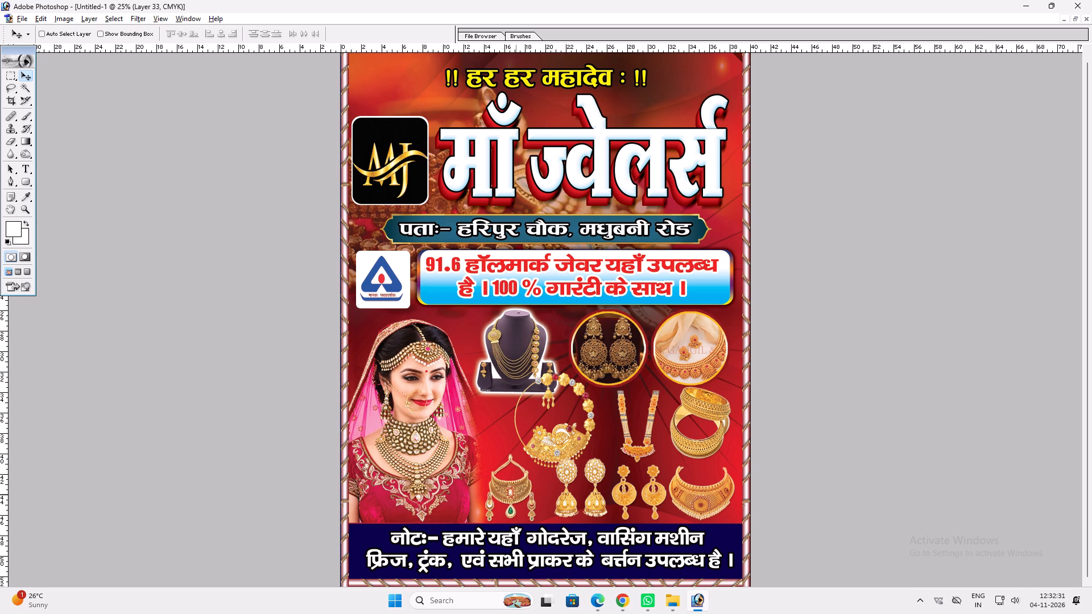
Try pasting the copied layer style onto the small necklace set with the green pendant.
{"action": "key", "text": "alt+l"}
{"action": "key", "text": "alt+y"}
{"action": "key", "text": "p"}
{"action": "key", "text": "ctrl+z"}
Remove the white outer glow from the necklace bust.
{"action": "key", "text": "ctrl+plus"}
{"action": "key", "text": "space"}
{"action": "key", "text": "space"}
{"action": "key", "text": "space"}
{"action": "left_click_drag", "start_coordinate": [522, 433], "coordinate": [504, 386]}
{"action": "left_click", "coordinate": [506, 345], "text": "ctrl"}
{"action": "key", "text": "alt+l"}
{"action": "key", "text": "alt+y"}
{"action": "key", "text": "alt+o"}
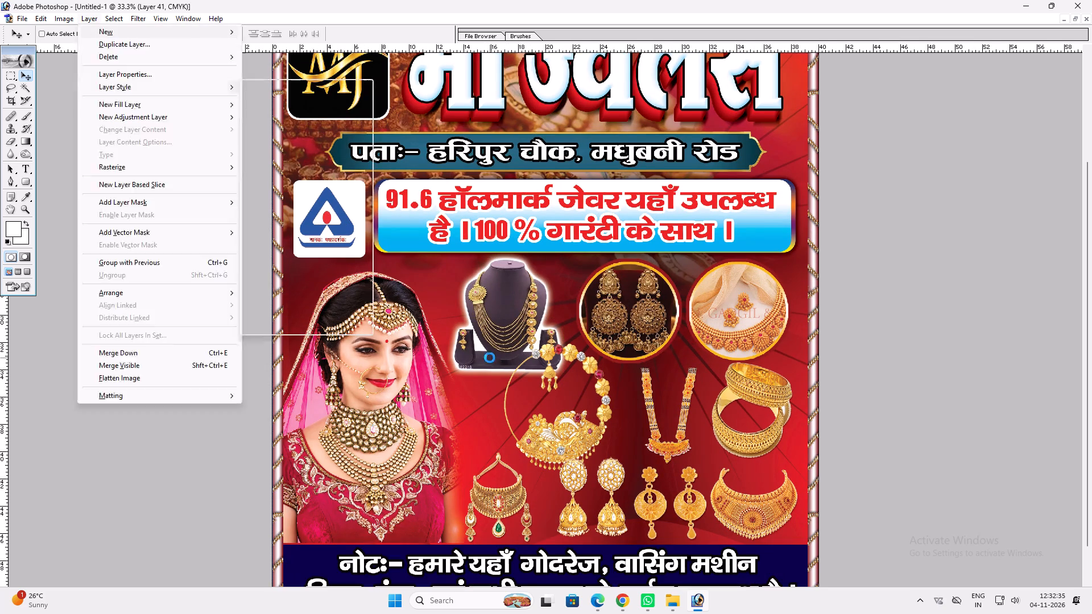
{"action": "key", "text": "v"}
Scale down the large gold nose ring so it no longer overlaps the necklace bust and earrings.
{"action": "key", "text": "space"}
{"action": "left_click_drag", "start_coordinate": [497, 370], "coordinate": [505, 304]}
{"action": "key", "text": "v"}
{"action": "left_click", "coordinate": [572, 389], "text": "ctrl"}
{"action": "key", "text": "ctrl+t"}
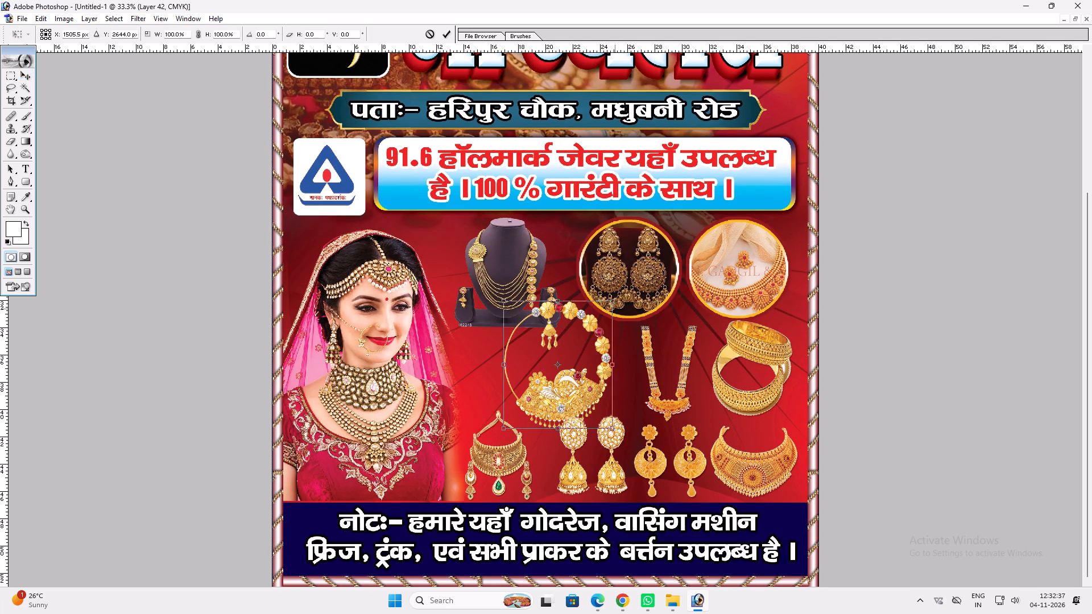
{"action": "left_click_drag", "start_coordinate": [613, 299], "coordinate": [596, 329], "text": "alt+shift"}
{"action": "key", "text": "Return"}
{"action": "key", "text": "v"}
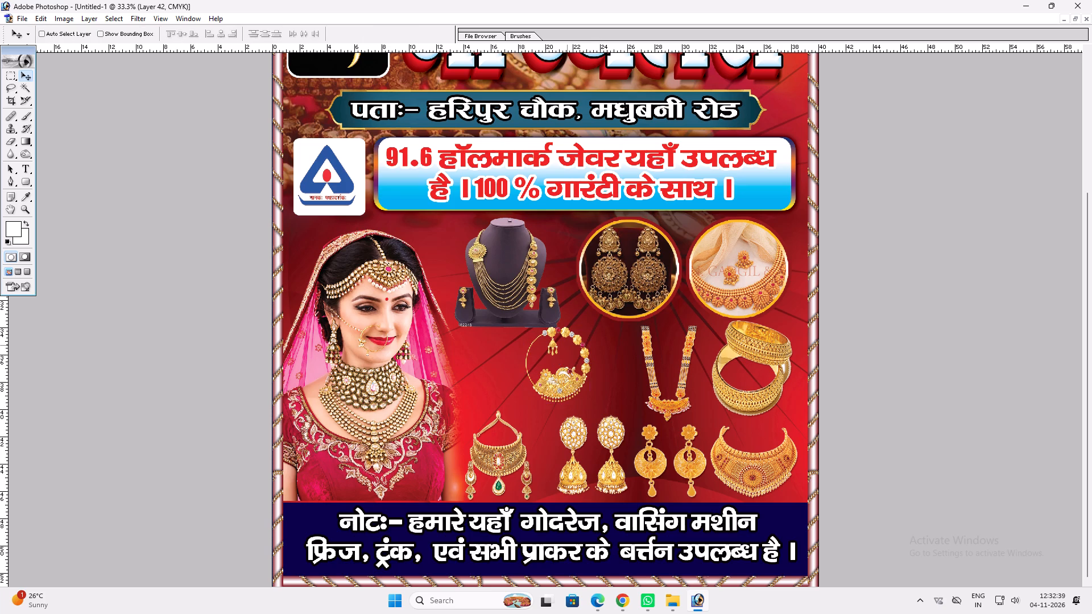
Move the nose ring to the gap below the necklace bust and enlarge it slightly.
{"action": "left_click_drag", "start_coordinate": [581, 395], "coordinate": [519, 402]}
{"action": "key", "text": "ctrl+t"}
{"action": "left_click_drag", "start_coordinate": [528, 368], "coordinate": [535, 366], "text": "shift"}
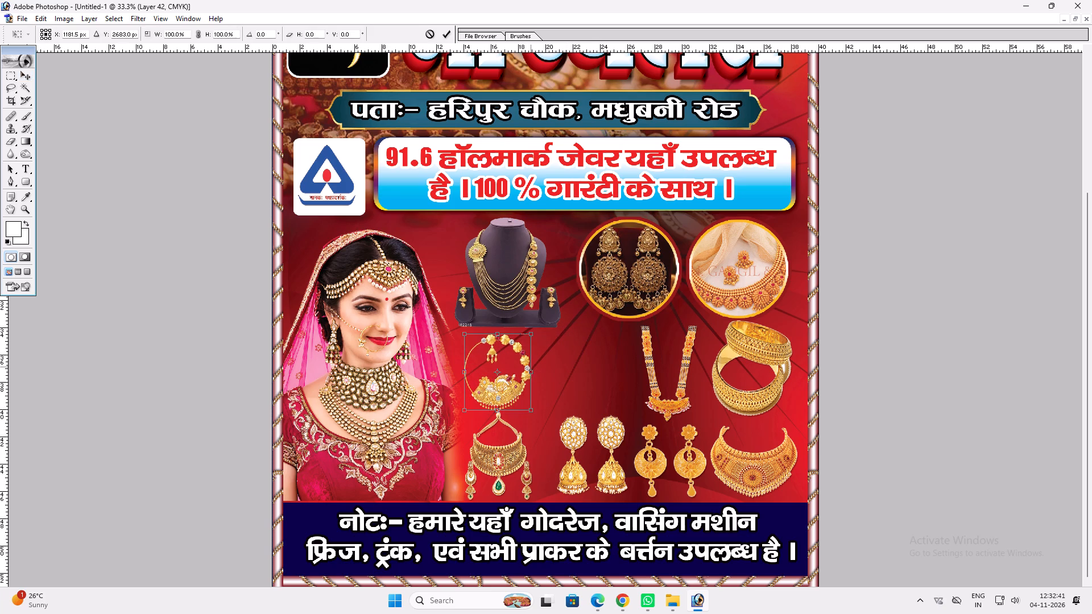
{"action": "left_click_drag", "start_coordinate": [535, 366], "coordinate": [537, 366], "text": "shift"}
{"action": "key", "text": "Return"}
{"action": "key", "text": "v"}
{"action": "left_click_drag", "start_coordinate": [532, 367], "coordinate": [568, 376]}
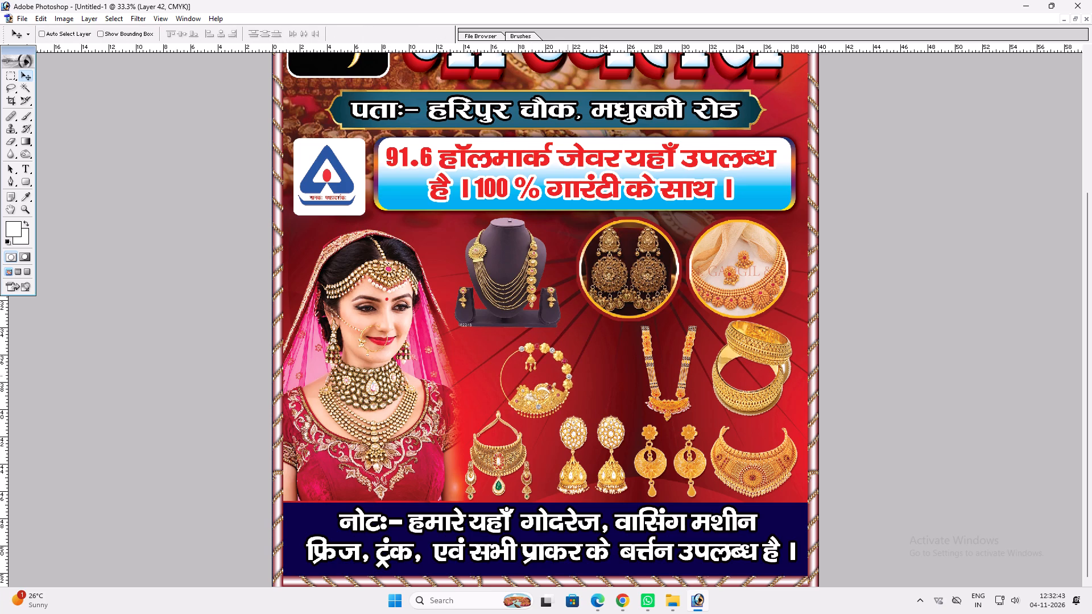
{"action": "left_click_drag", "start_coordinate": [568, 376], "coordinate": [568, 377]}
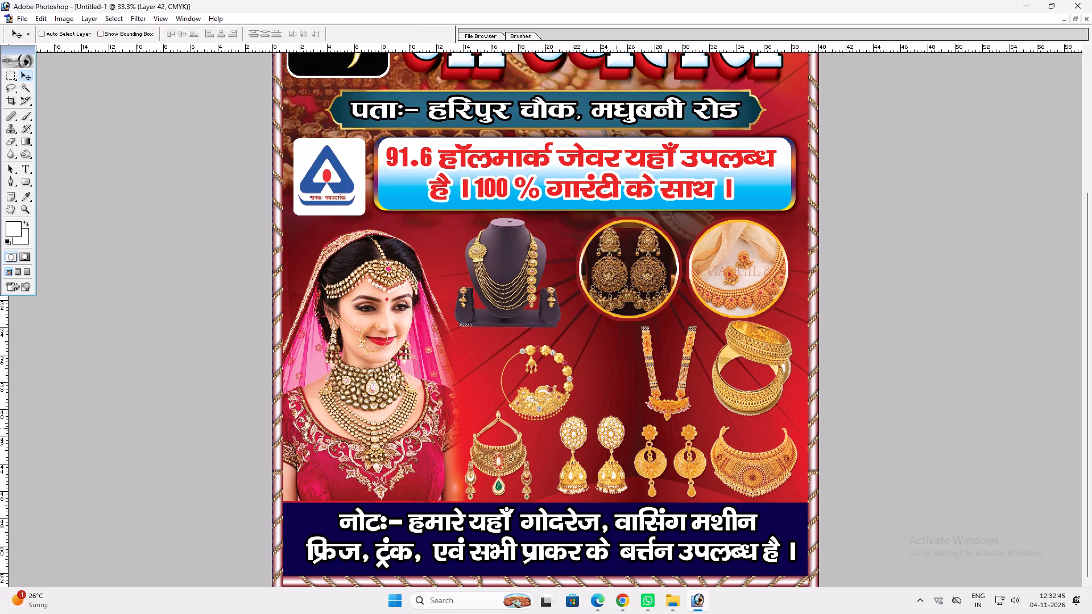
Delete the pair of round disc drop earrings from the bottom jewellery row.
{"action": "left_click", "coordinate": [617, 428], "text": "ctrl"}
{"action": "left_click", "coordinate": [693, 463], "text": "ctrl"}
{"action": "key", "text": "alt+l"}
{"action": "key", "text": "alt+l"}
{"action": "key", "text": "alt+l"}
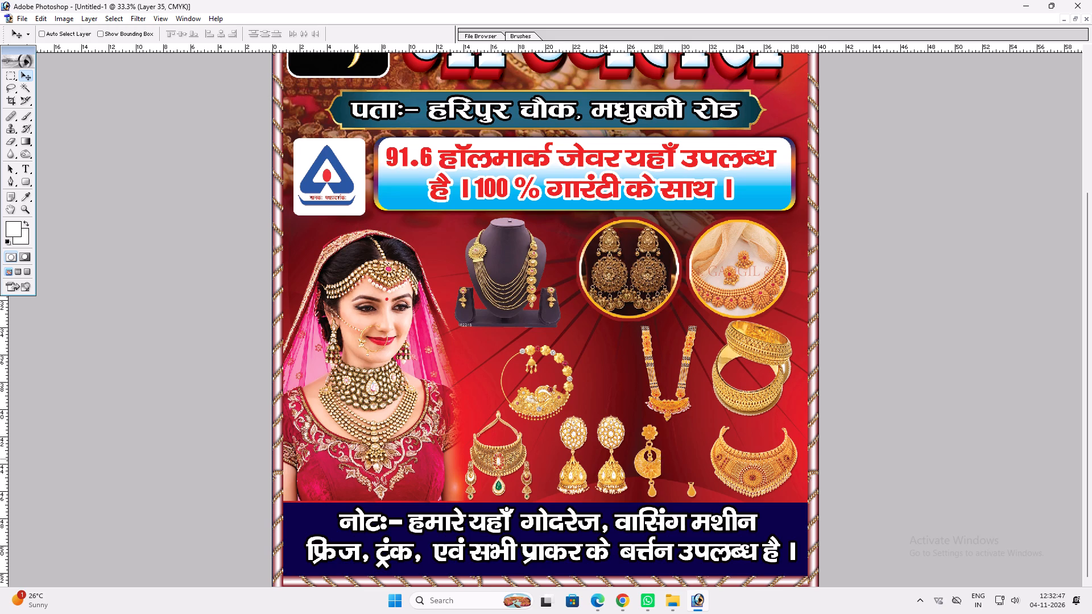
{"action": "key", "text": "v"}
Move the jhumka earrings closer to the small necklace set with the green pendant.
{"action": "left_click", "coordinate": [577, 435], "text": "ctrl"}
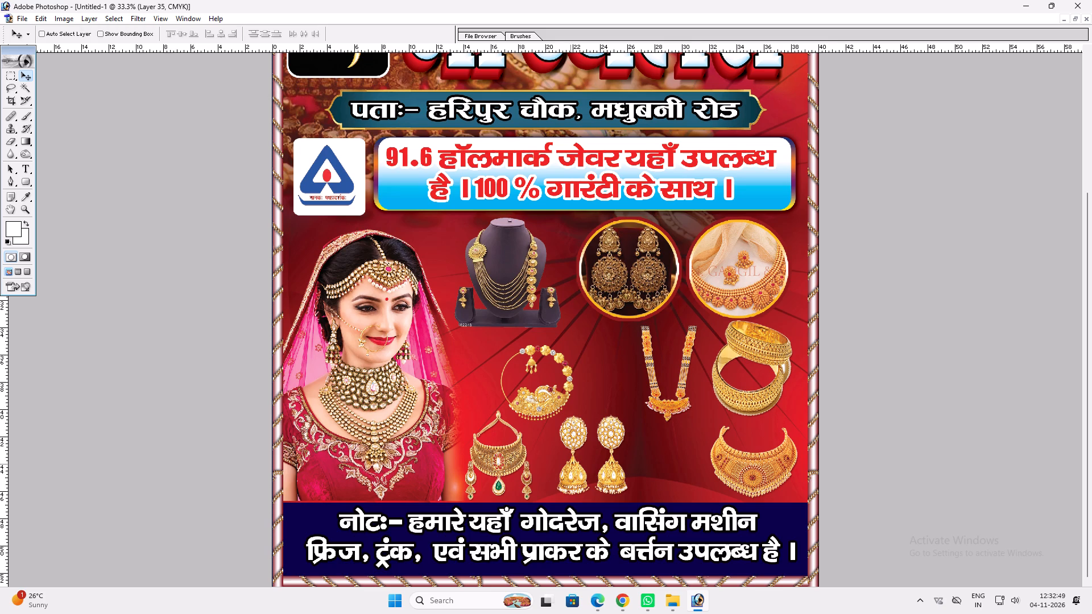
{"action": "left_click", "coordinate": [572, 465], "text": "ctrl"}
{"action": "left_click_drag", "start_coordinate": [572, 465], "coordinate": [552, 457]}
Move the gold choker necklace beside the jhumka earrings in the bottom row.
{"action": "left_click", "coordinate": [498, 486], "text": "ctrl+shift"}
{"action": "left_click", "coordinate": [750, 476], "text": "ctrl"}
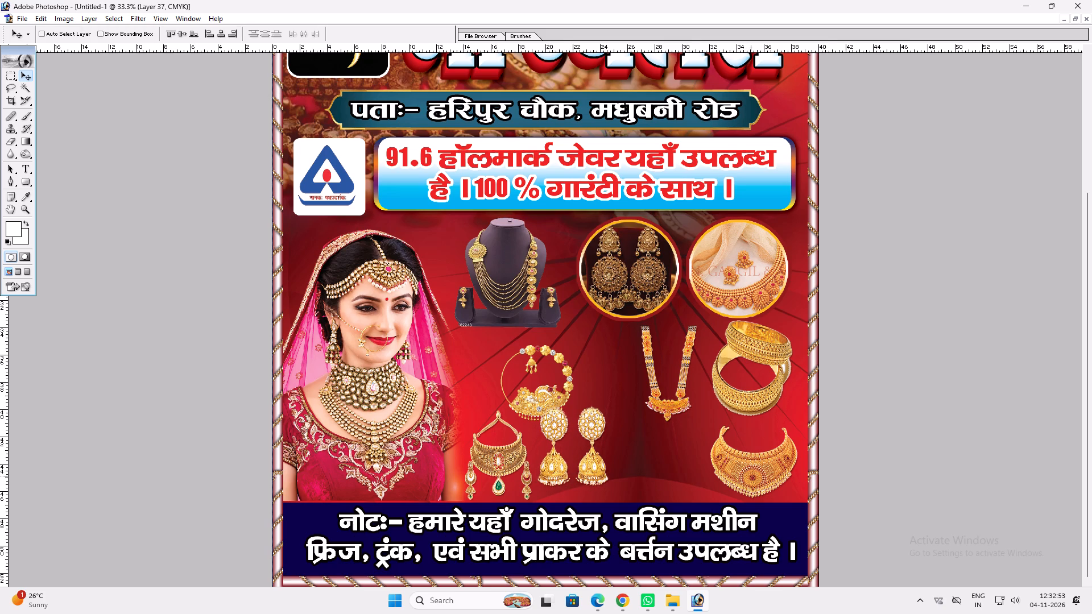
{"action": "left_click_drag", "start_coordinate": [746, 476], "coordinate": [653, 468]}
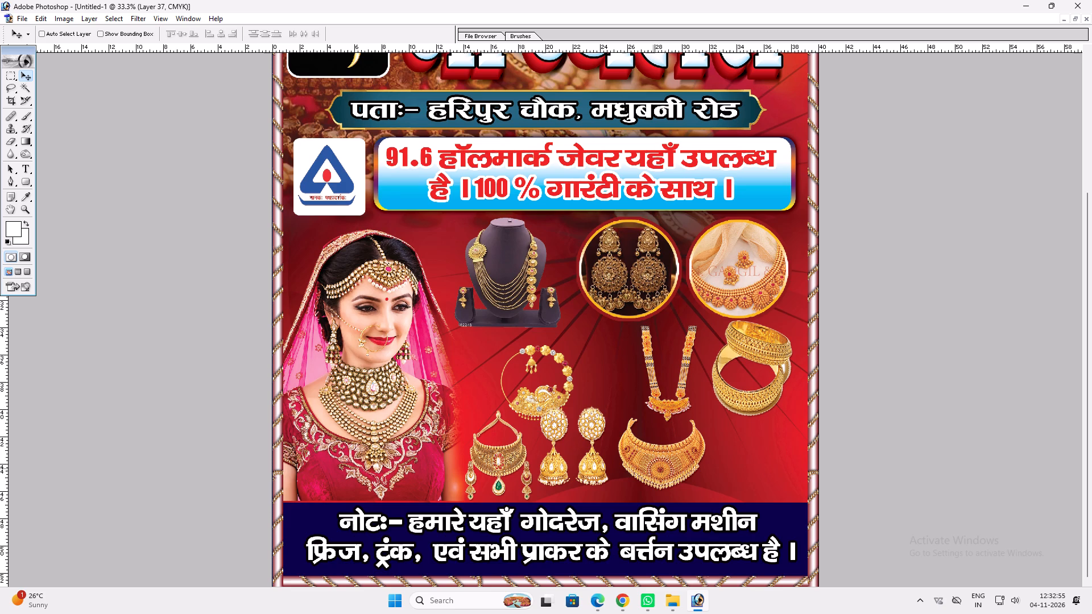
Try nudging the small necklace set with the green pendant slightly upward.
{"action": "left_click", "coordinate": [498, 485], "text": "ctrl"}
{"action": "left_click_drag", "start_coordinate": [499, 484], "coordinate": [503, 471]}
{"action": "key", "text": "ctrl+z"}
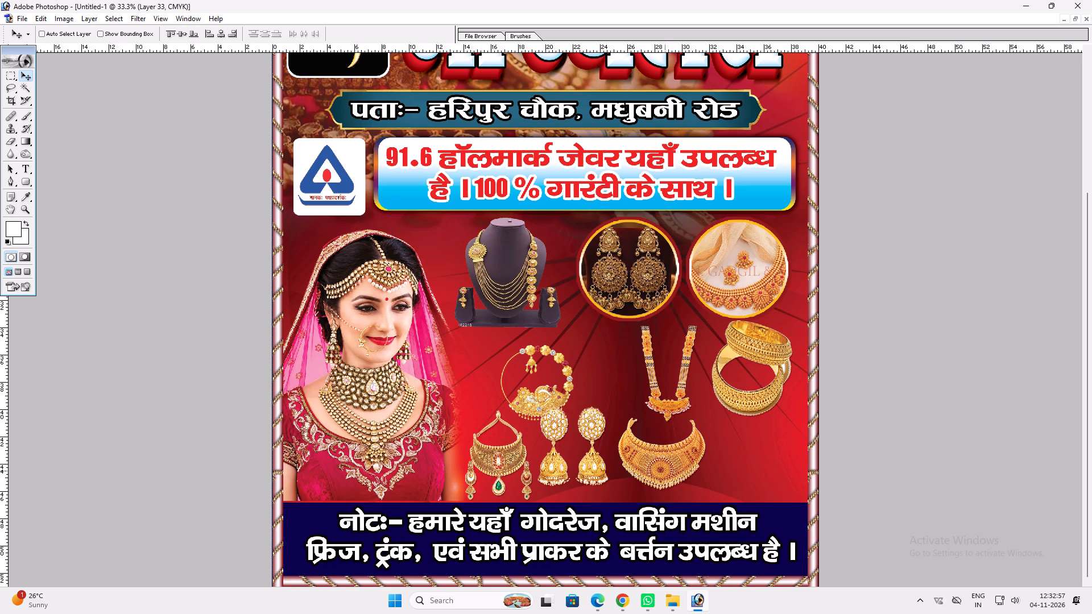
Link the small necklace set, jhumka earrings and choker, and enlarge them together to fill the bottom row beside the bride.
{"action": "left_click", "coordinate": [661, 470], "text": "ctrl+shift"}
{"action": "left_click_drag", "start_coordinate": [661, 470], "coordinate": [659, 459]}
{"action": "key", "text": "ctrl+t"}
{"action": "left_click_drag", "start_coordinate": [701, 489], "coordinate": [726, 491], "text": "shift"}
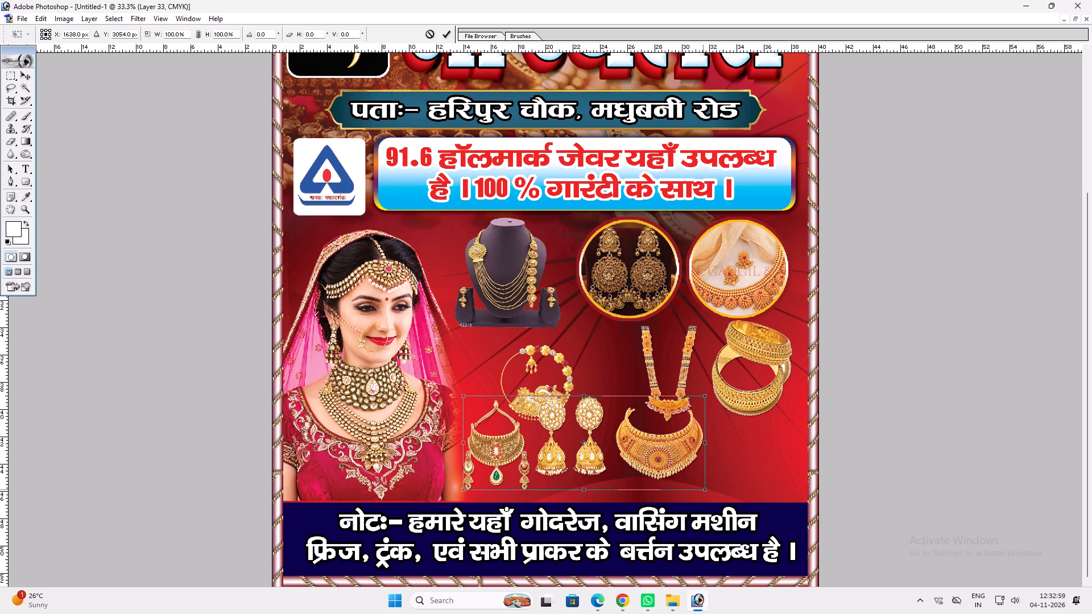
{"action": "left_click_drag", "start_coordinate": [726, 491], "coordinate": [729, 491], "text": "shift"}
{"action": "left_click_drag", "start_coordinate": [730, 470], "coordinate": [789, 467], "text": "shift"}
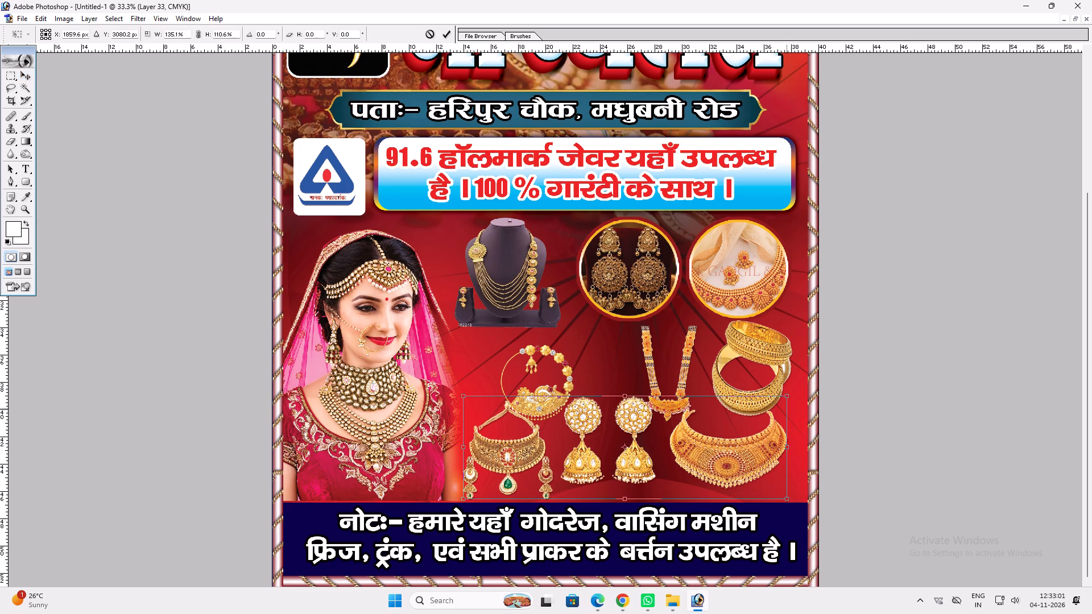
{"action": "left_click_drag", "start_coordinate": [788, 396], "coordinate": [781, 406], "text": "shift"}
{"action": "left_click_drag", "start_coordinate": [777, 441], "coordinate": [799, 443], "text": "shift"}
{"action": "key", "text": "shift+Return"}
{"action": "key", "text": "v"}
{"action": "left_click_drag", "start_coordinate": [774, 443], "coordinate": [775, 448]}
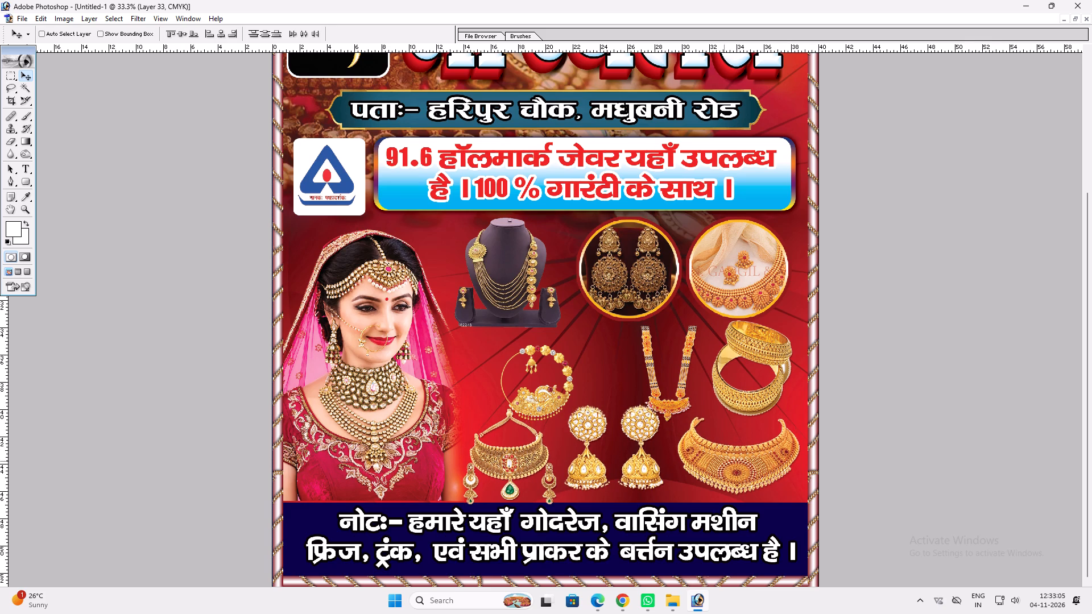
Shrink the linked bottom-row jewellery slightly from its lower-left corner to clear the bride and the dark note strip.
{"action": "key", "text": "ctrl+t"}
{"action": "left_click_drag", "start_coordinate": [462, 504], "coordinate": [472, 496], "text": "shift"}
{"action": "key", "text": "shift+Return"}
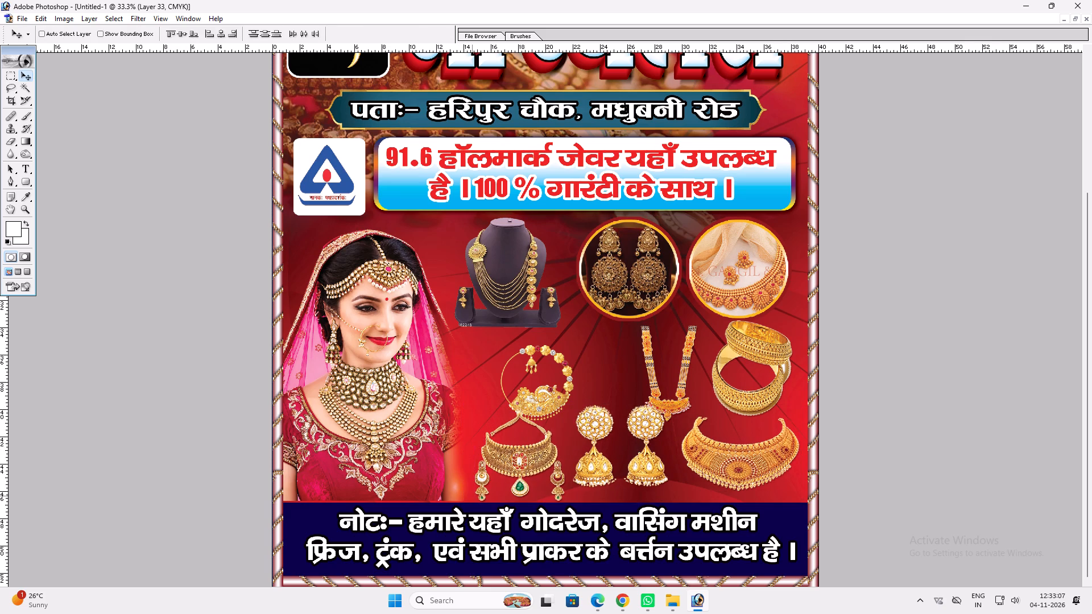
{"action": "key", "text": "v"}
Move the nose ring between the necklace bust and the green-pendant necklace set, and enlarge it slightly.
{"action": "left_click", "coordinate": [555, 400], "text": "ctrl"}
{"action": "left_click_drag", "start_coordinate": [555, 400], "coordinate": [528, 388]}
{"action": "key", "text": "ctrl+t"}
{"action": "left_click", "coordinate": [546, 339], "text": "shift"}
{"action": "key", "text": "shift+Return"}
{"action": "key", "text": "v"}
Scale down the long hanging necklace so it clears the jhumka earrings below it.
{"action": "left_click", "coordinate": [669, 406], "text": "ctrl"}
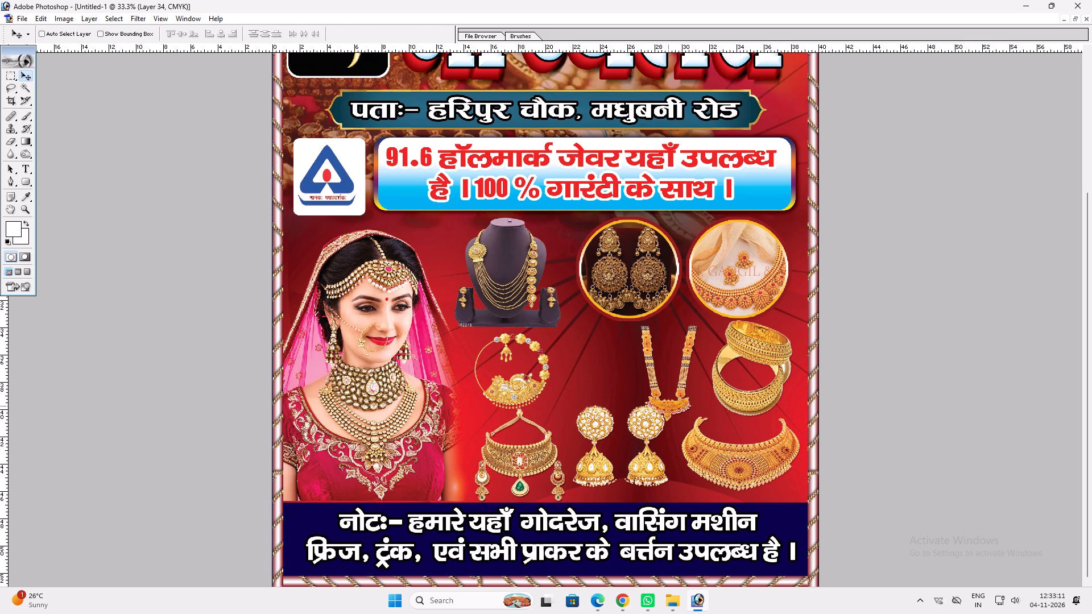
{"action": "key", "text": "ctrl+t"}
{"action": "left_click_drag", "start_coordinate": [694, 416], "coordinate": [684, 397], "text": "shift"}
{"action": "key", "text": "shift+Return"}
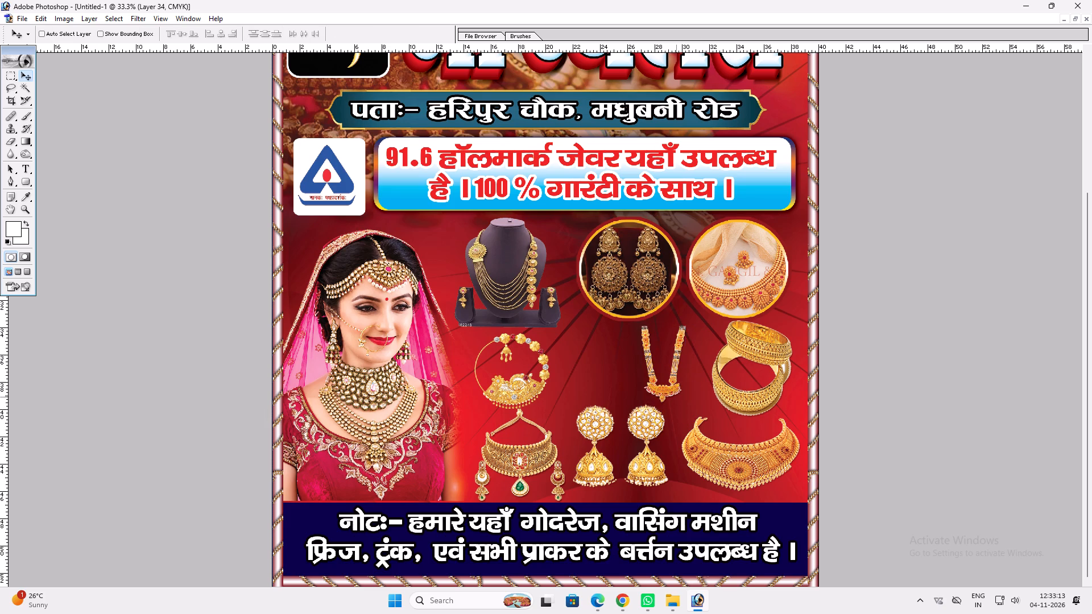
Move the long hanging necklace slightly down and across, closer to the gold bangles.
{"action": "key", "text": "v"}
{"action": "left_click_drag", "start_coordinate": [667, 389], "coordinate": [665, 396]}
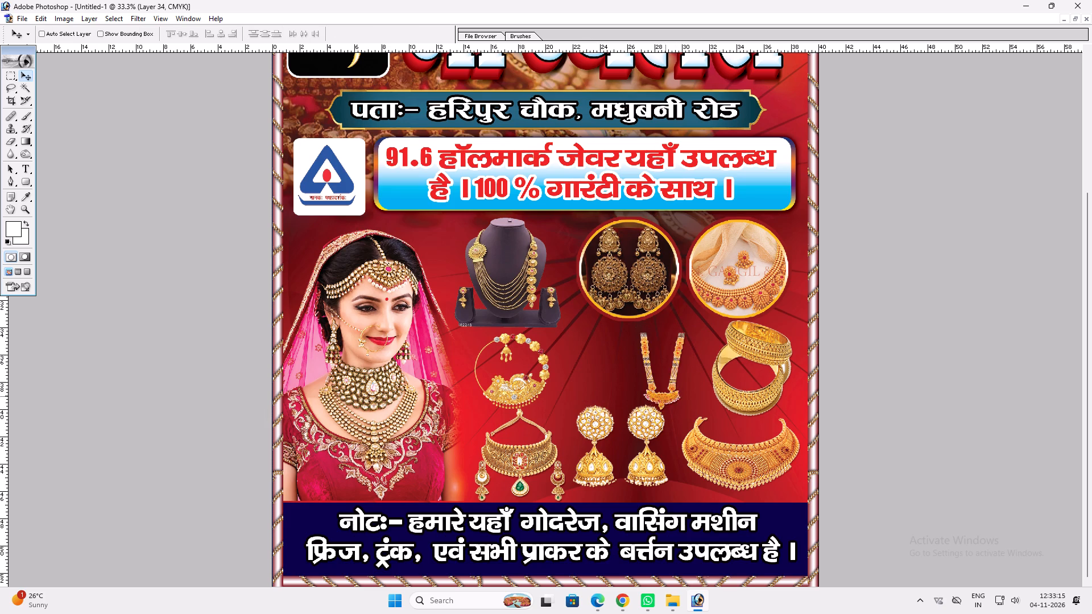
{"action": "left_click_drag", "start_coordinate": [665, 396], "coordinate": [680, 396]}
Reshape the two linked round jewellery pictures to about 102% width and 90% height.
{"action": "left_click", "coordinate": [635, 301], "text": "ctrl"}
{"action": "key", "text": "ctrl+t"}
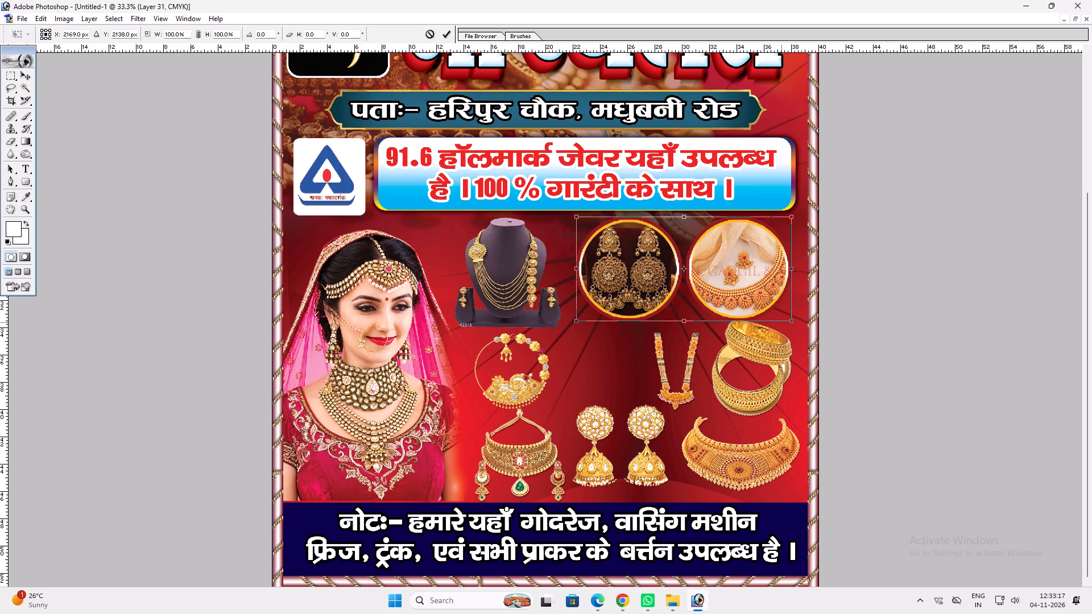
{"action": "key", "text": "ctrl+t"}
{"action": "left_click_drag", "start_coordinate": [793, 322], "coordinate": [768, 306], "text": "shift"}
{"action": "left_click_drag", "start_coordinate": [767, 272], "coordinate": [795, 273], "text": "shift"}
{"action": "left_click", "coordinate": [793, 308], "text": "shift"}
{"action": "left_click_drag", "start_coordinate": [784, 309], "coordinate": [777, 313], "text": "shift"}
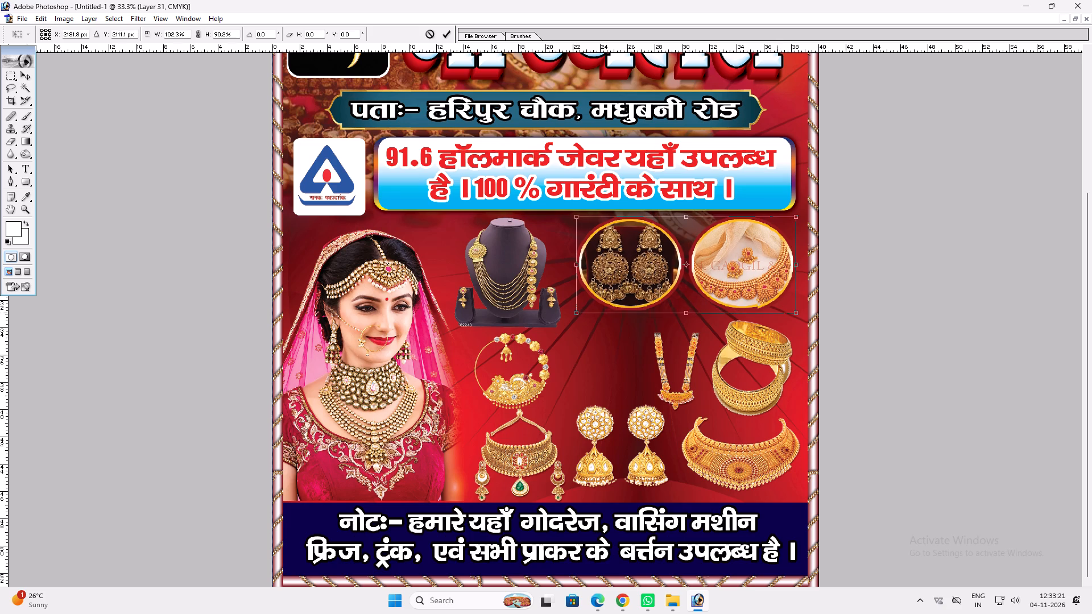
{"action": "key", "text": "shift+Return"}
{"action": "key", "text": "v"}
Reduce the height of the necklace bust and widen it slightly so it matches the two round pictures beside it.
{"action": "left_click", "coordinate": [526, 284], "text": "ctrl"}
{"action": "key", "text": "ctrl+t"}
{"action": "left_click_drag", "start_coordinate": [559, 325], "coordinate": [553, 316], "text": "shift"}
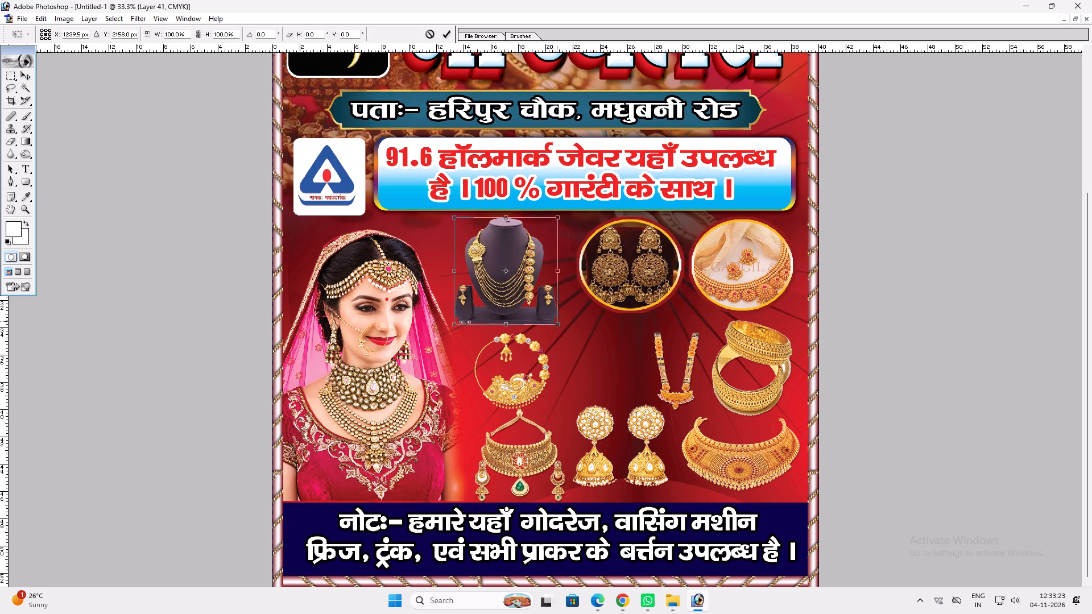
{"action": "left_click_drag", "start_coordinate": [551, 295], "coordinate": [560, 292], "text": "shift"}
{"action": "key", "text": "shift+Return"}
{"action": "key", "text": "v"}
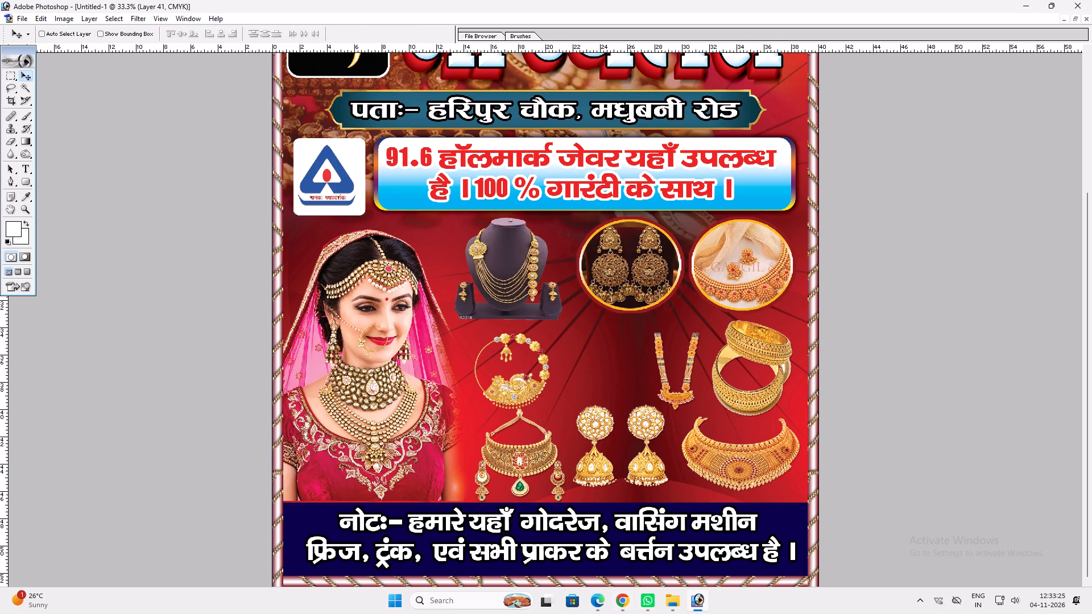
Copy the multi-strand chain necklace from the jewellery strip document into the banner, and return to the maximized banner.
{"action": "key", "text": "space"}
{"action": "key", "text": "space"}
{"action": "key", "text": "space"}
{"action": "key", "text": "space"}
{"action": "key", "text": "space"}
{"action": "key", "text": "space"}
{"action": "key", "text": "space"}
{"action": "left_click_drag", "start_coordinate": [595, 372], "coordinate": [592, 367]}
{"action": "right_click_drag", "start_coordinate": [586, 363], "coordinate": [598, 366]}
{"action": "left_click", "coordinate": [608, 371]}
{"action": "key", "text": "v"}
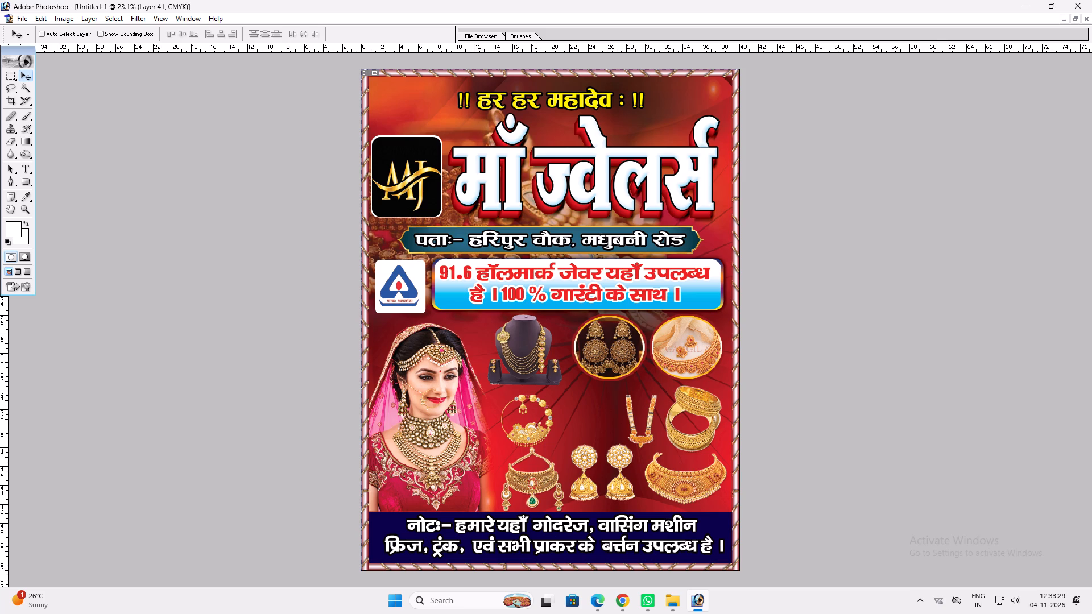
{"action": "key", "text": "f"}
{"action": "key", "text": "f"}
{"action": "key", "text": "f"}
{"action": "left_click", "coordinate": [151, 250]}
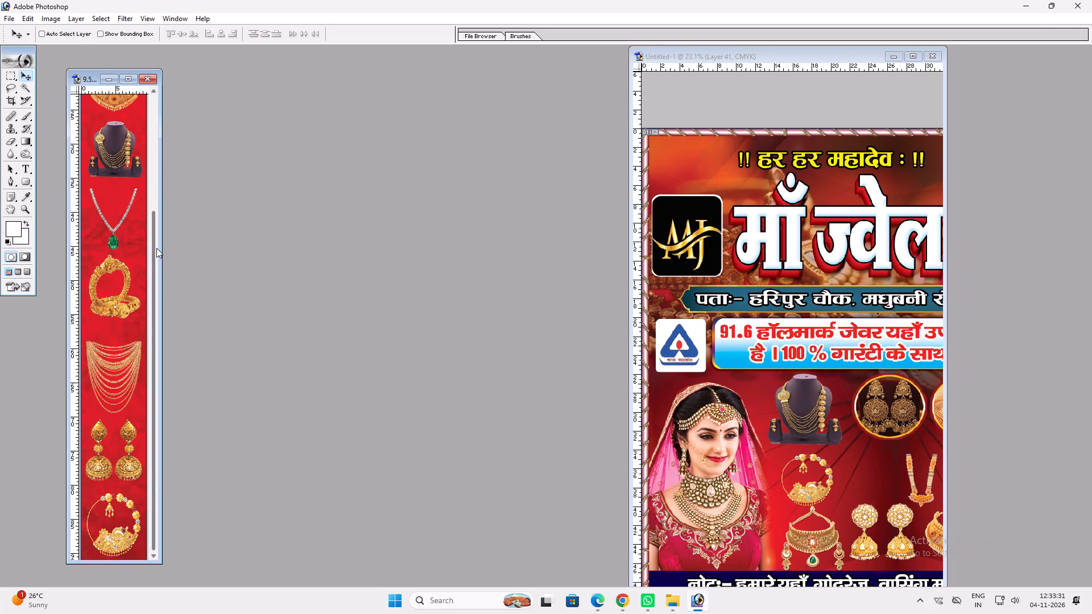
{"action": "left_click", "coordinate": [123, 321]}
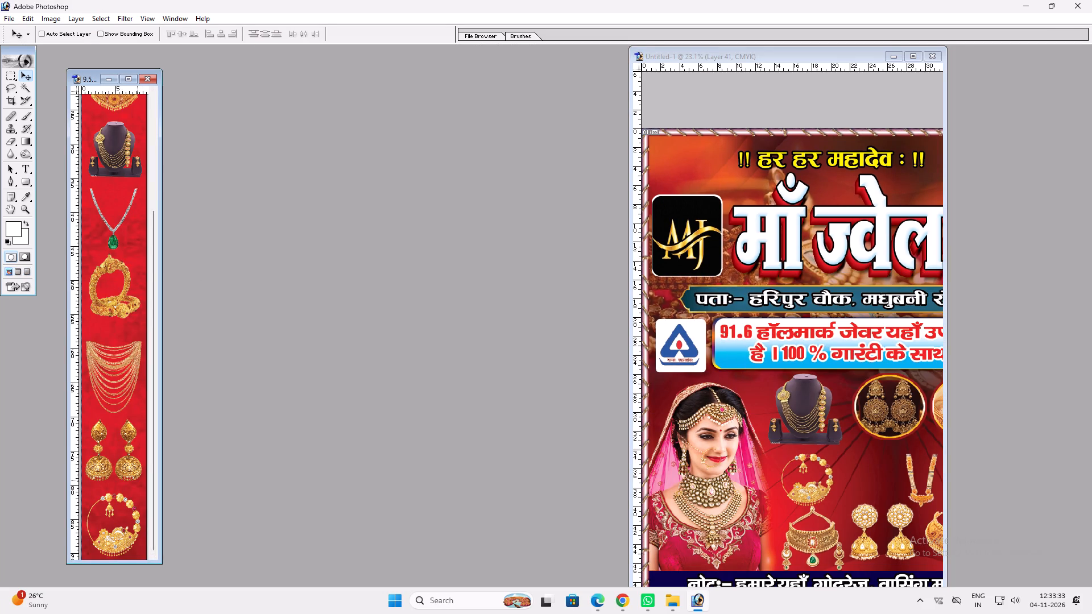
{"action": "left_click", "coordinate": [122, 312], "text": "ctrl"}
{"action": "left_click_drag", "start_coordinate": [122, 309], "coordinate": [123, 265]}
{"action": "key", "text": "ctrl+z"}
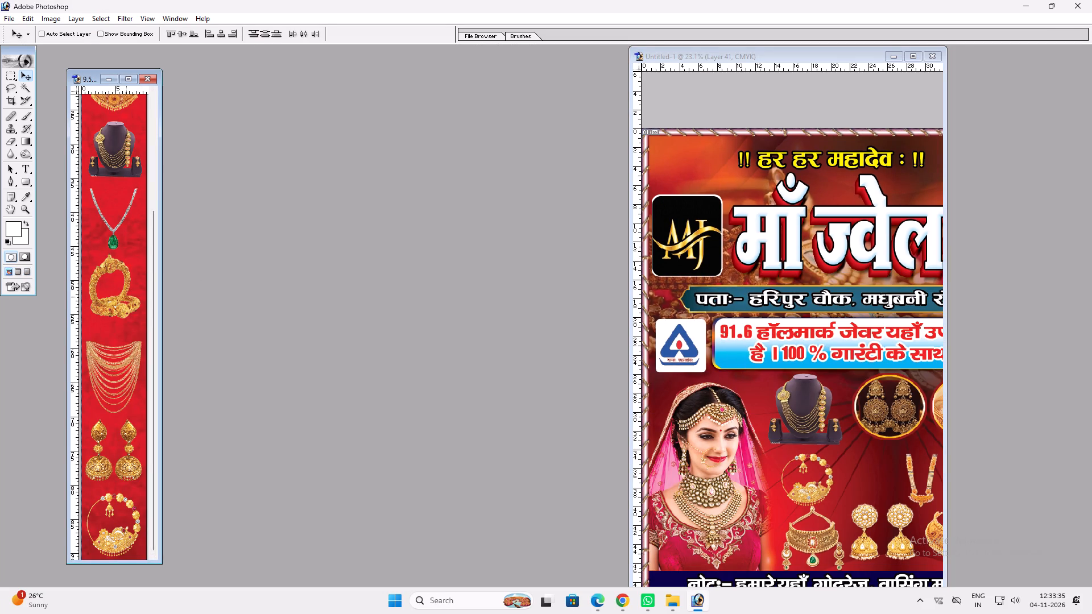
{"action": "left_click", "coordinate": [122, 363], "text": "ctrl"}
{"action": "left_click_drag", "start_coordinate": [122, 364], "coordinate": [123, 342]}
{"action": "key", "text": "ctrl+z"}
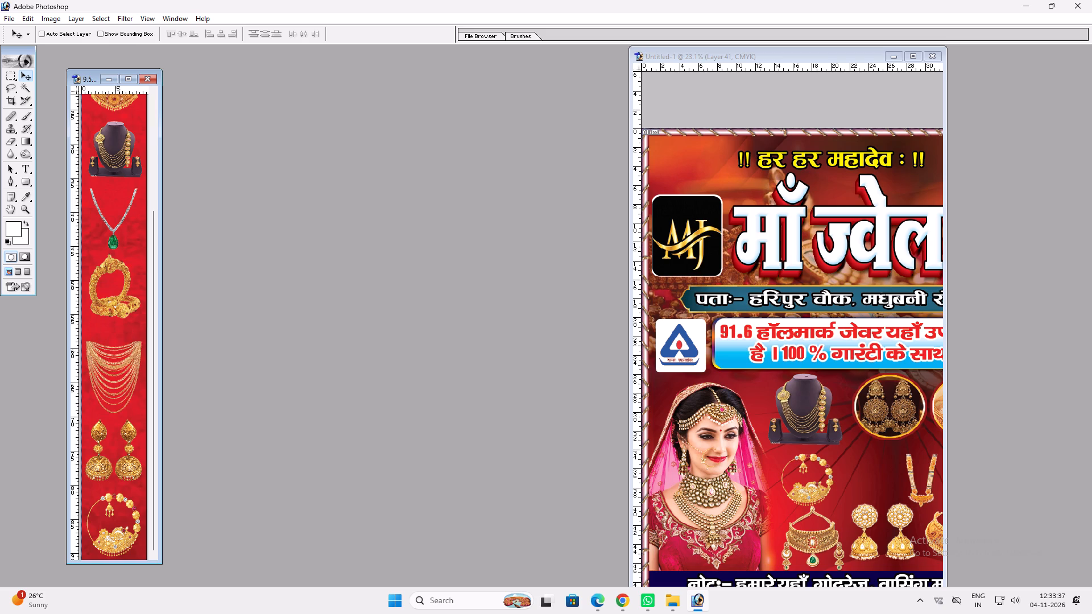
{"action": "left_click_drag", "start_coordinate": [115, 352], "coordinate": [724, 371]}
{"action": "left_click", "coordinate": [913, 60]}
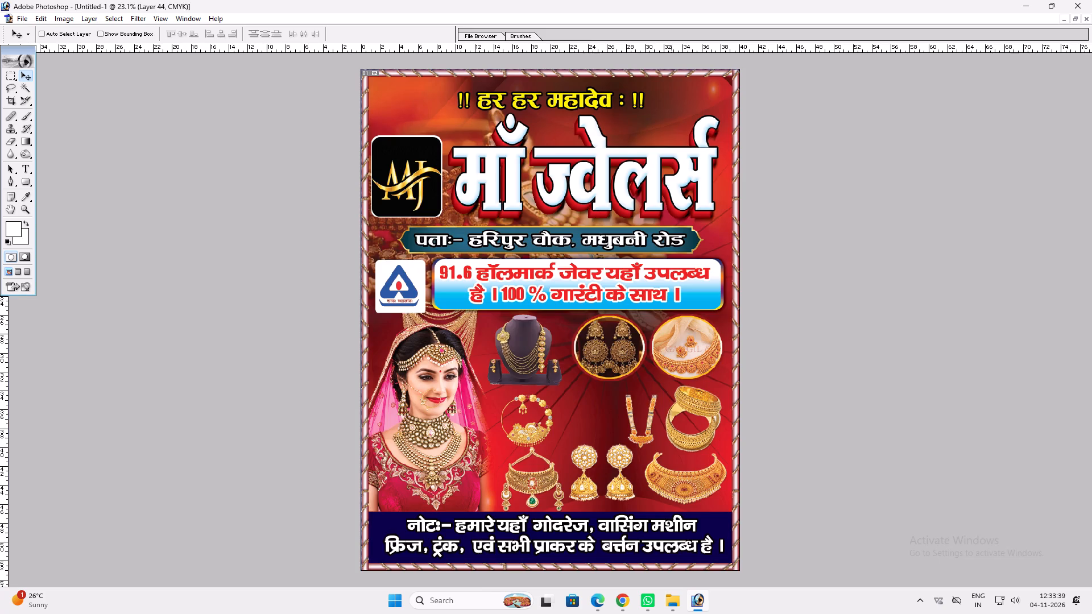
Move the multi-strand chain necklace between the nose ring and the long hanging necklace, and scale it down.
{"action": "left_click_drag", "start_coordinate": [508, 404], "coordinate": [648, 442]}
{"action": "left_click_drag", "start_coordinate": [615, 372], "coordinate": [622, 387]}
{"action": "key", "text": "ctrl+t"}
{"action": "left_click_drag", "start_coordinate": [621, 345], "coordinate": [617, 358], "text": "shift"}
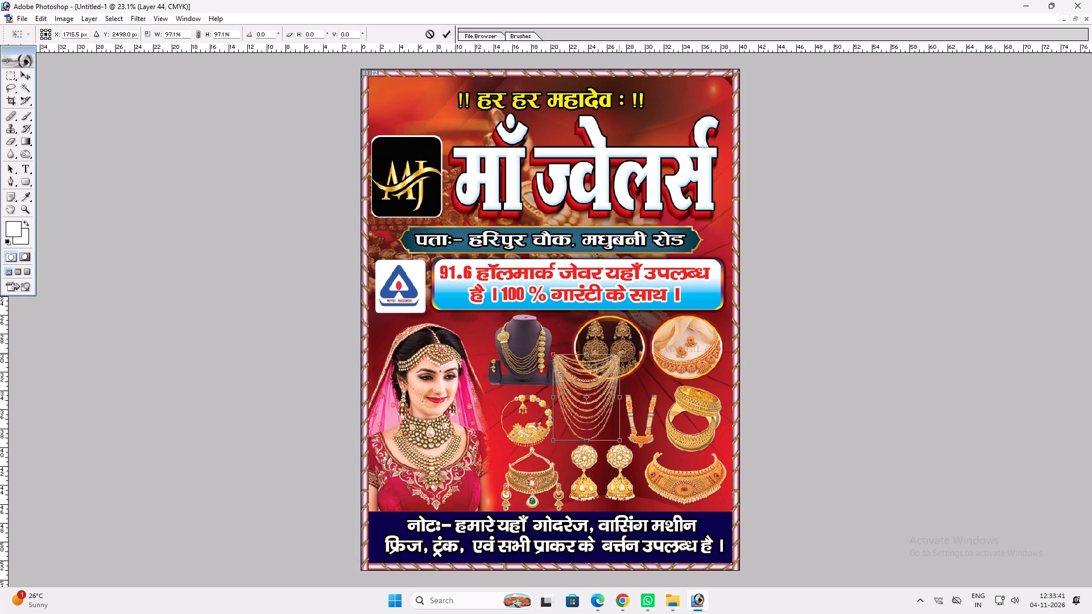
{"action": "left_click_drag", "start_coordinate": [617, 358], "coordinate": [614, 364], "text": "shift"}
{"action": "key", "text": "shift+Return"}
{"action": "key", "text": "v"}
{"action": "left_click_drag", "start_coordinate": [587, 374], "coordinate": [581, 387]}
Shrink the multi-strand chain necklace further, place it above the jhumka earrings, and widen it to about 110%.
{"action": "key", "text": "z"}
{"action": "left_click_drag", "start_coordinate": [513, 356], "coordinate": [706, 541]}
{"action": "key", "text": "ctrl+t"}
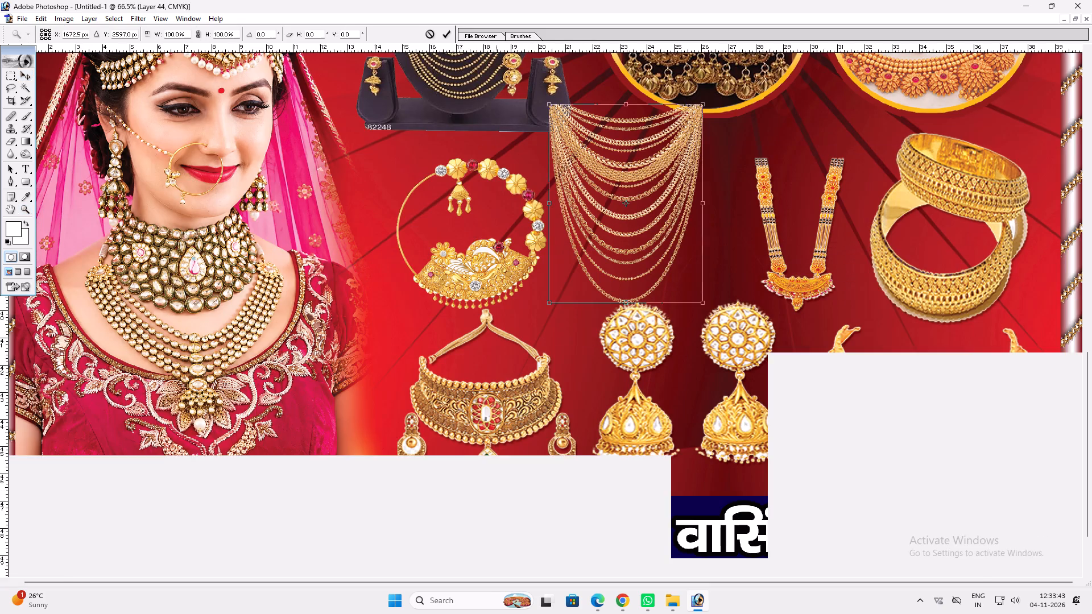
{"action": "left_click_drag", "start_coordinate": [628, 111], "coordinate": [626, 119], "text": "alt+shift"}
{"action": "left_click_drag", "start_coordinate": [705, 115], "coordinate": [686, 134], "text": "alt+shift"}
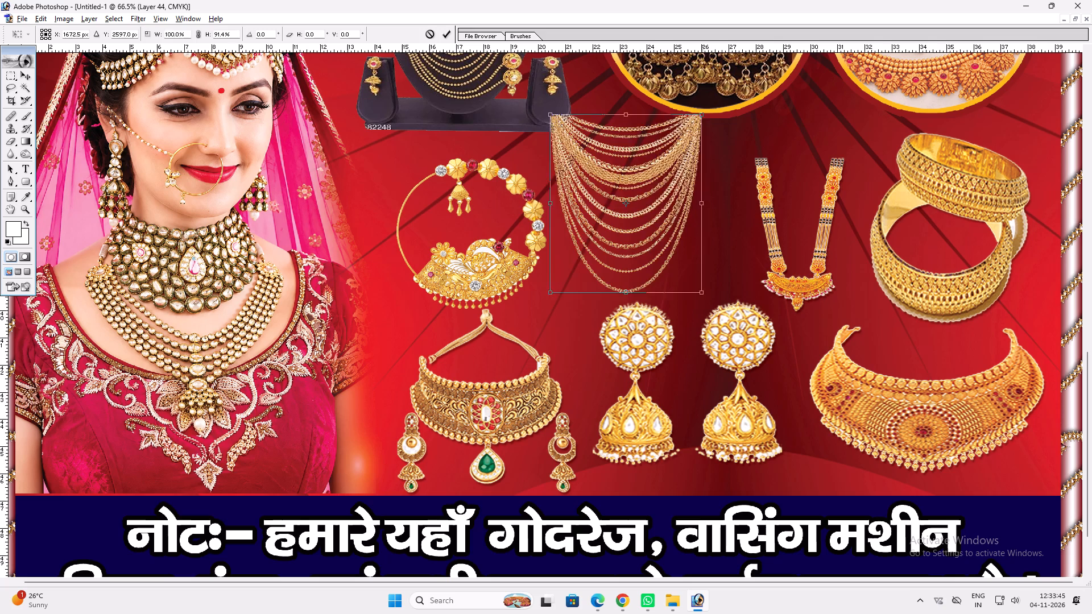
{"action": "left_click_drag", "start_coordinate": [686, 134], "coordinate": [686, 134], "text": "alt+shift"}
{"action": "key", "text": "shift+Return"}
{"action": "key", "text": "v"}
{"action": "left_click_drag", "start_coordinate": [613, 176], "coordinate": [640, 189]}
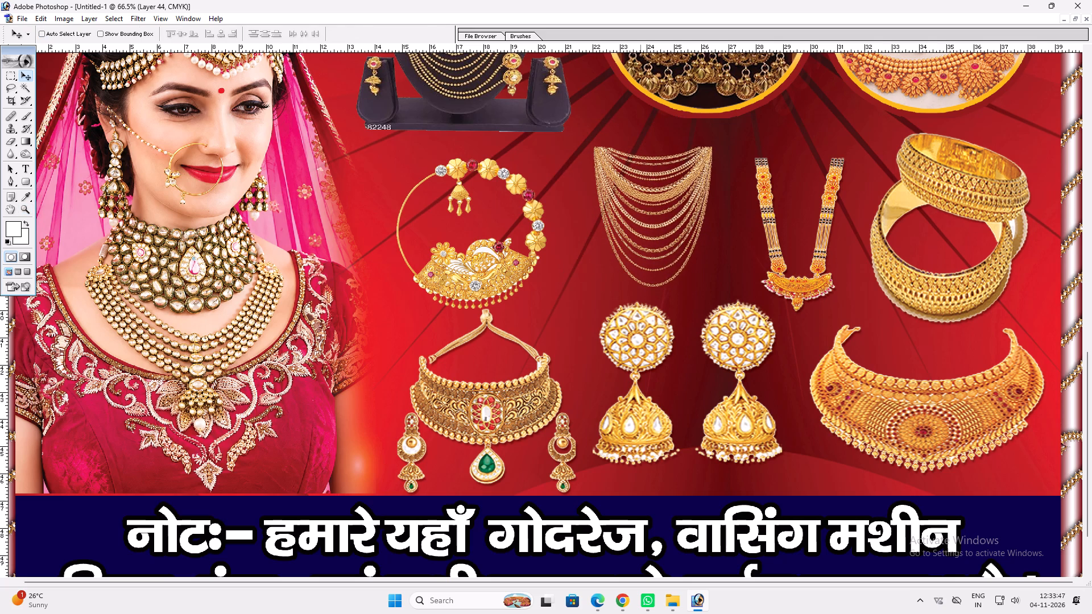
{"action": "left_click_drag", "start_coordinate": [640, 189], "coordinate": [642, 189]}
{"action": "key", "text": "ctrl+t"}
{"action": "left_click_drag", "start_coordinate": [713, 189], "coordinate": [718, 188], "text": "shift"}
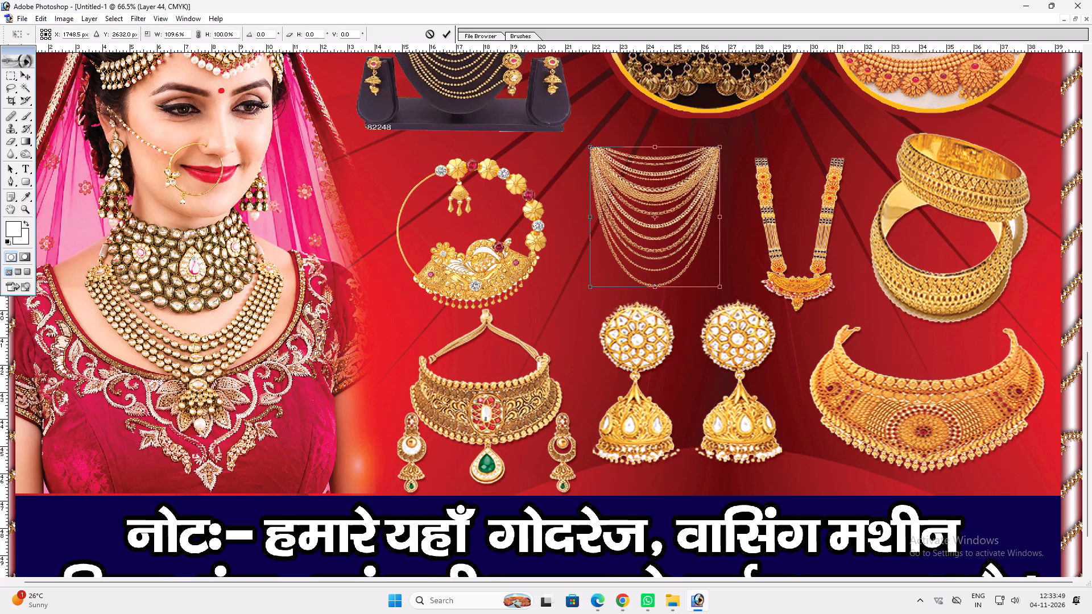
{"action": "key", "text": "Return"}
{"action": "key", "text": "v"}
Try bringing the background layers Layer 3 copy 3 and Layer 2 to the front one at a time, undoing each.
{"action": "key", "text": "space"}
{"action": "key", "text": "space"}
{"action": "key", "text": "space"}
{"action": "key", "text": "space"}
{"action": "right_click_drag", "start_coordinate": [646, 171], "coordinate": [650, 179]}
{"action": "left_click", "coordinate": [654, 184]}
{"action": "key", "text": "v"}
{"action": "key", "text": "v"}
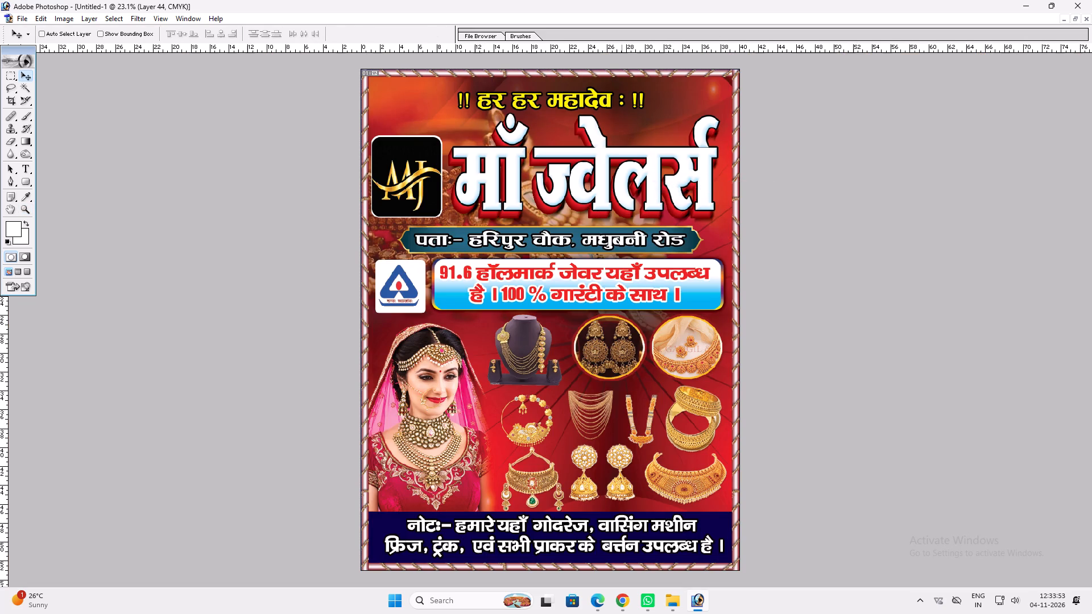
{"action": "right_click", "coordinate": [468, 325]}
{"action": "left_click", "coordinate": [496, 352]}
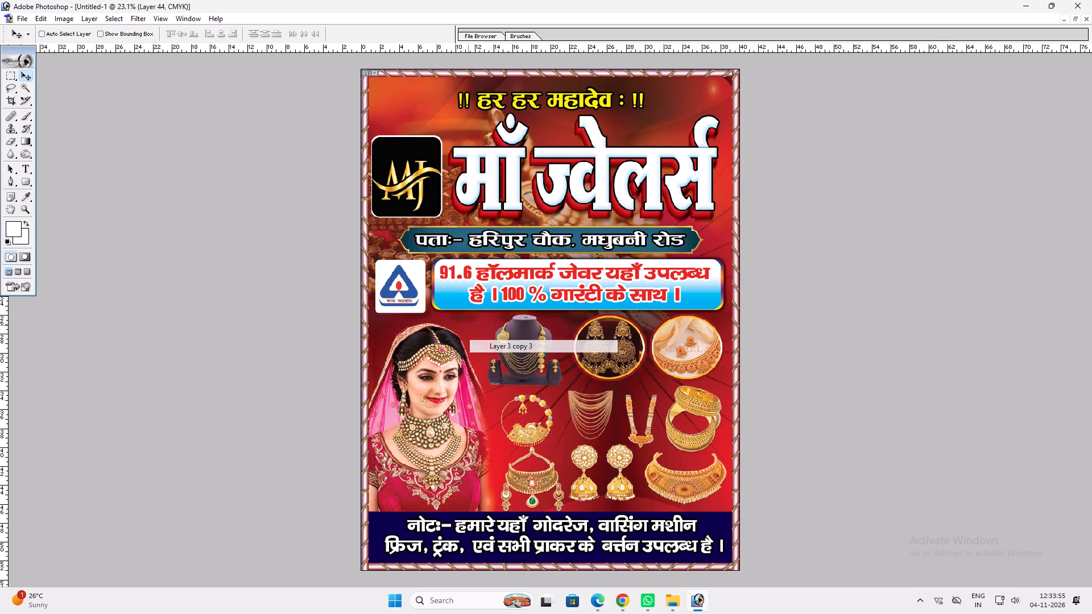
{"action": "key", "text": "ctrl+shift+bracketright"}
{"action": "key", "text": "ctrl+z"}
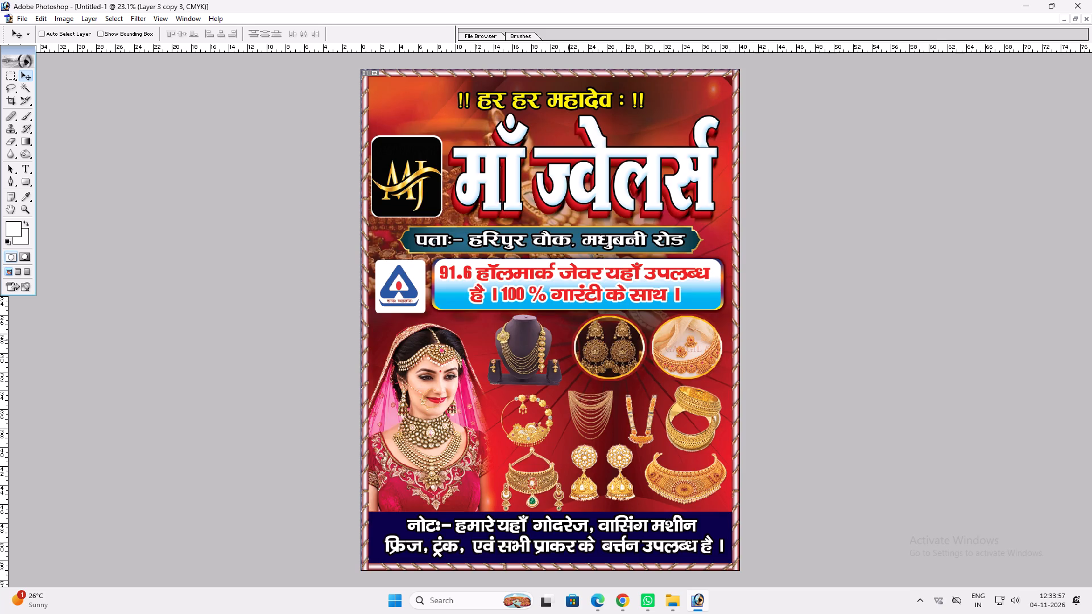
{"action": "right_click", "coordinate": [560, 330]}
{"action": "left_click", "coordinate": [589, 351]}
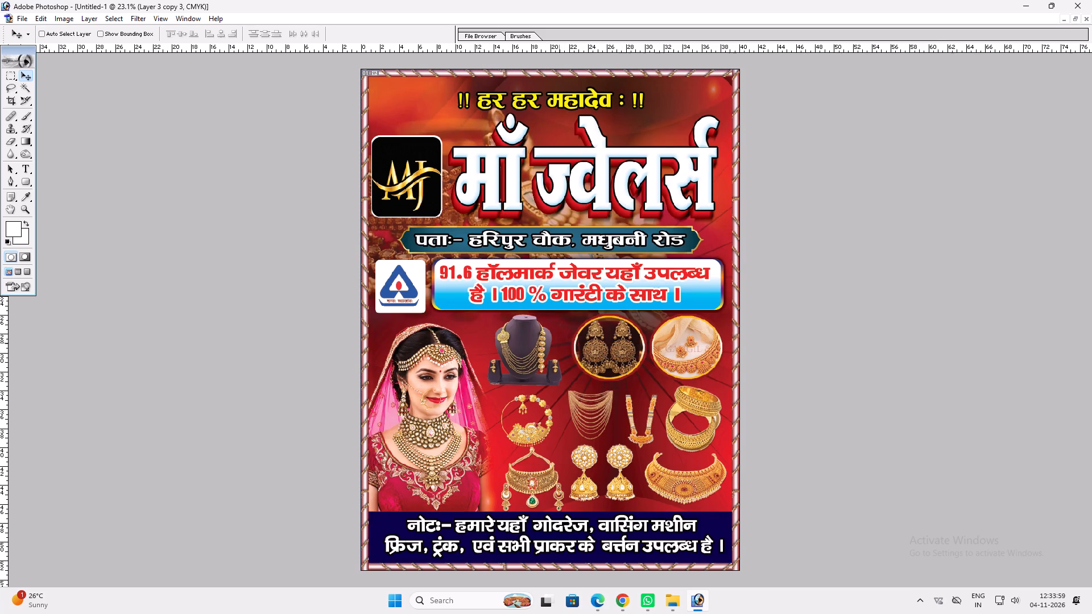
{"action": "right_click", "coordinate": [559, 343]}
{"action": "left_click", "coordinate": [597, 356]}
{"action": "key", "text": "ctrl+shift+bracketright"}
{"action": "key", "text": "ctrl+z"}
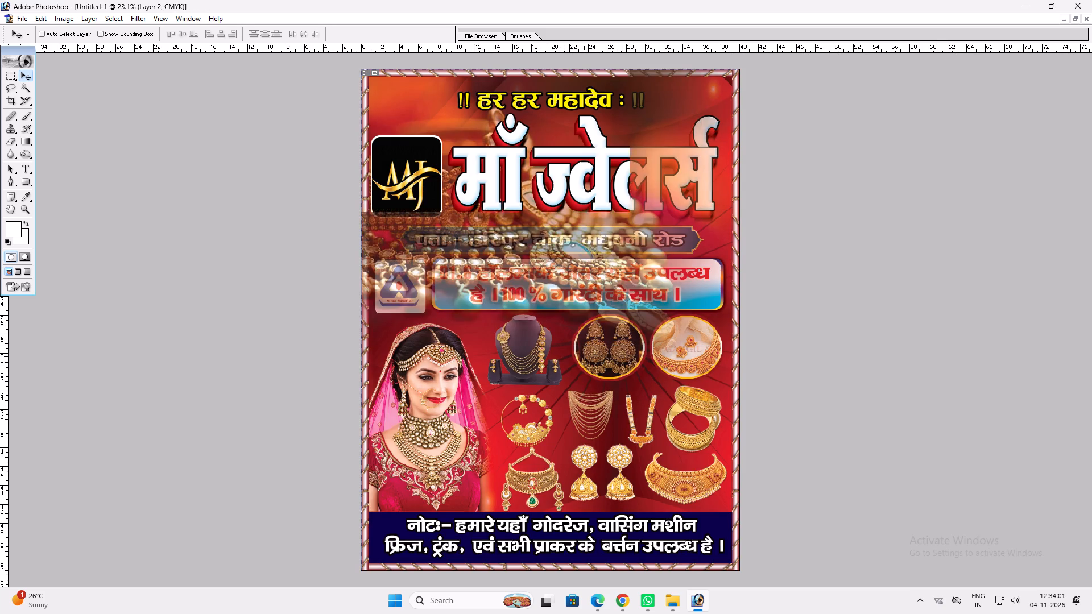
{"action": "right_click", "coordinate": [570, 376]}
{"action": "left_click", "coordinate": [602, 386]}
Duplicate the white नोटः text upward from the dark note strip, over the lower jewellery rows.
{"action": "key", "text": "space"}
{"action": "key", "text": "ctrl+plus"}
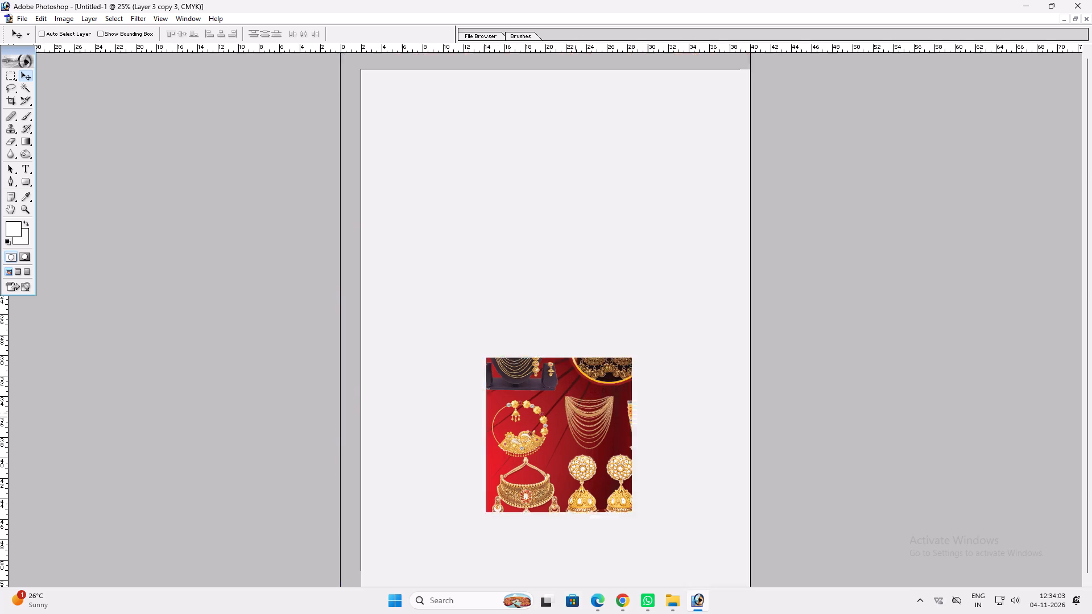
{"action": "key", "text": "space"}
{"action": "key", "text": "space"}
{"action": "left_click_drag", "start_coordinate": [583, 392], "coordinate": [569, 186]}
{"action": "left_click", "coordinate": [577, 537], "text": "ctrl"}
{"action": "left_click_drag", "start_coordinate": [575, 536], "coordinate": [575, 535], "text": "alt"}
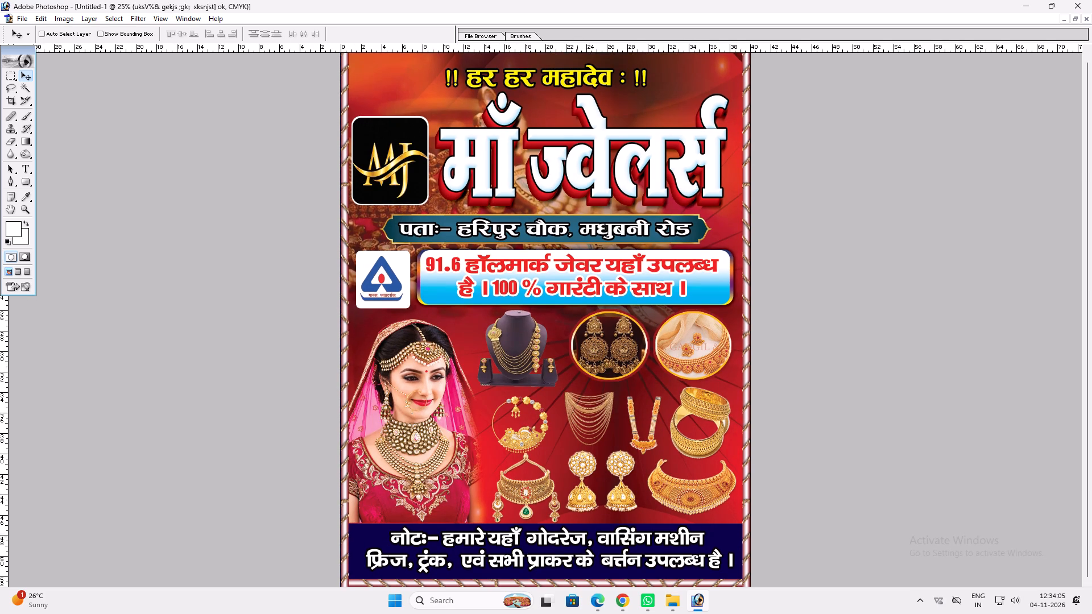
{"action": "left_click_drag", "start_coordinate": [575, 535], "coordinate": [566, 451], "text": "alt"}
{"action": "left_click", "coordinate": [547, 460]}
{"action": "left_click", "coordinate": [547, 459]}
Replace the duplicated note's wording with the proprietor line: प्रो०ः- followed by the proprietor's name.
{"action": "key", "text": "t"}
{"action": "left_click", "coordinate": [547, 458]}
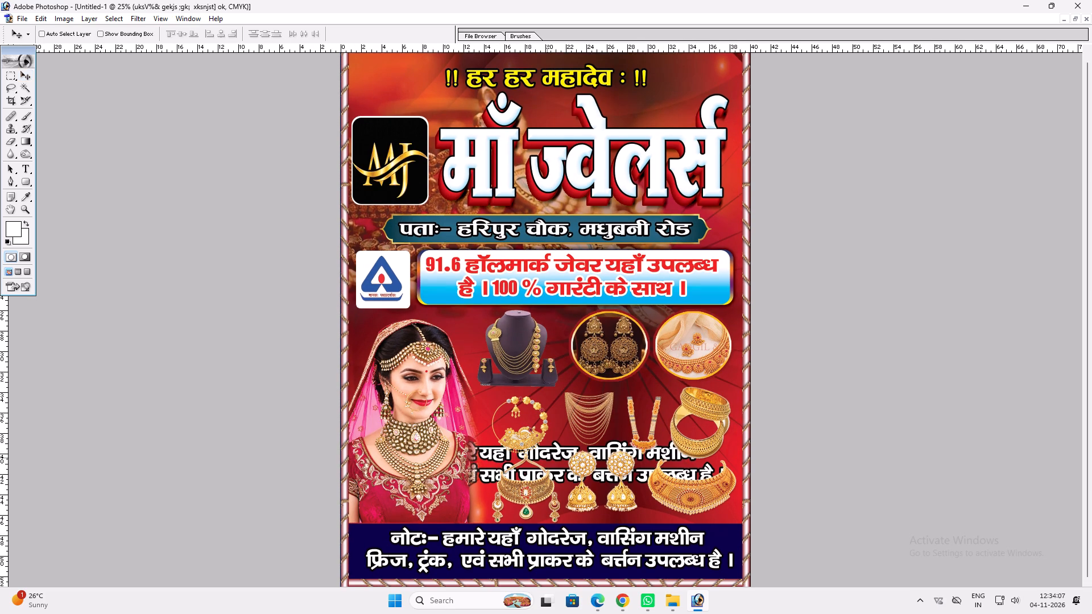
{"action": "key", "text": "ctrl+a"}
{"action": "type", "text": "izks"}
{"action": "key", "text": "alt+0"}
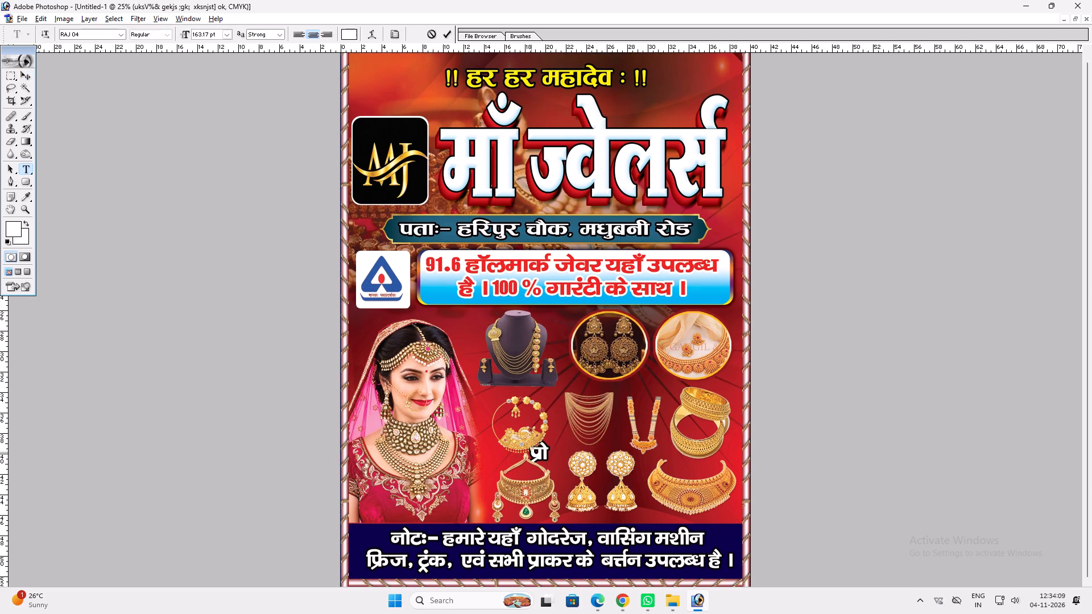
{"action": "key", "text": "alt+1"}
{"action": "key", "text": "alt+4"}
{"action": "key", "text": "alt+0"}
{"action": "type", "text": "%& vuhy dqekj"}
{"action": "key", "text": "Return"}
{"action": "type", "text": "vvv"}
Move the proprietor line to the banner's top-left corner, level with the yellow हर हर महादेव heading.
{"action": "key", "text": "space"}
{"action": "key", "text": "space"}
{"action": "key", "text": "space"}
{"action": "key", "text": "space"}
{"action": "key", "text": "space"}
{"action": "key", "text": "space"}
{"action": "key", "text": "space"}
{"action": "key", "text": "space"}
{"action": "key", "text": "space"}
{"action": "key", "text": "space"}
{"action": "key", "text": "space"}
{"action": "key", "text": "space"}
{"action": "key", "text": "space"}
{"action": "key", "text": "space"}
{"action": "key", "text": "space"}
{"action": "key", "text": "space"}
{"action": "left_click_drag", "start_coordinate": [502, 412], "coordinate": [512, 518]}
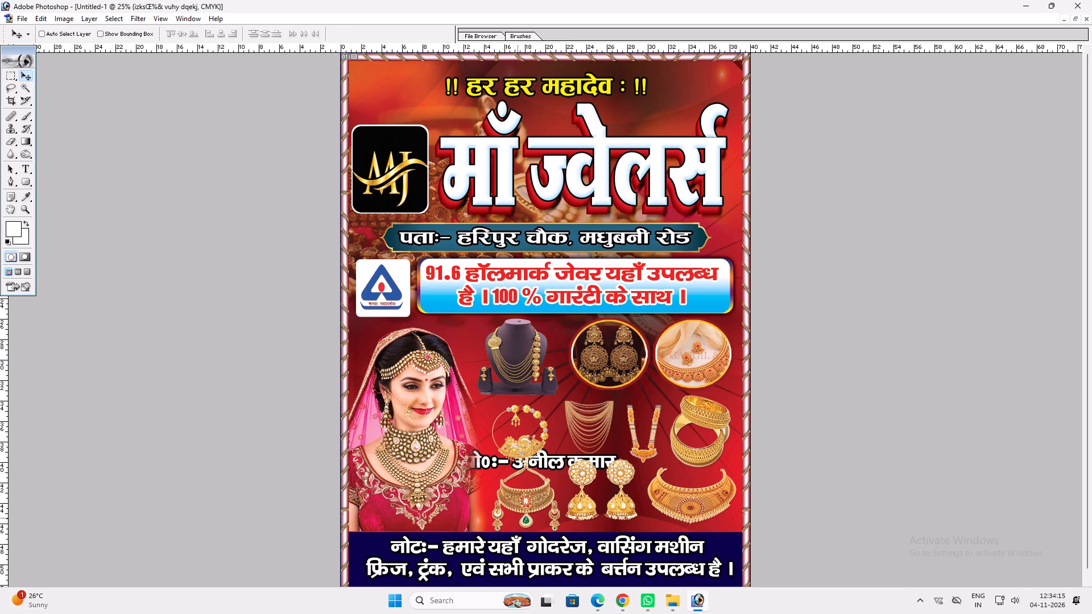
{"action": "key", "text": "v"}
{"action": "left_click_drag", "start_coordinate": [543, 455], "coordinate": [449, 83]}
Break the proprietor text into two lines after प्रो०ः- and shift it above the MJ logo.
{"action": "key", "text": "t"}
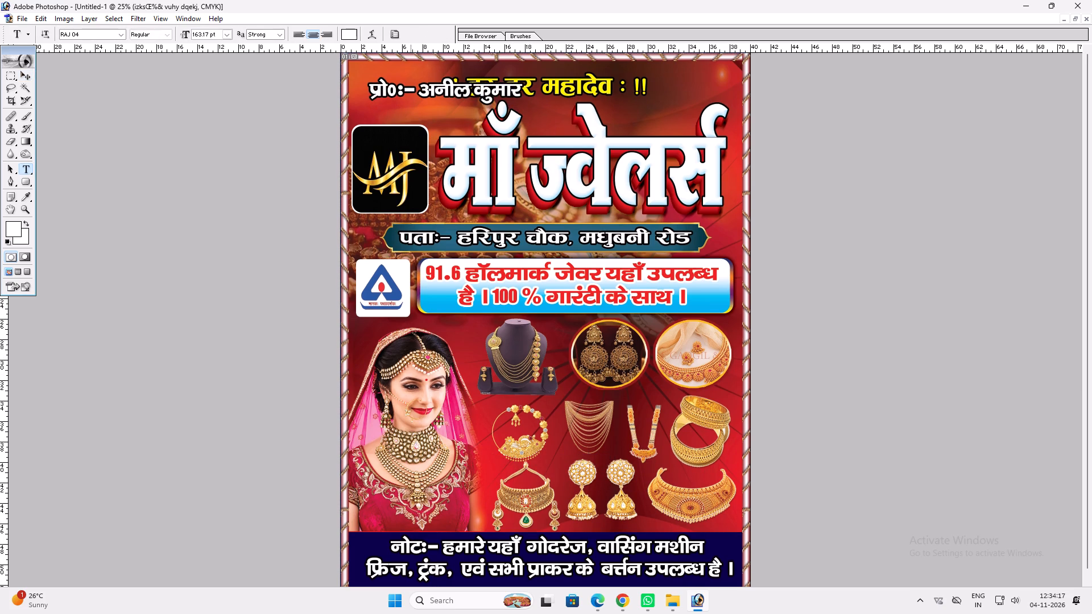
{"action": "left_click", "coordinate": [411, 95]}
{"action": "key", "text": "Return"}
{"action": "left_click_drag", "start_coordinate": [625, 144], "coordinate": [589, 142]}
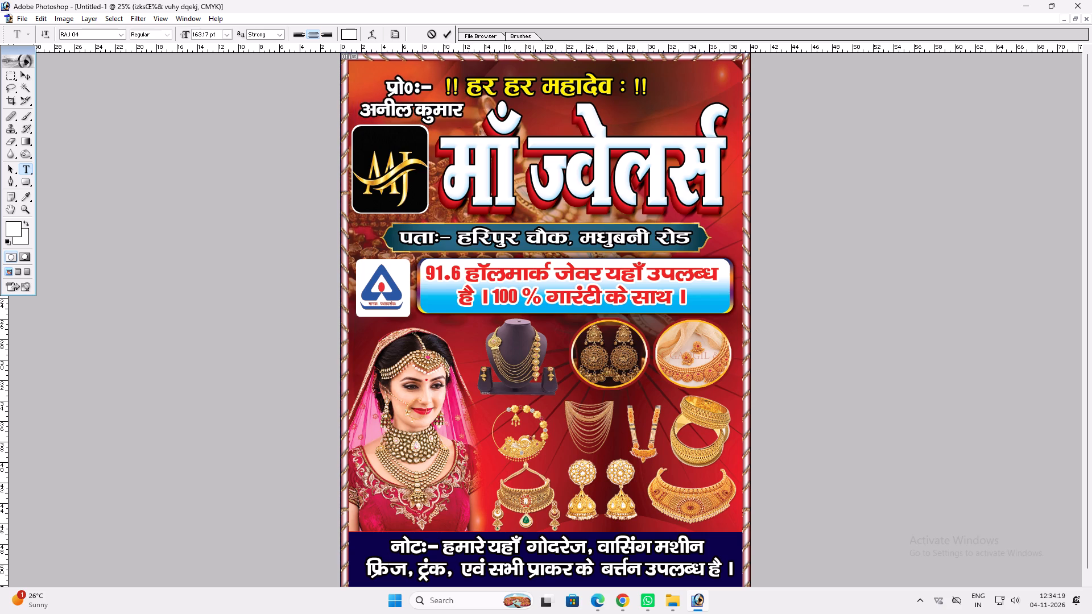
Slightly increase the line spacing of the two-line proprietor text.
{"action": "key", "text": "ctrl+a"}
{"action": "key", "text": "alt+Down"}
{"action": "key", "text": "alt+Down"}
{"action": "key", "text": "alt+Down"}
{"action": "key", "text": "alt+Down"}
{"action": "key", "text": "alt+Down"}
{"action": "key", "text": "alt+Down"}
{"action": "key", "text": "alt+Down"}
{"action": "key", "text": "alt+Down"}
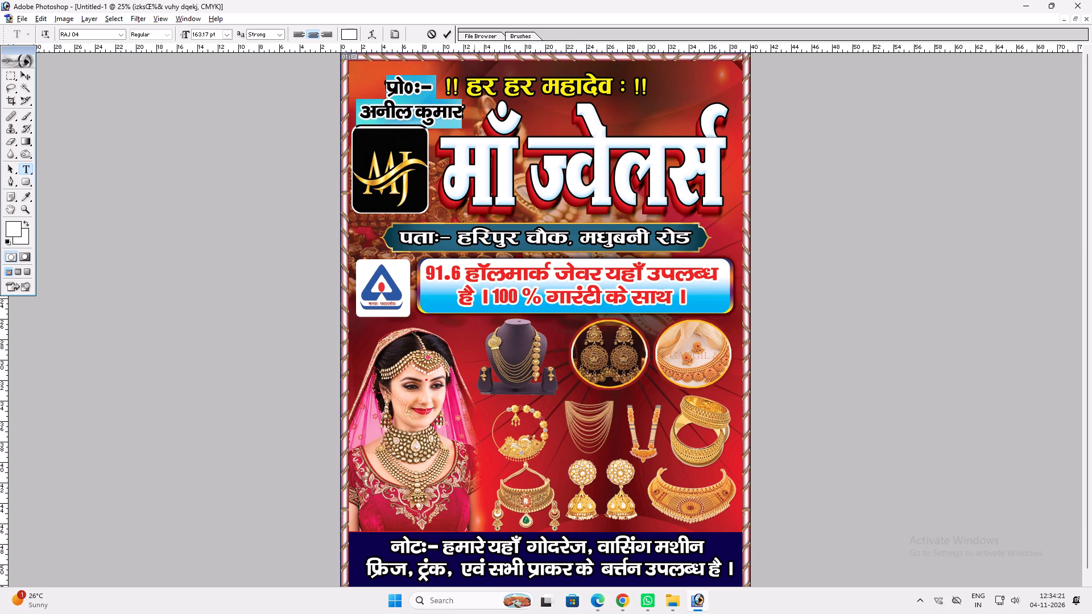
{"action": "key", "text": "alt+Down"}
{"action": "key", "text": "alt+Down"}
{"action": "key", "text": "alt+Down"}
{"action": "key", "text": "alt+Down"}
{"action": "key", "text": "ctrl+z"}
{"action": "key", "text": "ctrl+Return"}
Scale the two-line proprietor text above the MJ logo down to about 135 pt.
{"action": "key", "text": "ctrl+t"}
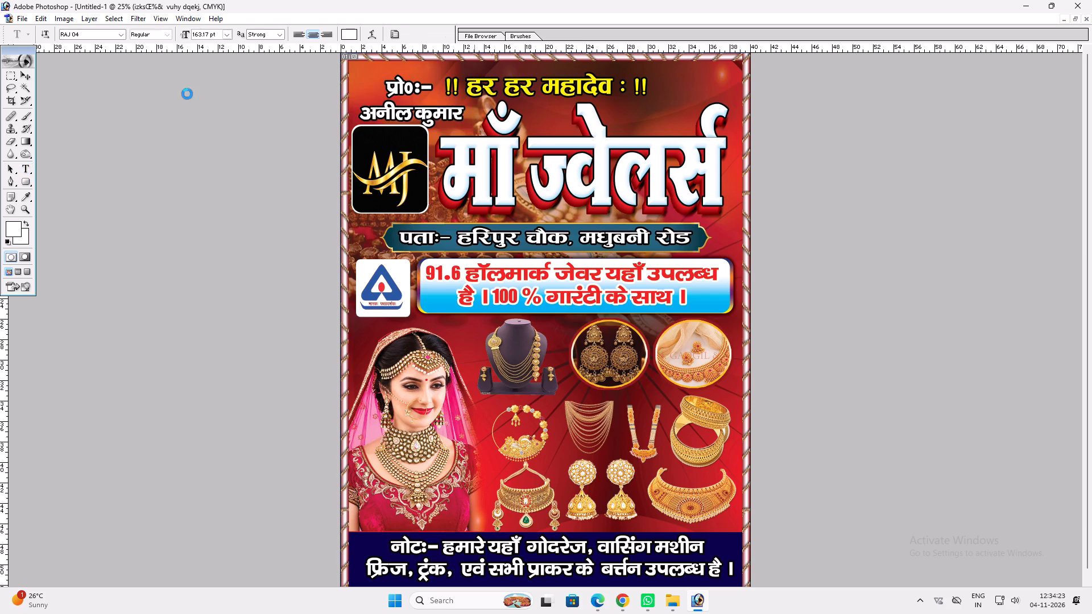
{"action": "left_click_drag", "start_coordinate": [459, 118], "coordinate": [440, 113], "text": "shift"}
{"action": "key", "text": "shift+Return"}
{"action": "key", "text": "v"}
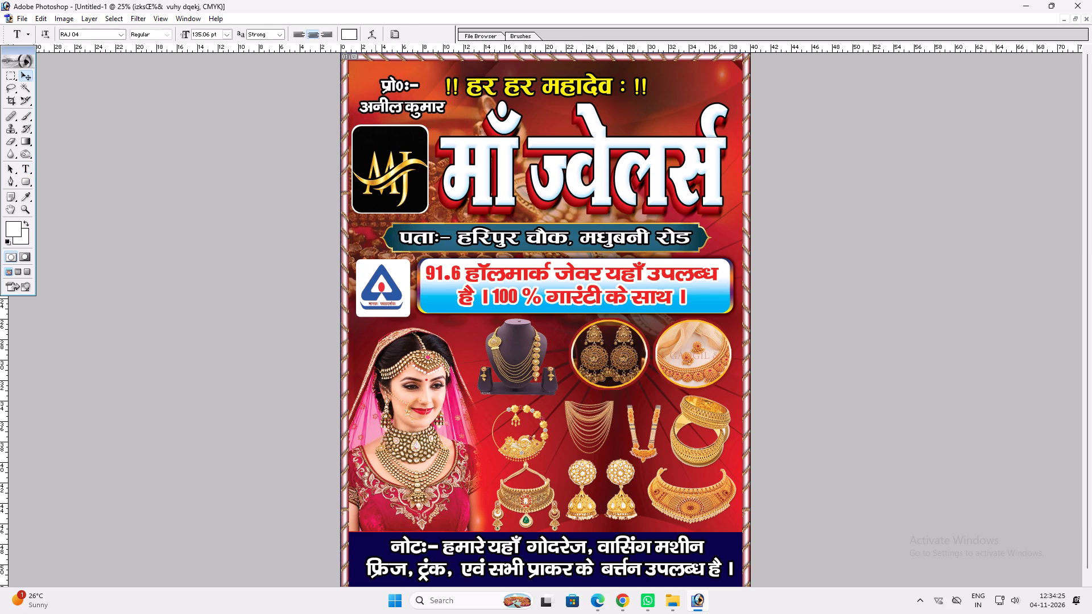
Scale down the yellow !! हर हर महादेव : !! heading and move it up towards the top border.
{"action": "left_click", "coordinate": [529, 81], "text": "ctrl"}
{"action": "key", "text": "ctrl+t"}
{"action": "left_click_drag", "start_coordinate": [645, 92], "coordinate": [623, 94], "text": "alt+shift"}
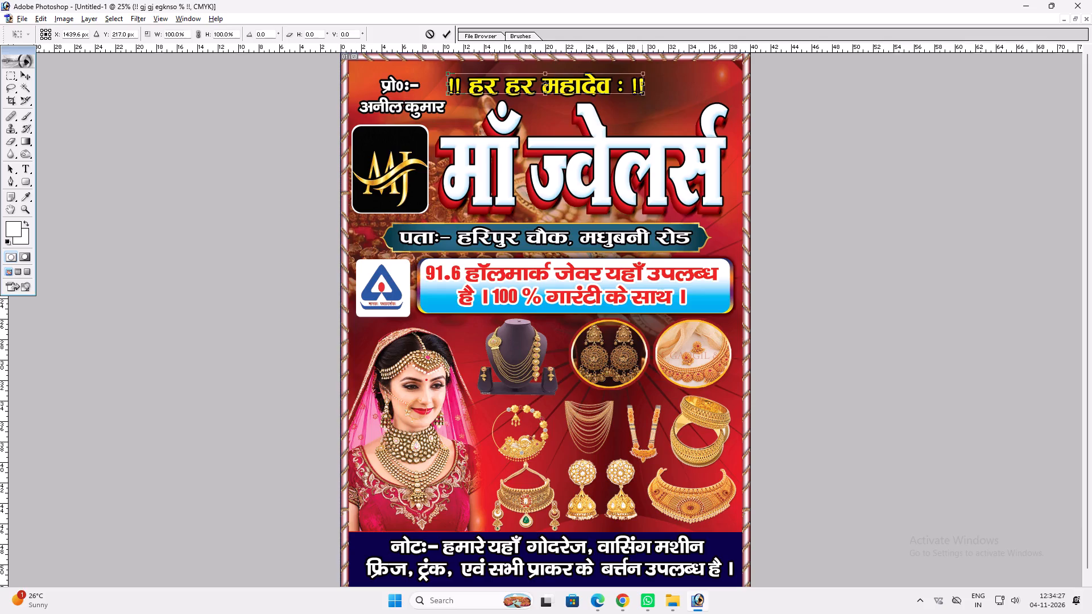
{"action": "left_click_drag", "start_coordinate": [623, 94], "coordinate": [618, 92], "text": "alt+shift"}
{"action": "key", "text": "Return"}
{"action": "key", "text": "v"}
{"action": "left_click_drag", "start_coordinate": [549, 83], "coordinate": [539, 76]}
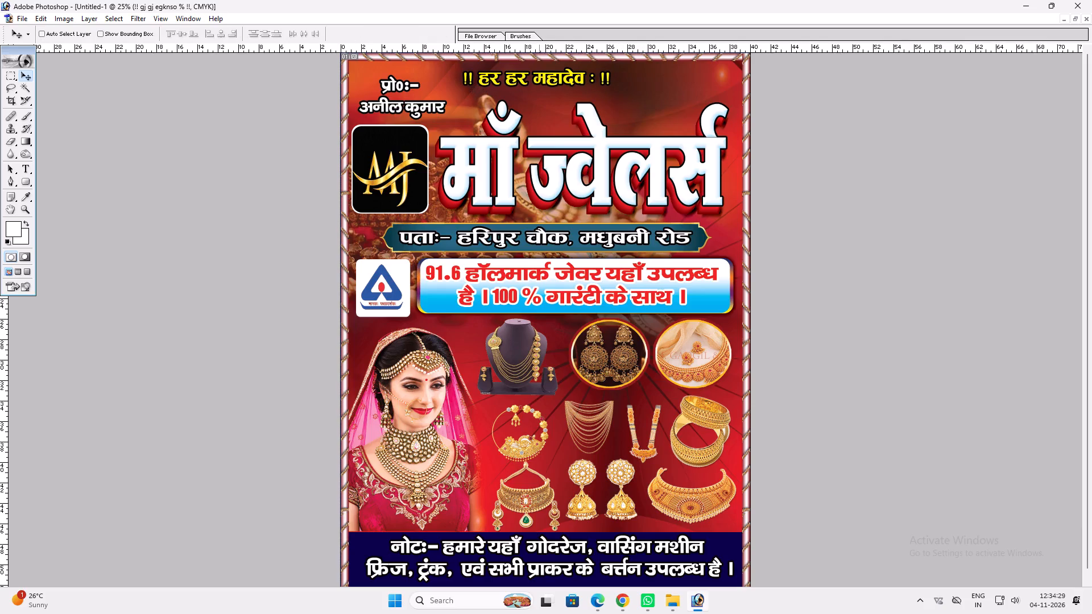
Nudge the yellow !! हर हर महादेव : !! heading very slightly to the left.
{"action": "left_click_drag", "start_coordinate": [539, 76], "coordinate": [537, 76]}
Duplicate the proprietor text to the banner's upper-right area beside the yellow heading and replace the copy's wording with the phone number.
{"action": "left_click", "coordinate": [415, 84], "text": "ctrl"}
{"action": "left_click_drag", "start_coordinate": [413, 84], "coordinate": [672, 84], "text": "alt"}
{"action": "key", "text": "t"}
{"action": "left_click", "coordinate": [662, 88]}
{"action": "key", "text": "ctrl+a"}
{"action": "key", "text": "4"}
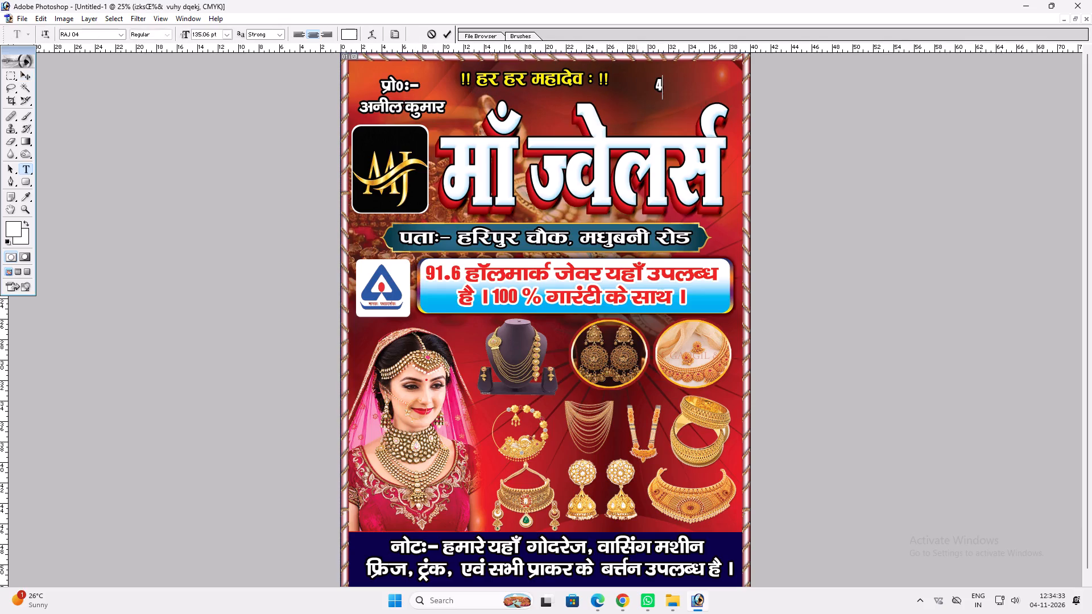
{"action": "key", "text": "ctrl+a"}
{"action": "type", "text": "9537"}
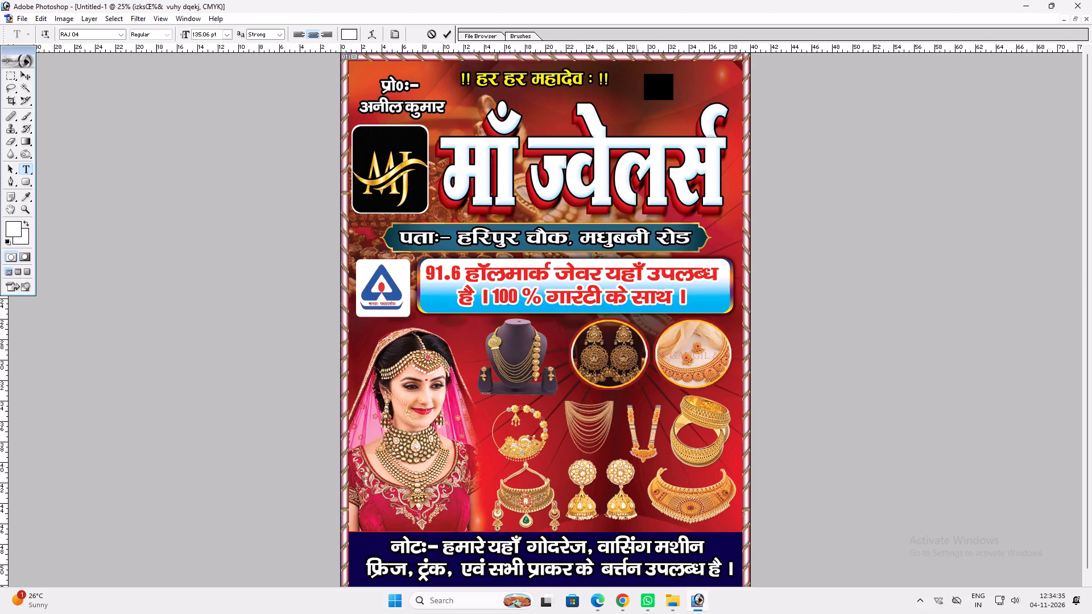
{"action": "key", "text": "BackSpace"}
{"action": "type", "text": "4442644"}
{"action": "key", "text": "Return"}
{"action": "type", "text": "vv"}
Start a free transform of the phone number text beside the yellow heading.
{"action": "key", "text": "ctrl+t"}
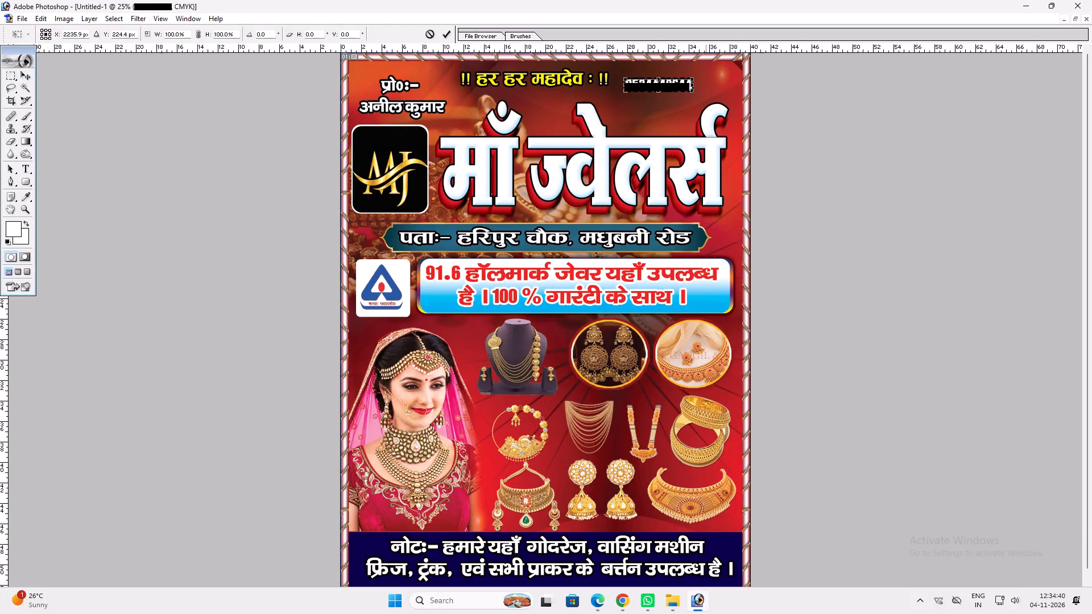
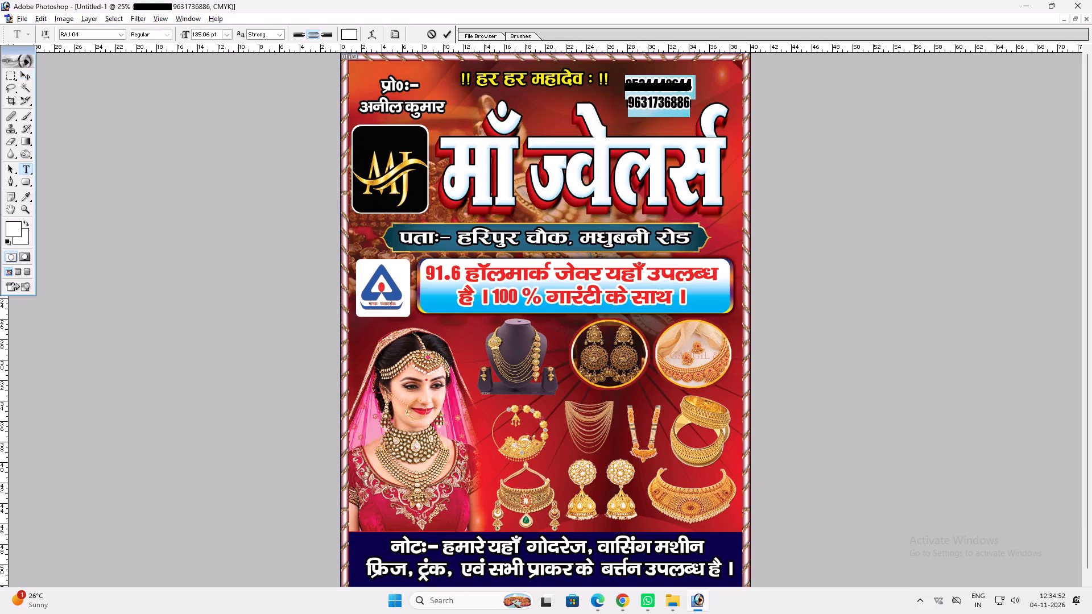
Finish editing the two-line phone number text beside the yellow heading and nudge it slightly left and down.
{"action": "key", "text": "ctrl+z"}
{"action": "key", "text": "ctrl+Return"}
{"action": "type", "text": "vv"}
{"action": "left_click_drag", "start_coordinate": [684, 110], "coordinate": [681, 110]}
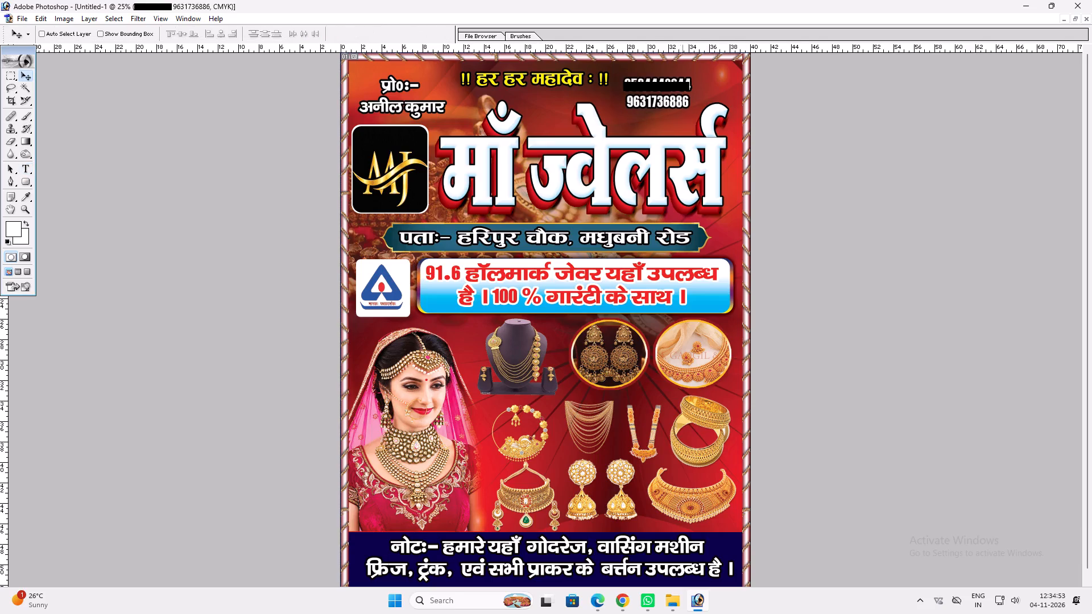
{"action": "left_click_drag", "start_coordinate": [681, 110], "coordinate": [676, 111]}
Scale the phone number text up slightly, making both lines wider beside the yellow heading.
{"action": "key", "text": "ctrl+t"}
{"action": "left_click_drag", "start_coordinate": [684, 110], "coordinate": [691, 108], "text": "shift"}
{"action": "left_click_drag", "start_coordinate": [688, 98], "coordinate": [693, 96], "text": "shift"}
{"action": "key", "text": "shift+Return"}
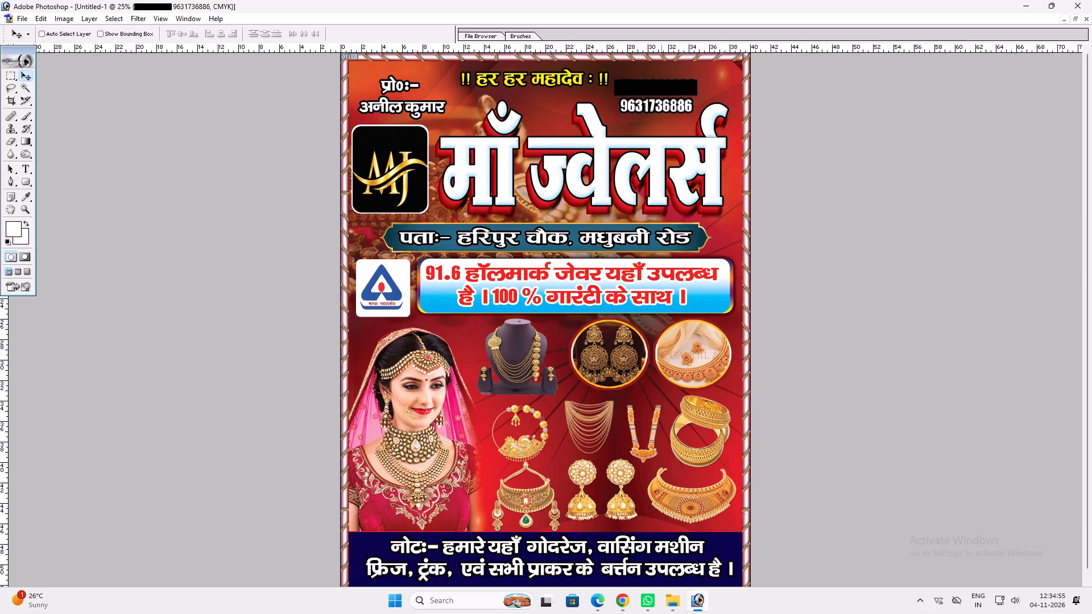
Move the phone number text up into the banner's upper-right corner and stretch it slightly wider.
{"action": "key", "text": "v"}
{"action": "left_click_drag", "start_coordinate": [661, 87], "coordinate": [698, 73]}
{"action": "key", "text": "ctrl+t"}
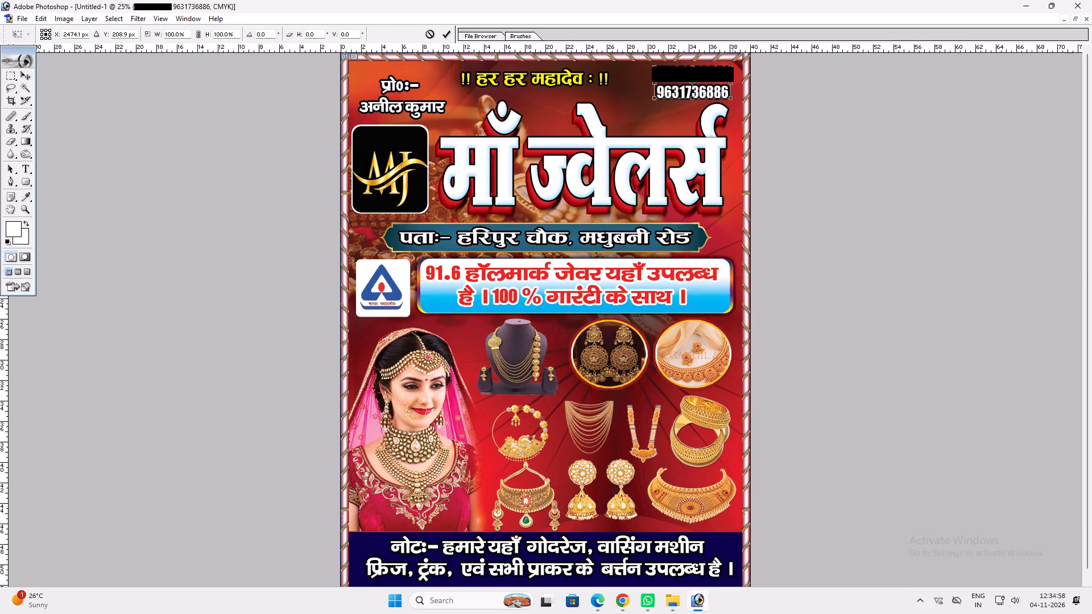
{"action": "left_click", "coordinate": [732, 82]}
{"action": "left_click_drag", "start_coordinate": [654, 84], "coordinate": [648, 85], "text": "shift"}
{"action": "key", "text": "shift+Return"}
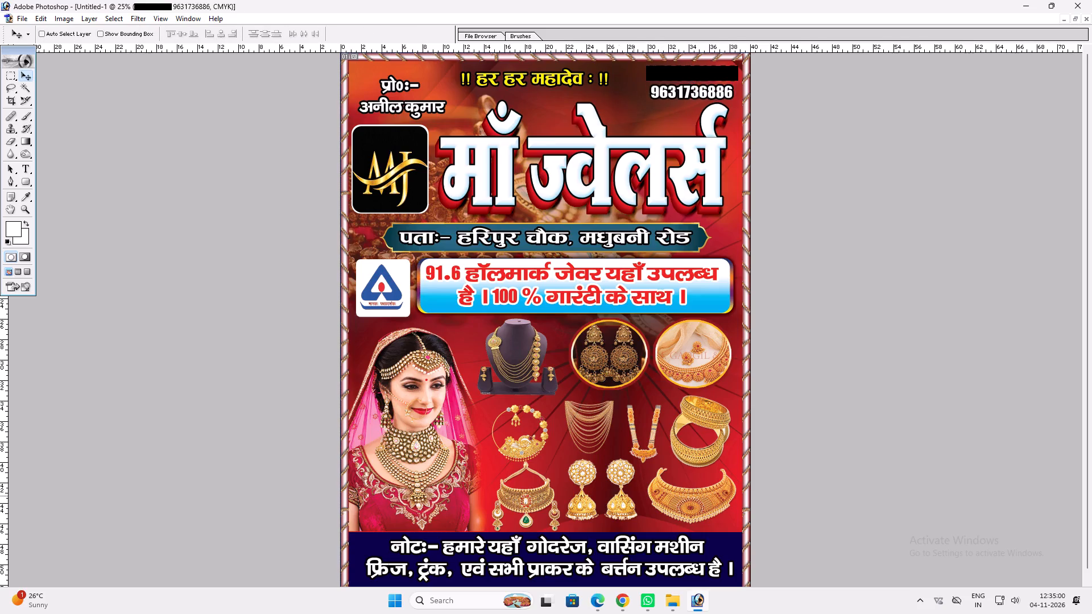
Switch to Chrome and run an image search for "Calling Logo" in place of the jewellery query.
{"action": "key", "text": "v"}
{"action": "left_click", "coordinate": [626, 603]}
{"action": "left_click", "coordinate": [272, 89]}
{"action": "key", "text": "ctrl+a"}
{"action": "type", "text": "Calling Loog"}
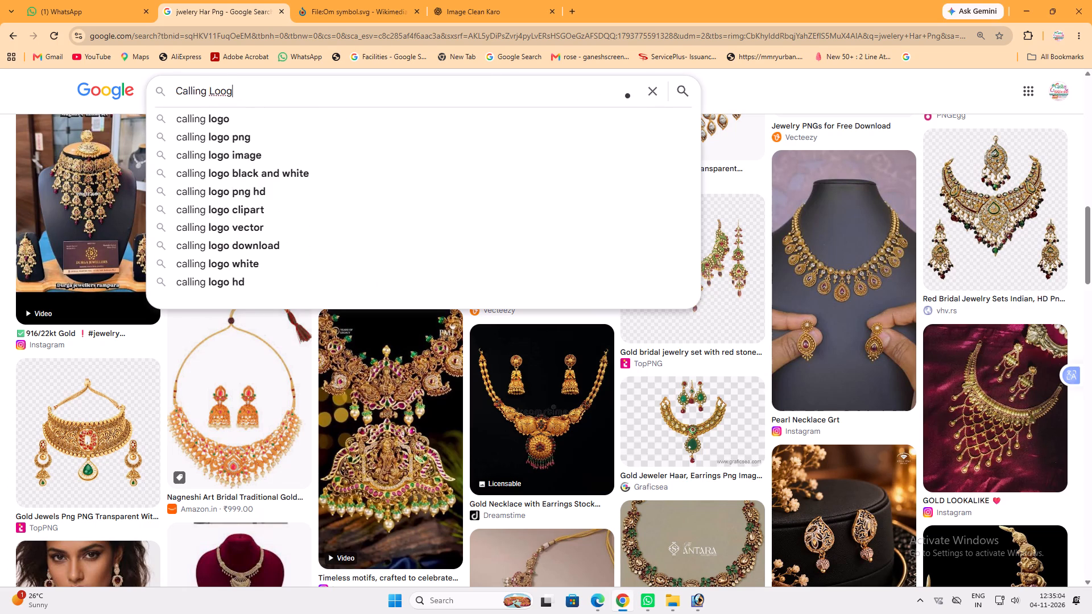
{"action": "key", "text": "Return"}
Examine the calling logo results, previewing the black handset with blue waves, the red round icon and the green round icon.
{"action": "left_click", "coordinate": [158, 212]}
{"action": "left_click", "coordinate": [154, 219]}
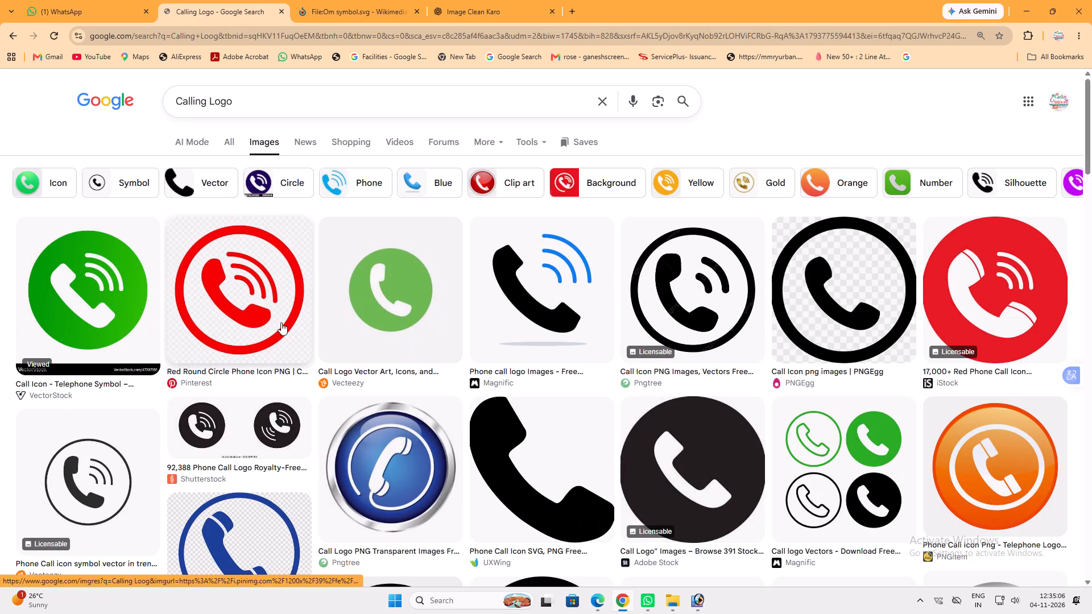
{"action": "left_click", "coordinate": [518, 313]}
{"action": "scroll", "coordinate": [385, 320], "scroll_direction": "down", "scroll_amount": 3}
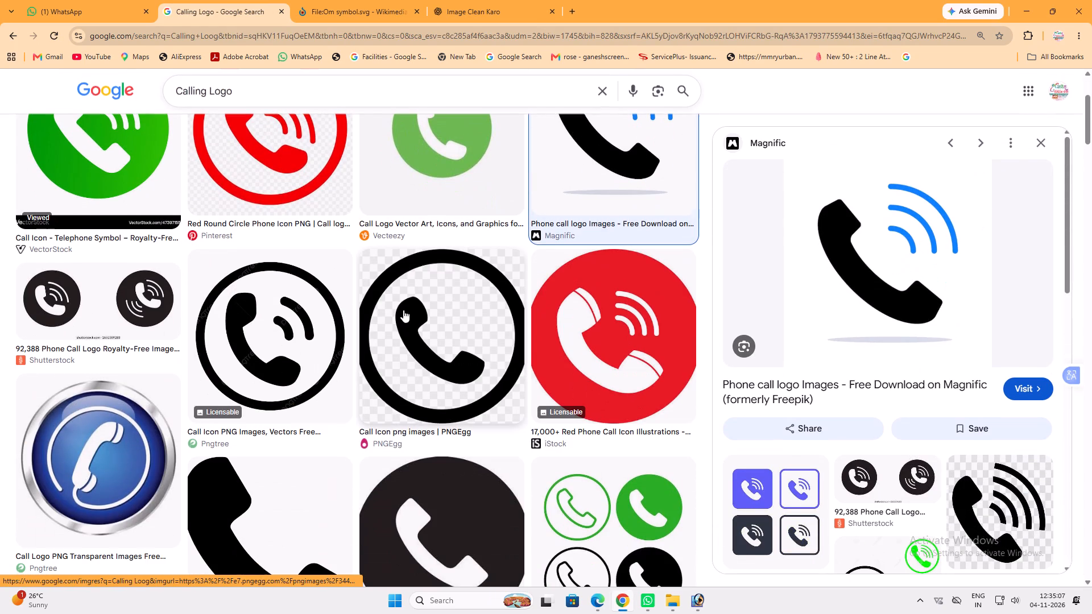
{"action": "left_click", "coordinate": [324, 164]}
{"action": "left_click", "coordinate": [151, 174]}
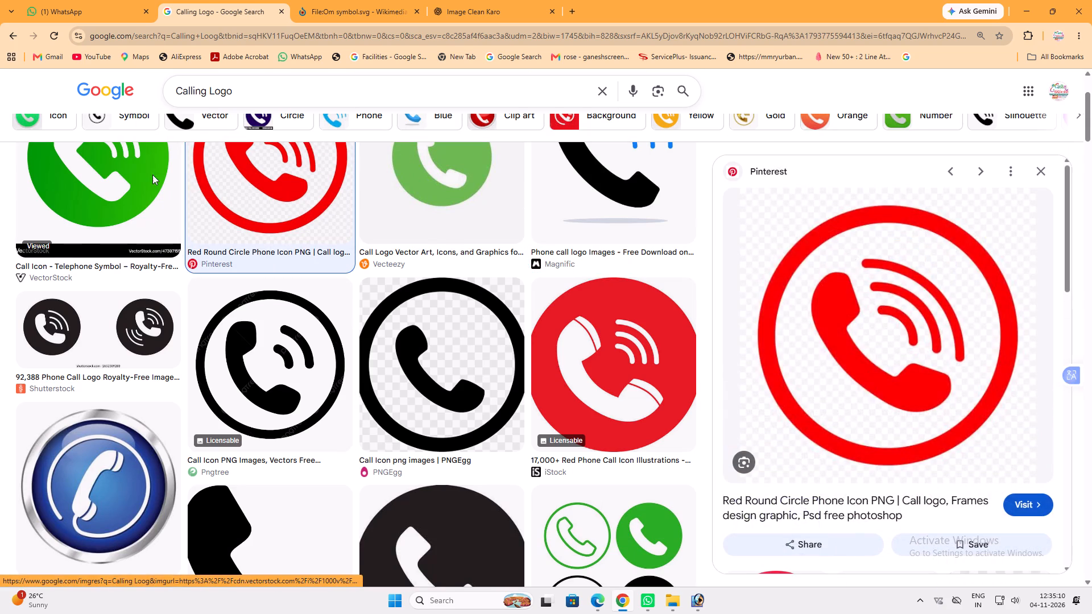
{"action": "scroll", "coordinate": [635, 288], "scroll_direction": "down", "scroll_amount": 4}
{"action": "scroll", "coordinate": [771, 464], "scroll_direction": "down", "scroll_amount": 8}
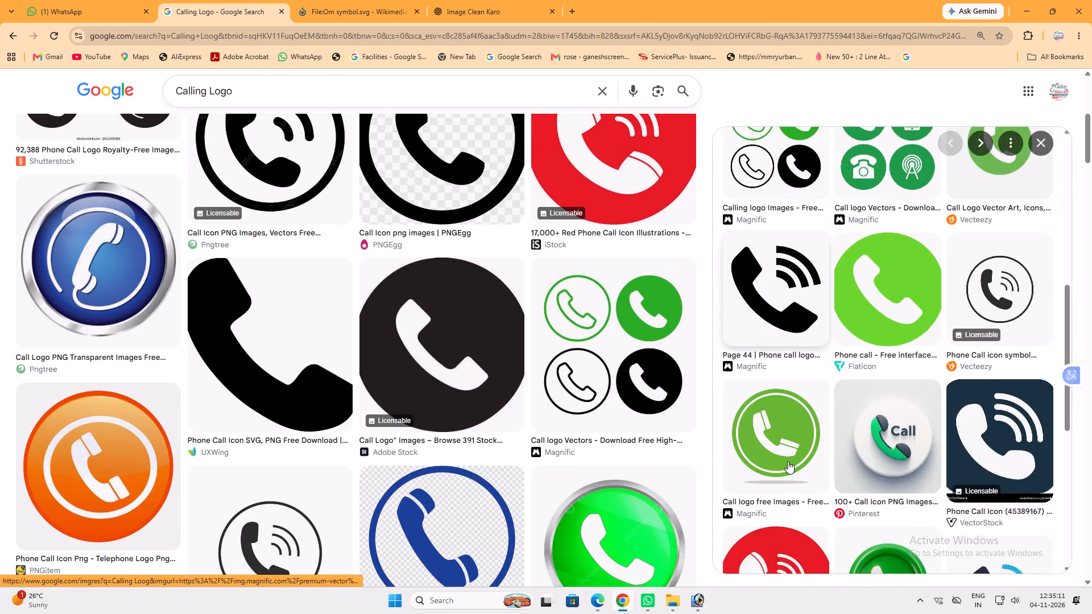
{"action": "scroll", "coordinate": [384, 362], "scroll_direction": "up", "scroll_amount": 9}
Replace "Calling" in the image search query to look for a WhatsApp logo.
{"action": "left_click", "coordinate": [207, 102]}
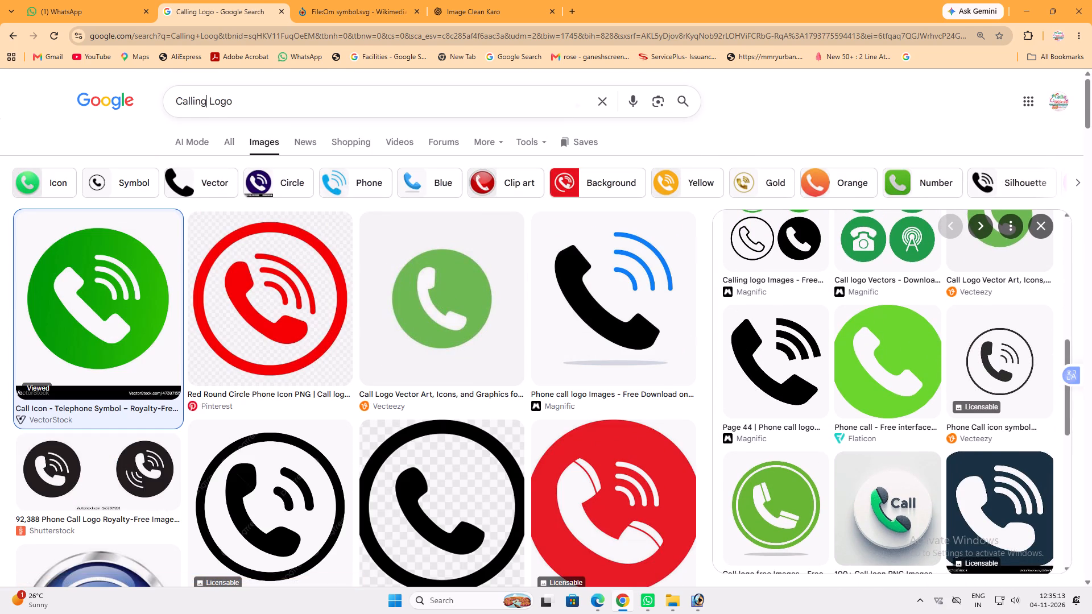
{"action": "key", "text": "shift+Home"}
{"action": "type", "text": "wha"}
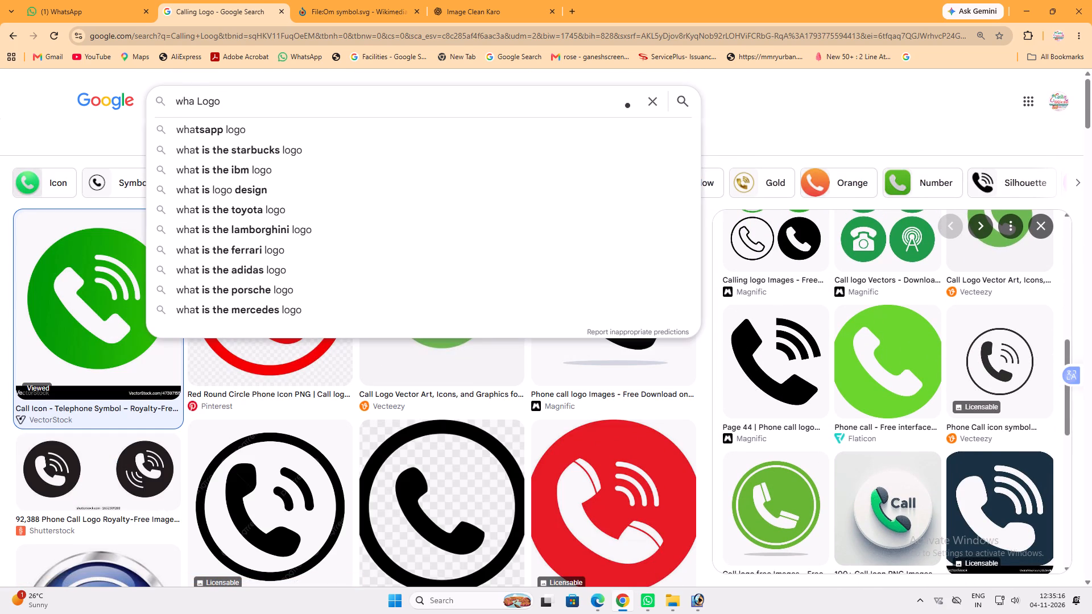
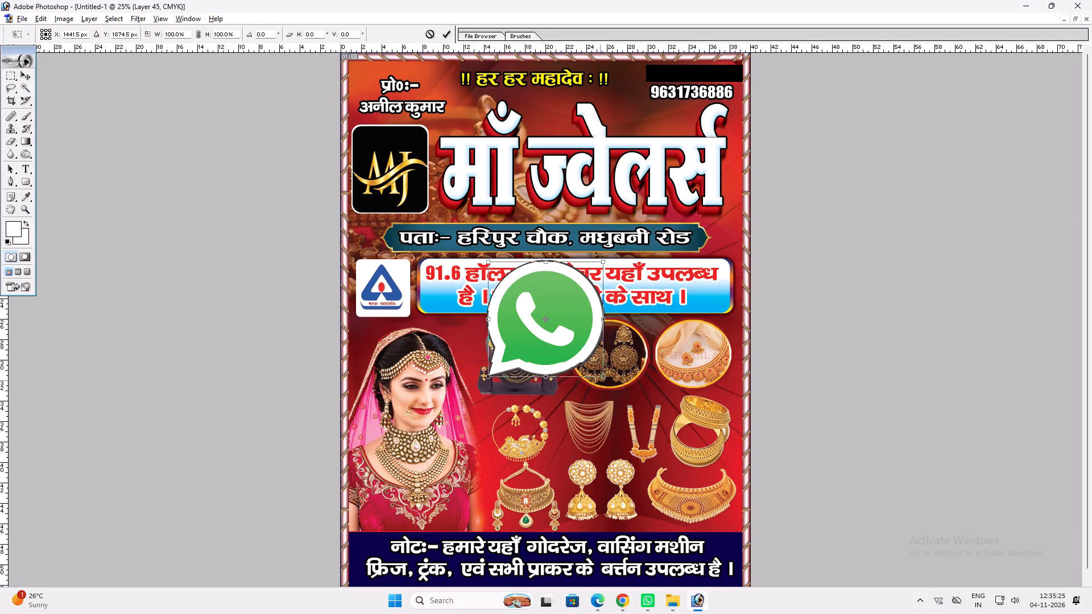
Shrink the WhatsApp logo to a small icon and place it just left of the two phone numbers in the banner's upper corner.
{"action": "left_click_drag", "start_coordinate": [564, 350], "coordinate": [554, 341], "text": "alt+shift"}
{"action": "key", "text": "shift+Return"}
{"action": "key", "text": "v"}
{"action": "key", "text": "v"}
{"action": "left_click_drag", "start_coordinate": [551, 333], "coordinate": [623, 107]}
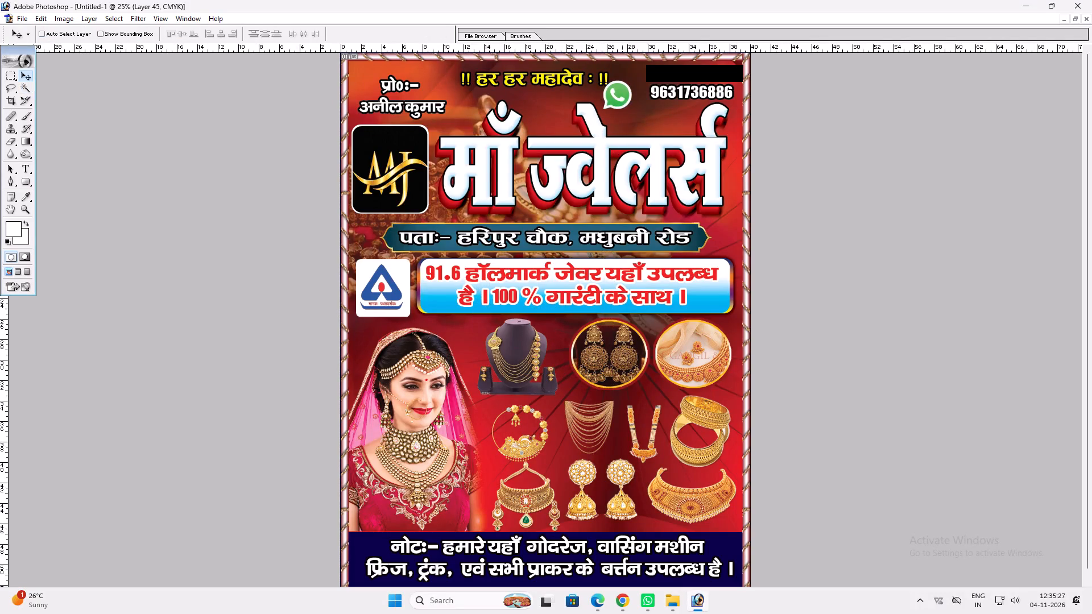
{"action": "left_click_drag", "start_coordinate": [623, 107], "coordinate": [637, 99]}
Scale the WhatsApp logo down to about 90% and nudge it slightly up beside the phone numbers.
{"action": "key", "text": "ctrl+t"}
{"action": "left_click_drag", "start_coordinate": [648, 99], "coordinate": [646, 99], "text": "alt+shift"}
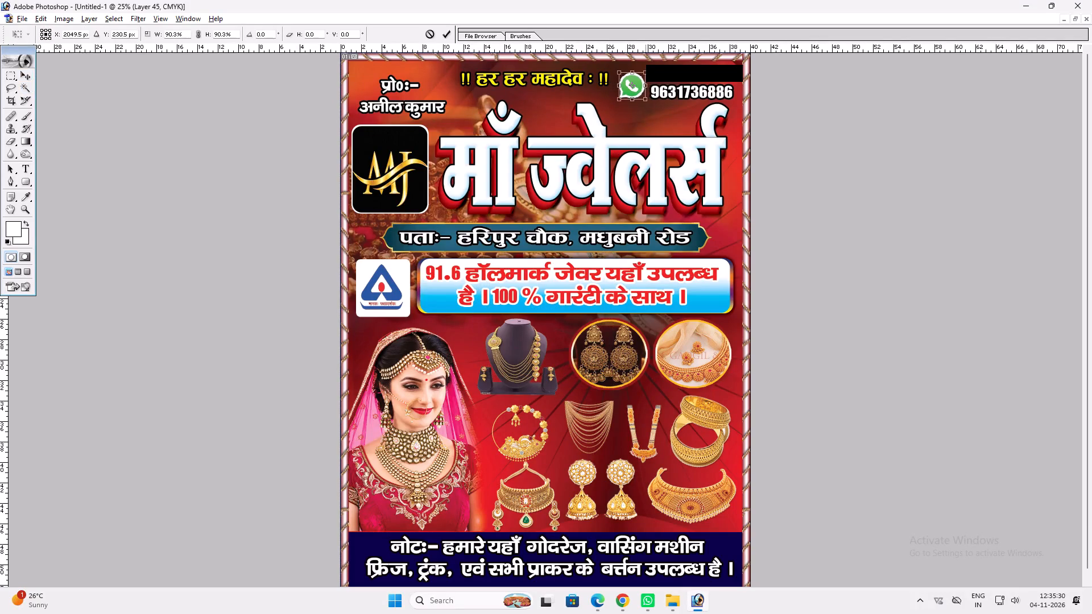
{"action": "left_click_drag", "start_coordinate": [646, 99], "coordinate": [653, 96], "text": "alt+shift"}
{"action": "key", "text": "shift+Return"}
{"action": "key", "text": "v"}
{"action": "key", "text": "ctrl+t"}
{"action": "left_click", "coordinate": [646, 99], "text": "shift"}
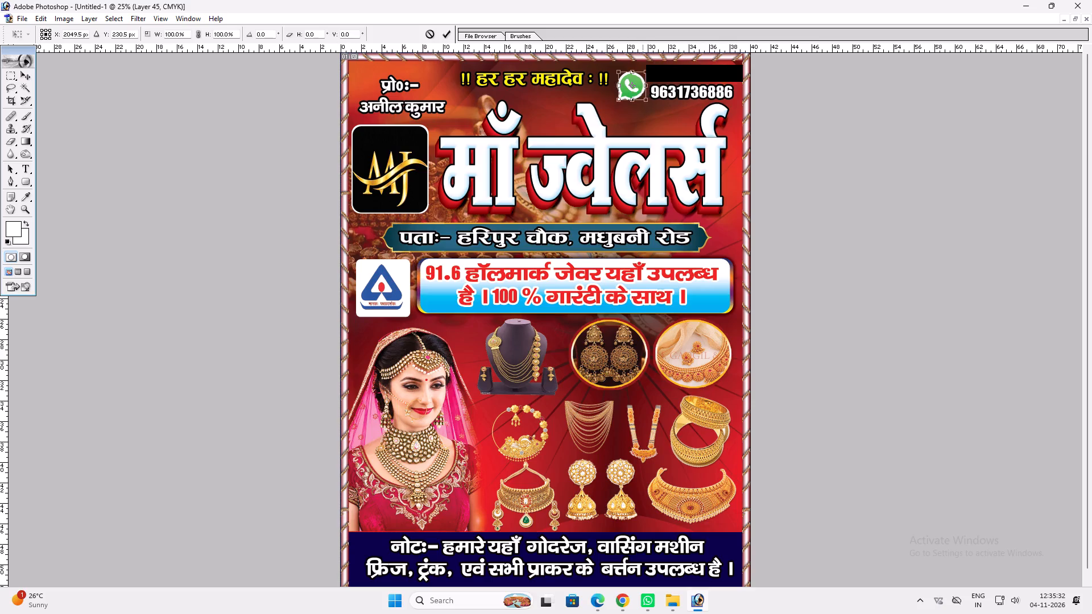
{"action": "key", "text": "Return"}
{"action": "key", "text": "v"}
{"action": "key", "text": "Up"}
{"action": "key", "text": "Up"}
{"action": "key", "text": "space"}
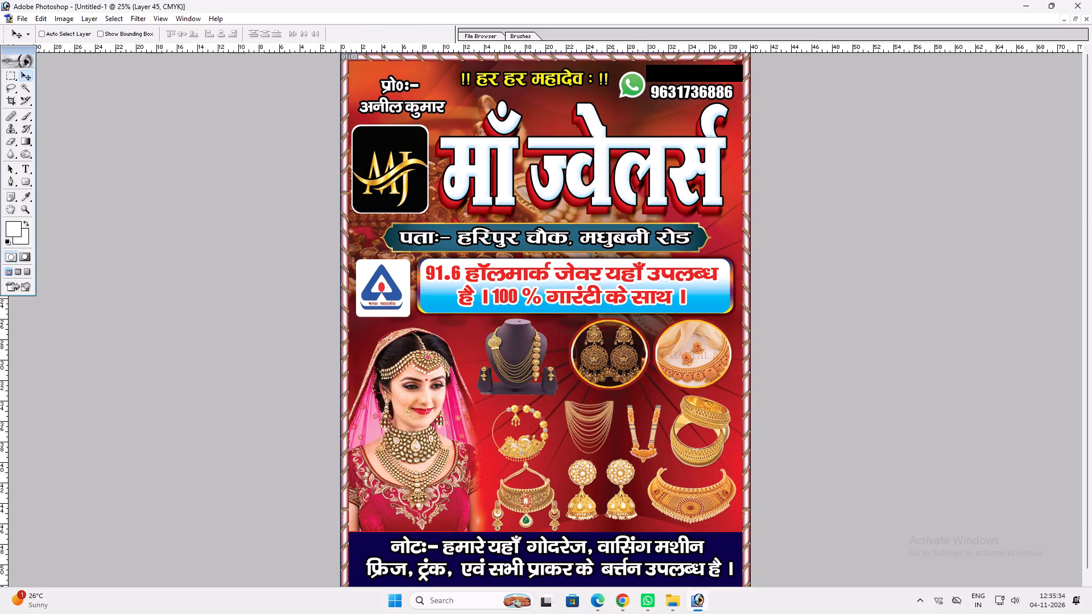
Stretch the yellow heading at the banner's top to about 111% height, keeping its width.
{"action": "left_click", "coordinate": [581, 82], "text": "ctrl"}
{"action": "key", "text": "ctrl+t"}
{"action": "left_click", "coordinate": [576, 82], "text": "shift"}
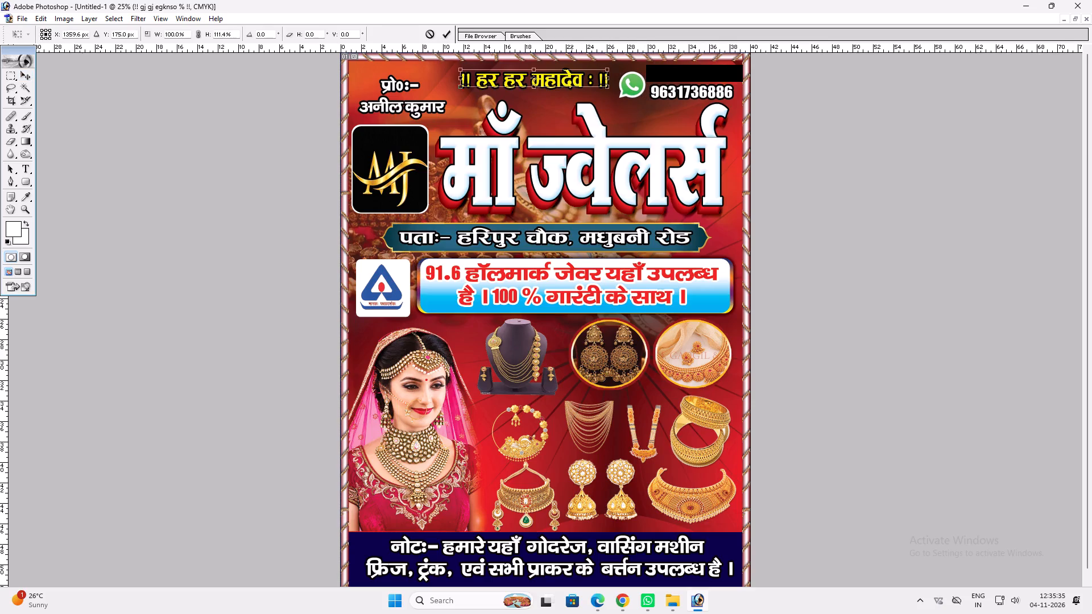
{"action": "key", "text": "shift+Return"}
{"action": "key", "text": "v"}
Fit the whole banner in view and capture a screenshot of it from corner to corner.
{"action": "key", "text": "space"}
{"action": "right_click", "coordinate": [524, 83]}
{"action": "left_click_drag", "start_coordinate": [544, 91], "coordinate": [560, 96]}
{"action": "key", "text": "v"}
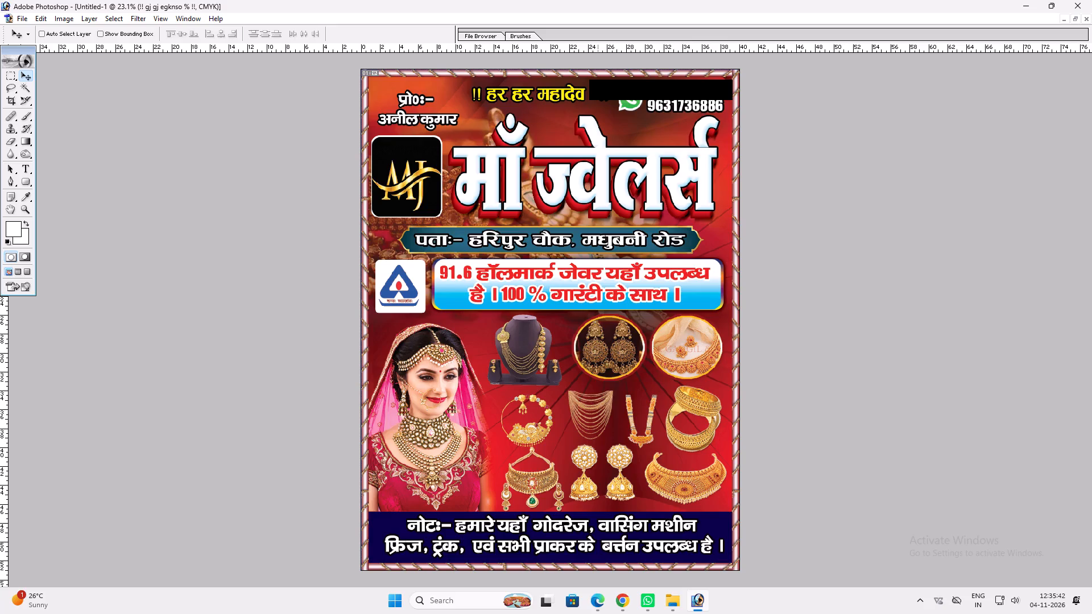
{"action": "key", "text": "Print"}
{"action": "left_click_drag", "start_coordinate": [359, 67], "coordinate": [689, 480]}
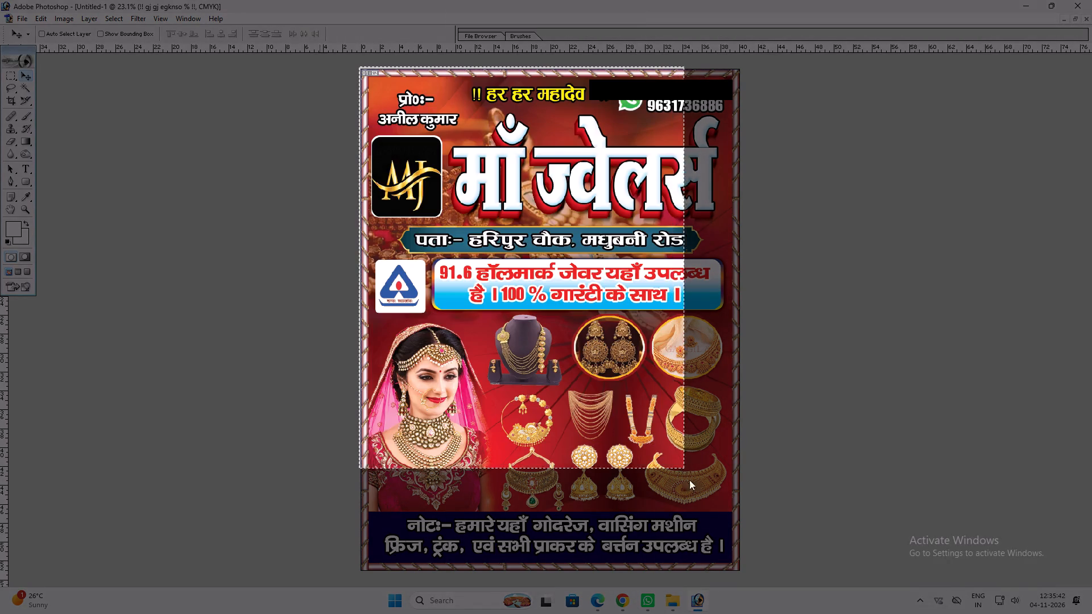
{"action": "left_click_drag", "start_coordinate": [689, 480], "coordinate": [742, 574]}
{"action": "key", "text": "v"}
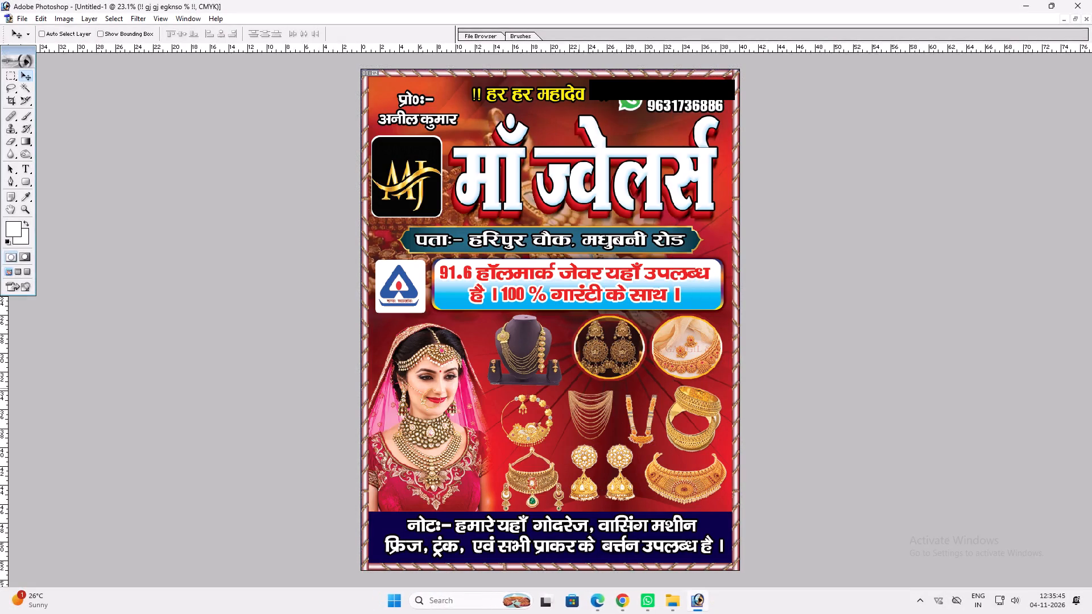
Darken the red background layer behind the jewellery using Levels, with the shadow input level at about 57.
{"action": "right_click", "coordinate": [572, 368]}
{"action": "left_click", "coordinate": [590, 374]}
{"action": "key", "text": "ctrl+l"}
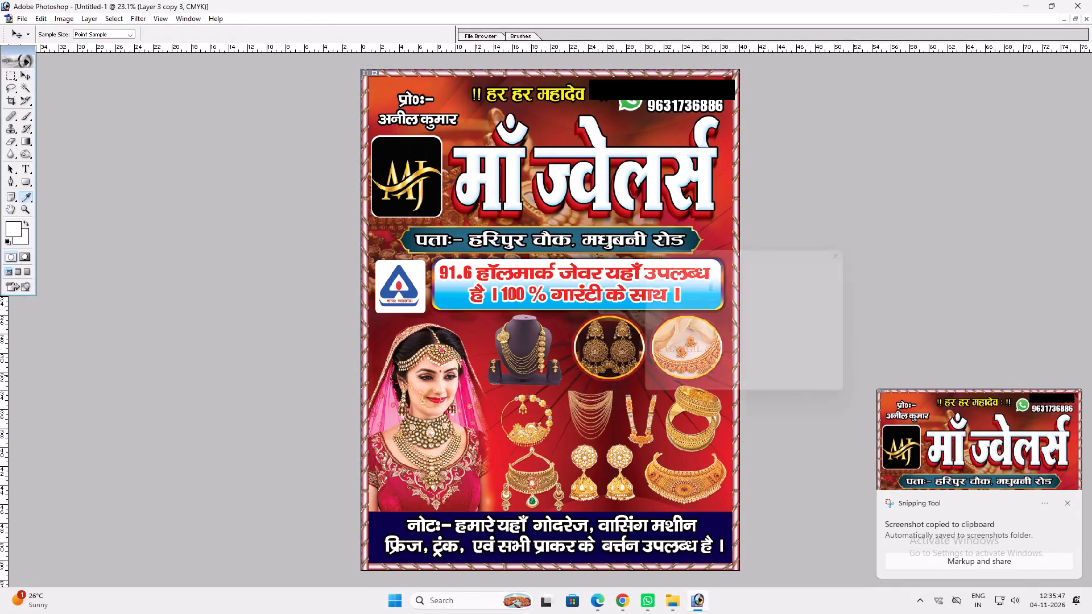
{"action": "left_click_drag", "start_coordinate": [655, 356], "coordinate": [692, 355]}
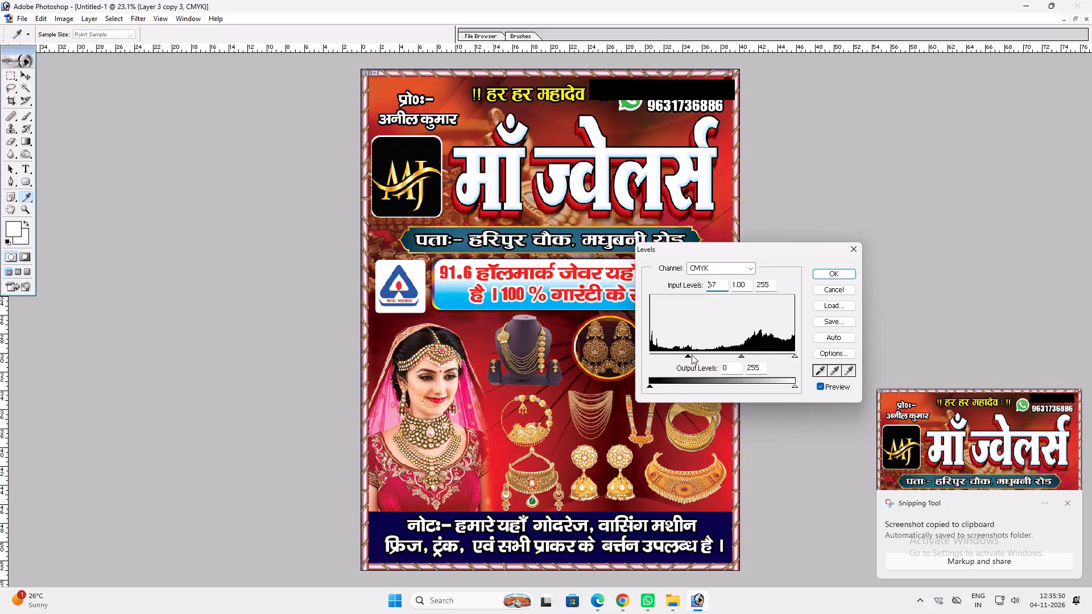
{"action": "left_click_drag", "start_coordinate": [692, 355], "coordinate": [693, 355]}
{"action": "key", "text": "Return"}
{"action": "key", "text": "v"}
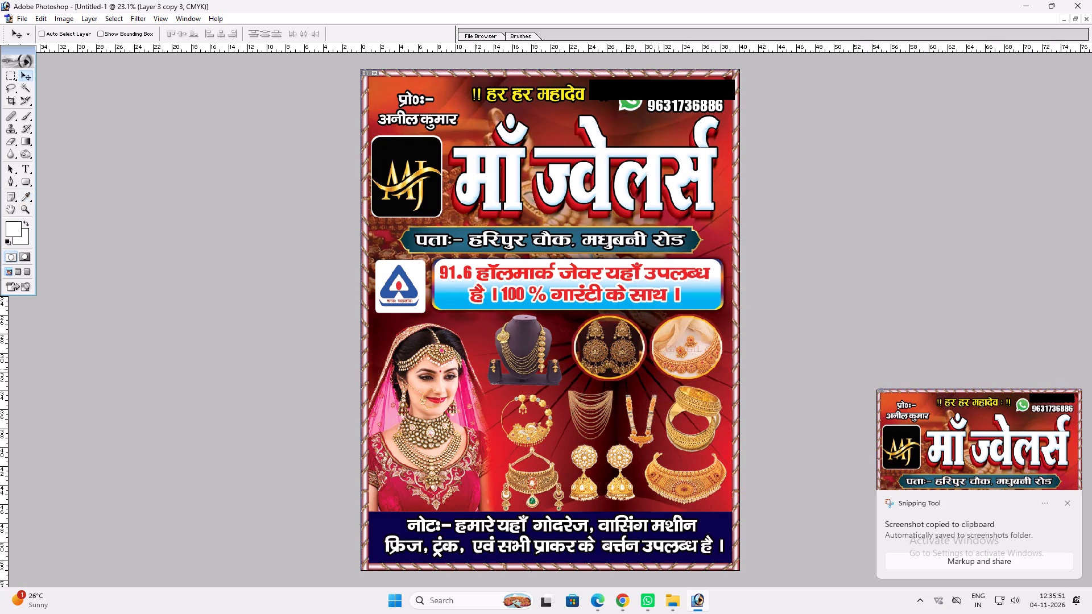